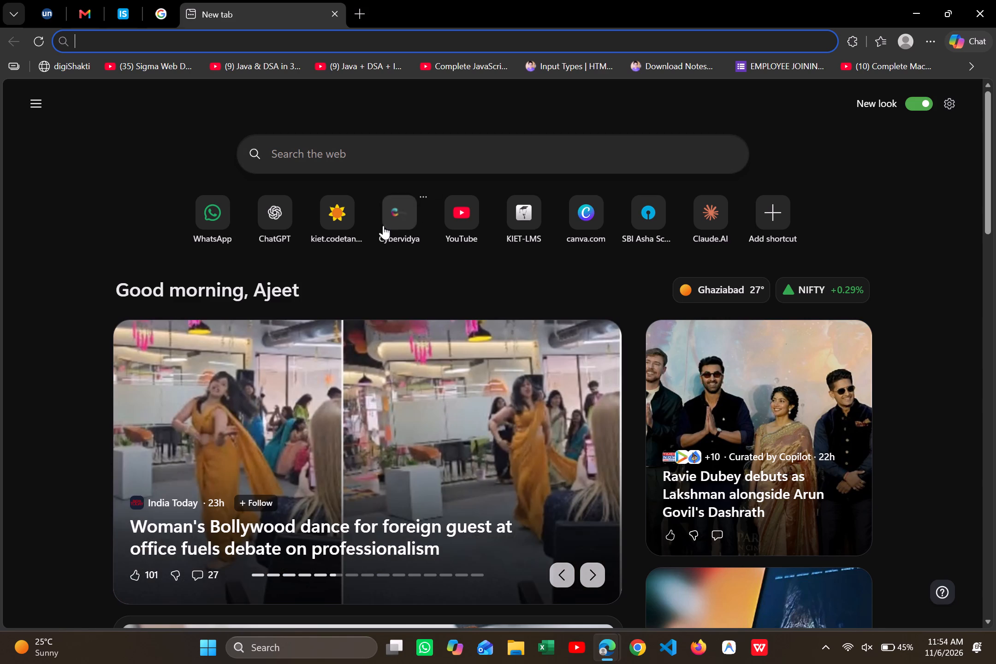
Open Canva and the recent "On Campus • KIET Deemed to Be University" Dhanteras mobile video design.
text(canva)
key(Return)
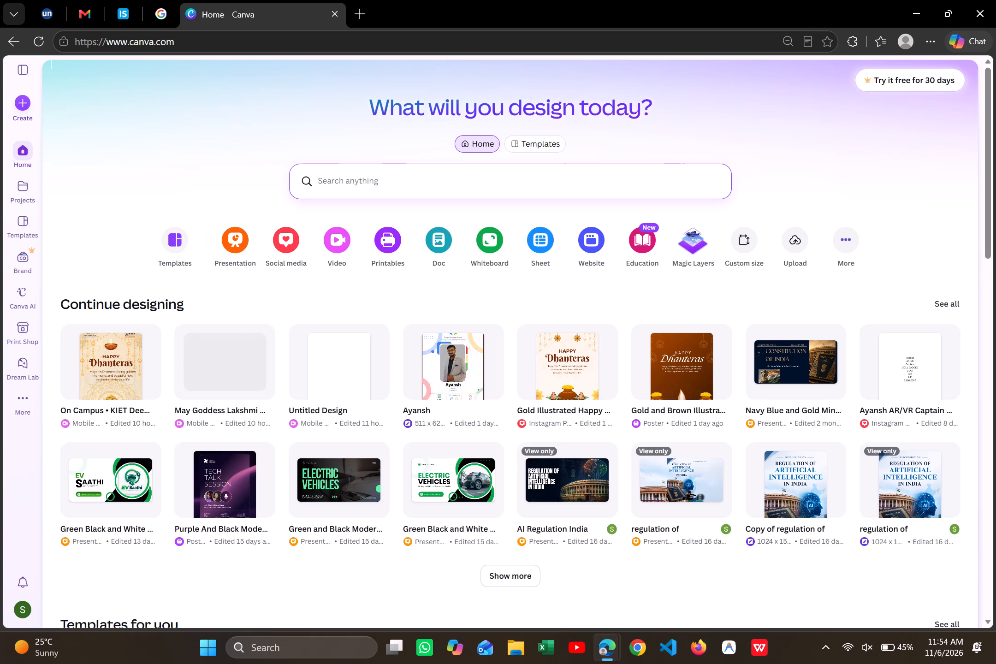
click(118, 368)
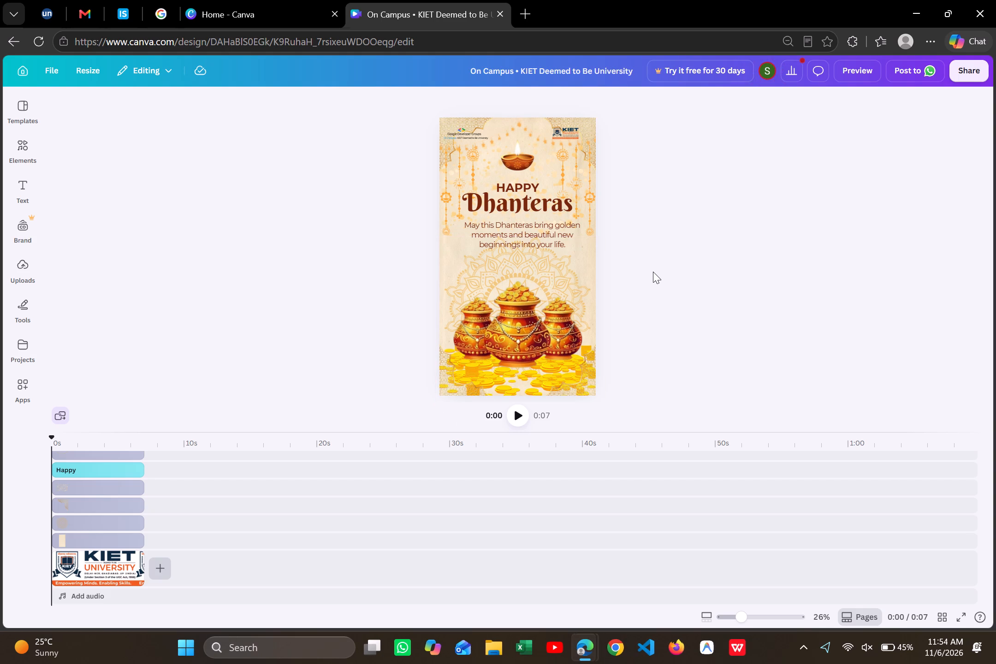
Shrink the "May this Dhanteras bring golden moments" text to font size 30 and centre it horizontally on the page.
drag(575, 429, 575, 544)
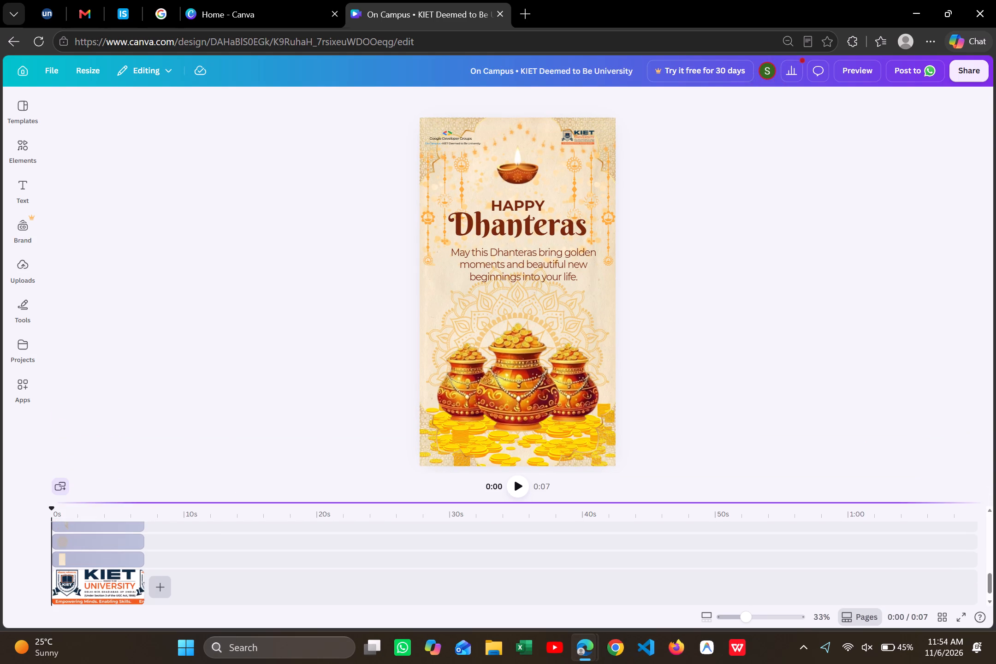
drag(575, 544, 574, 575)
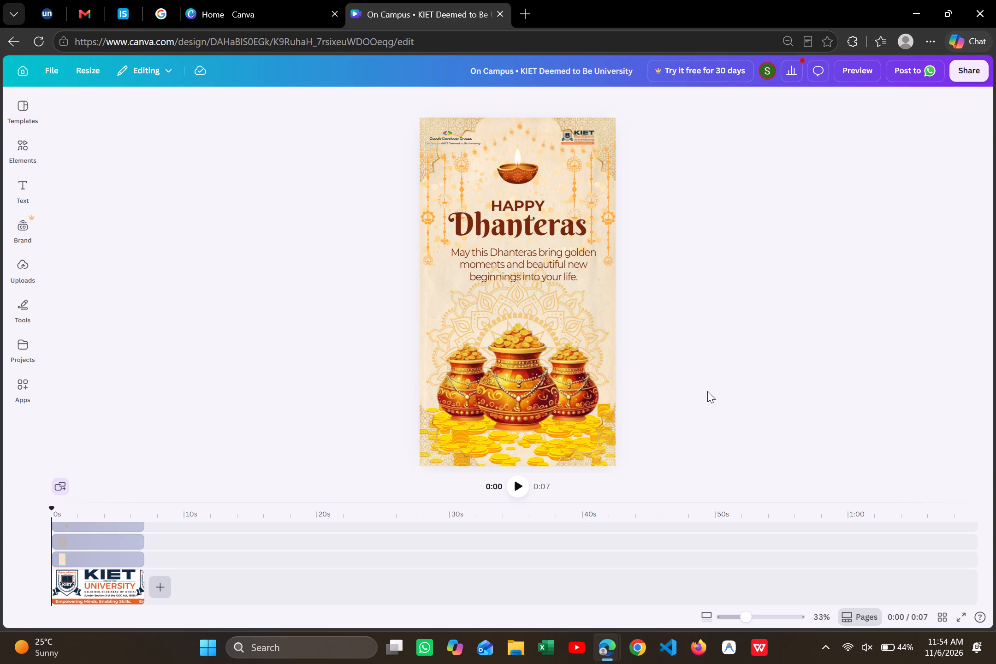
scroll(707, 391, up, 2)
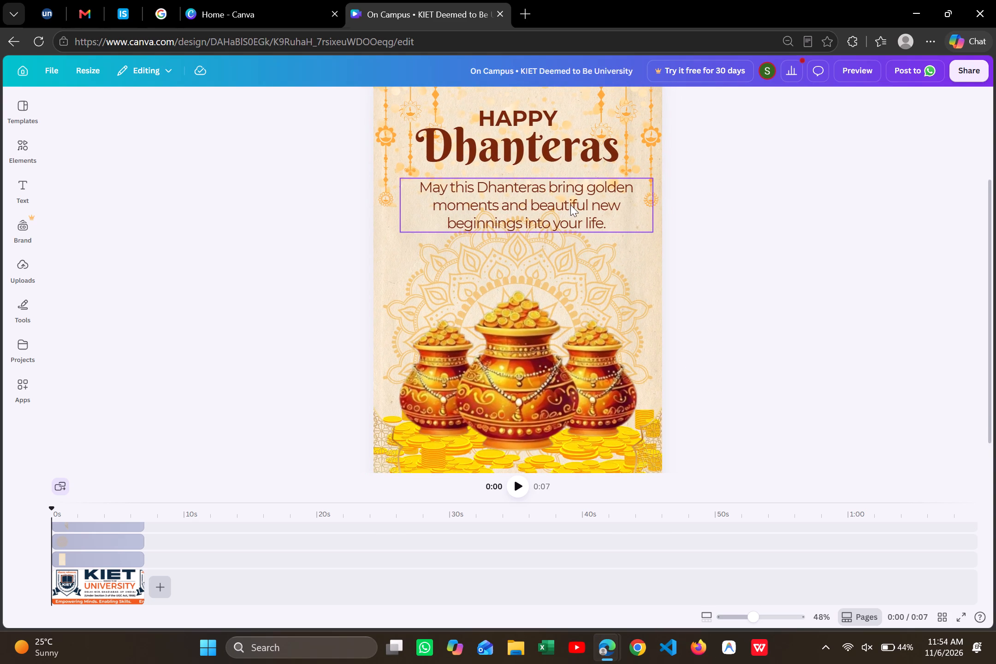
click(570, 204)
drag(657, 176, 643, 186)
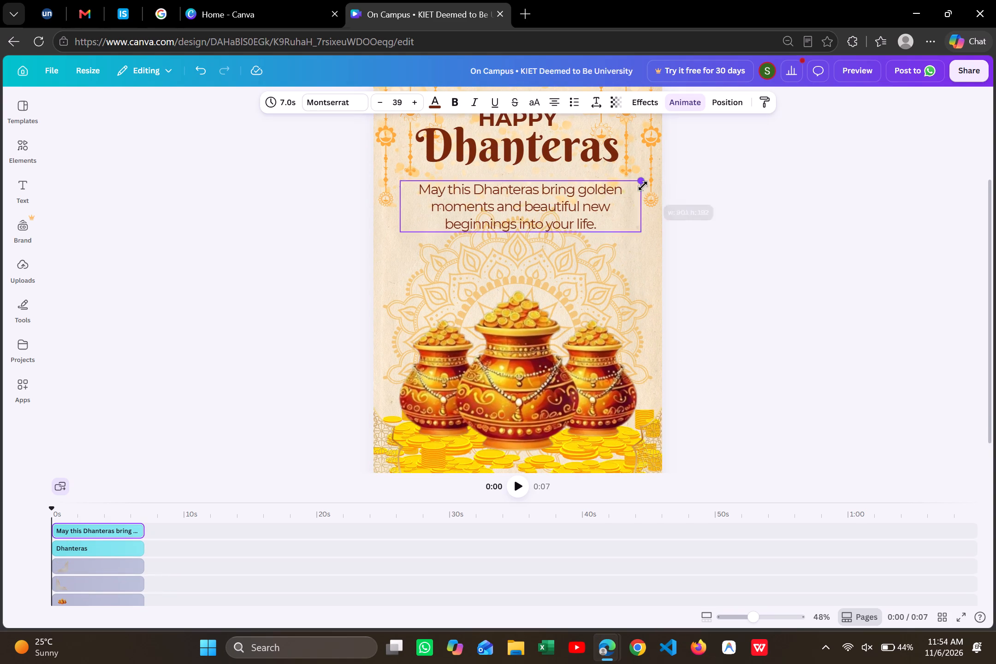
drag(643, 186, 595, 218)
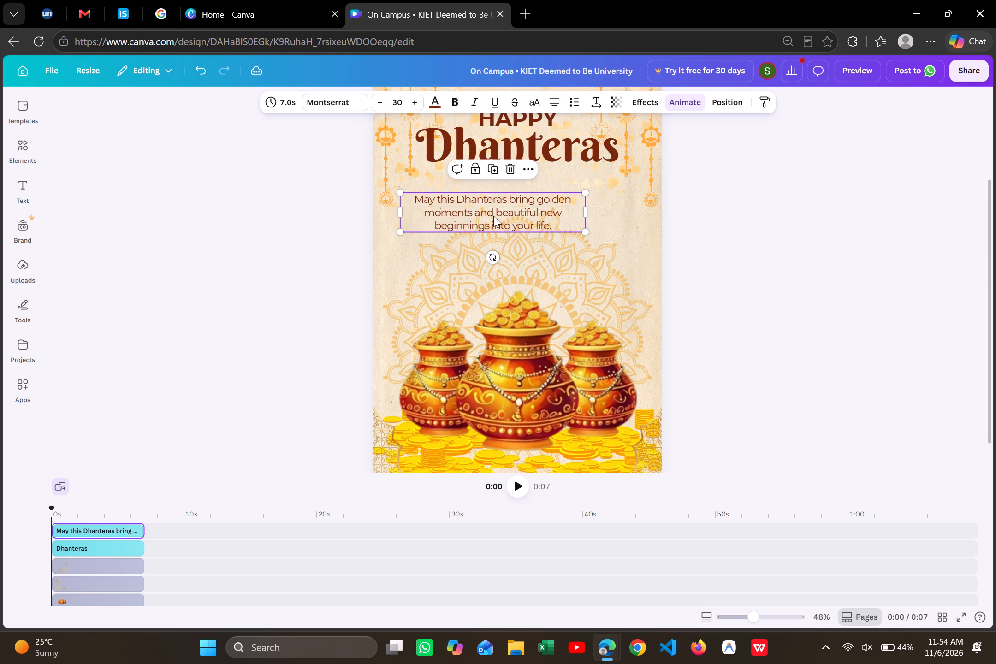
drag(493, 216, 518, 214)
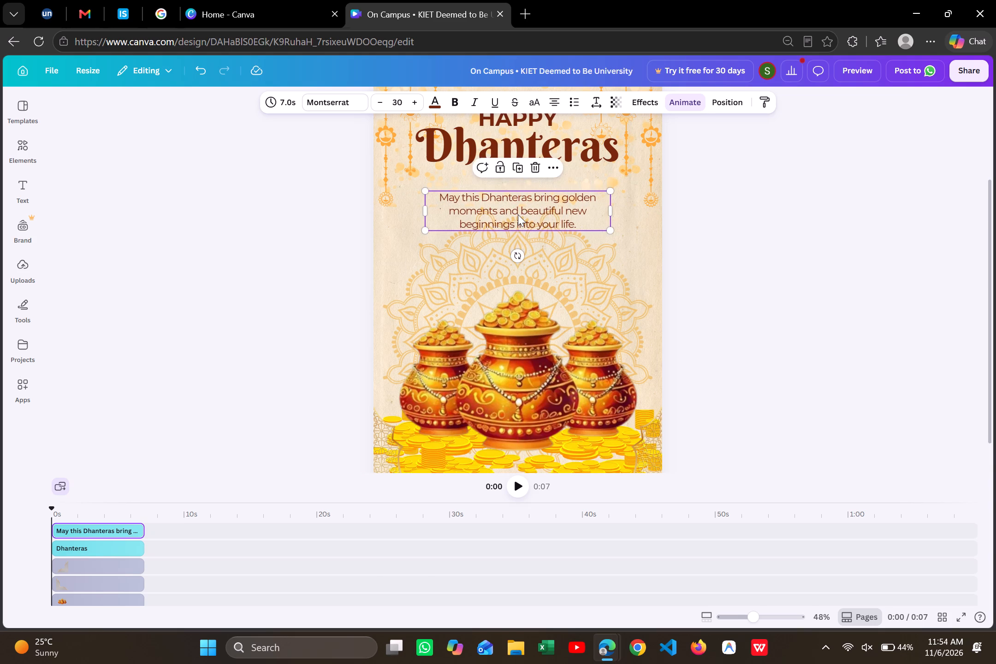
Set the font size of the "Dhanteras" title to 120.
scroll(518, 214, up, 1)
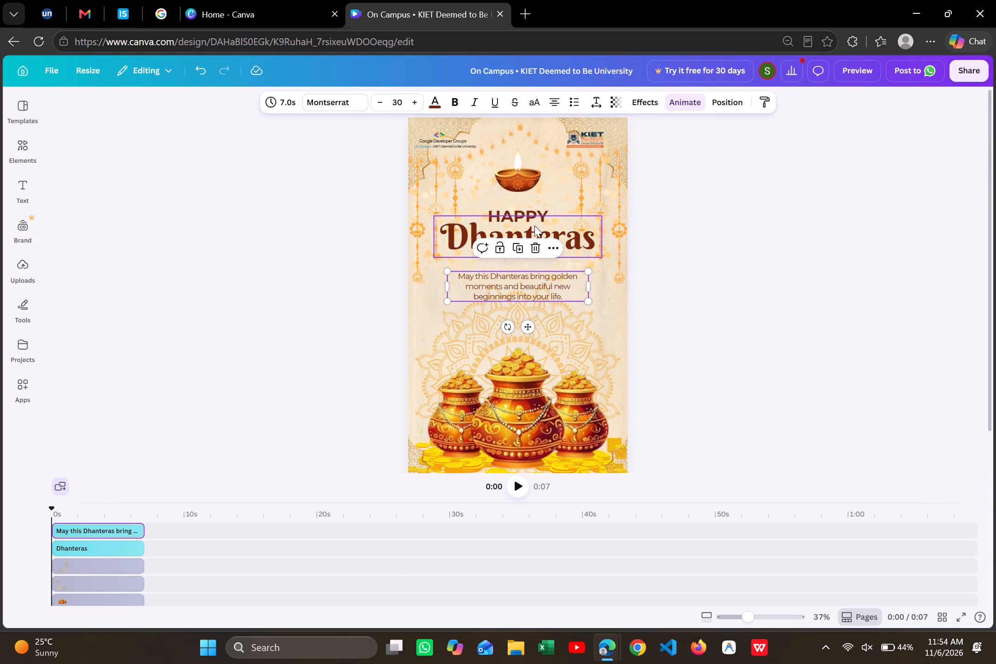
click(544, 231)
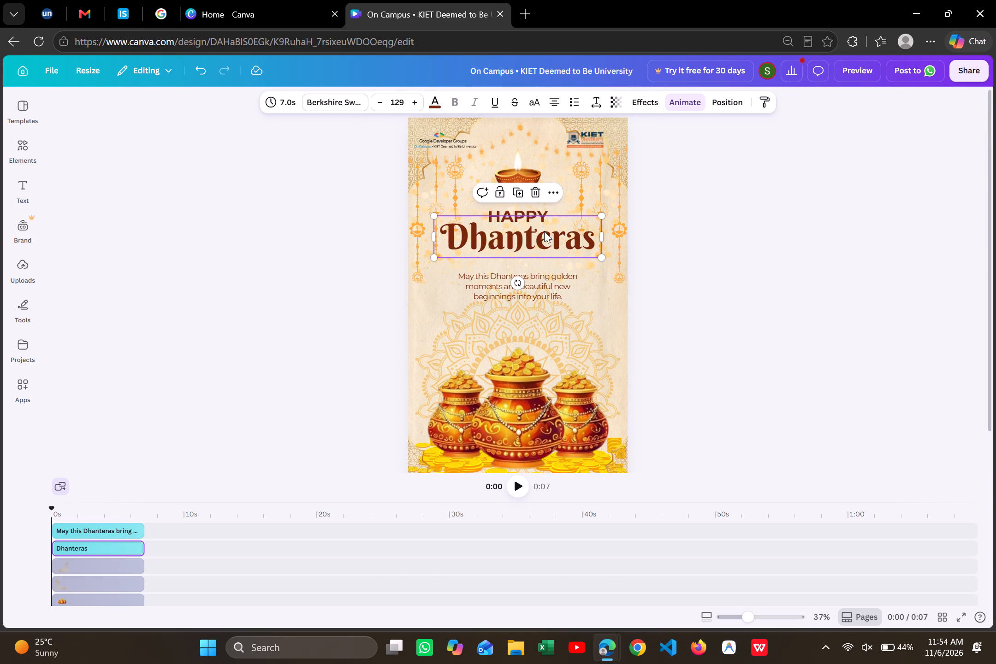
triple_click(377, 104)
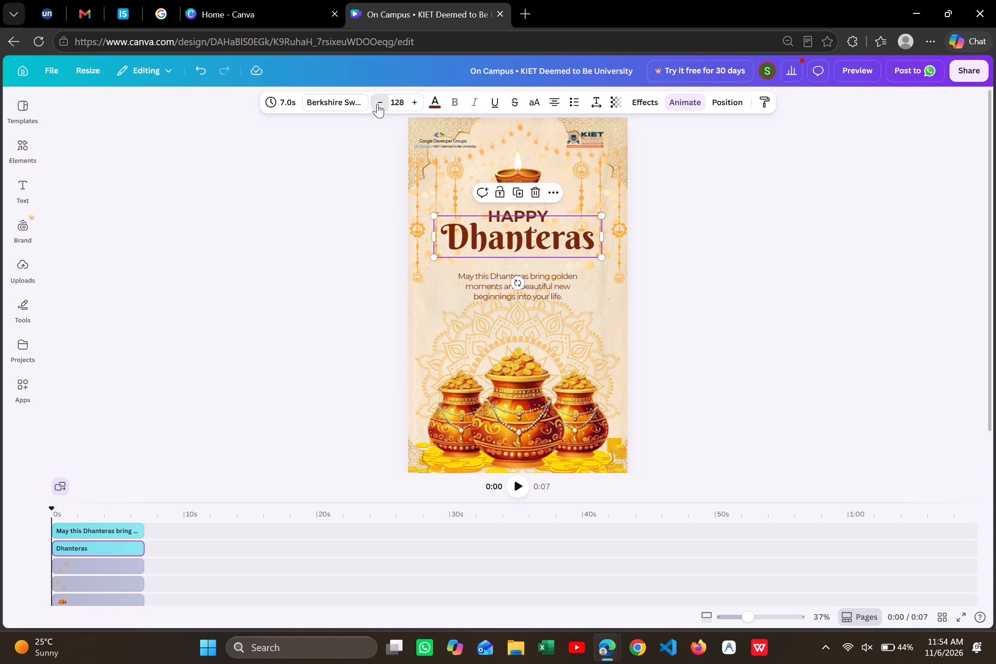
click(377, 104)
click(377, 104)
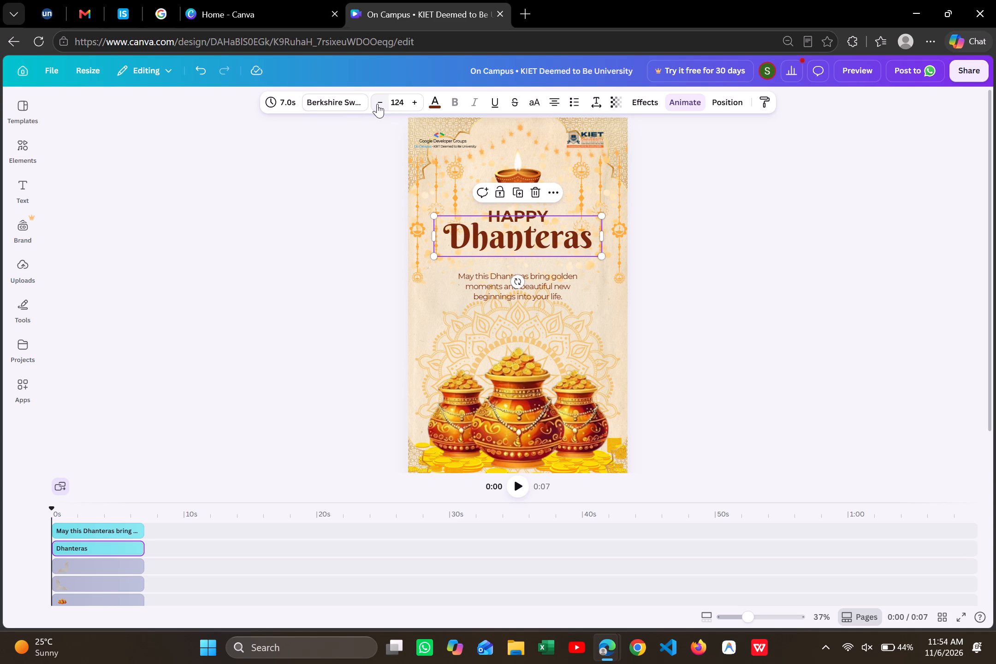
triple_click(377, 104)
click(377, 104)
click(377, 104)
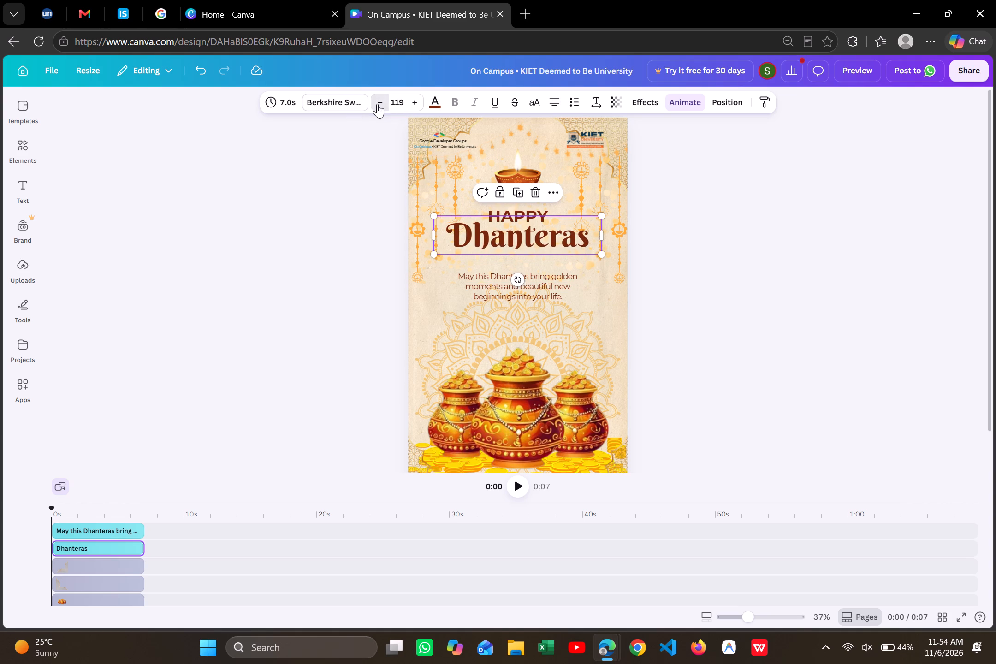
click(415, 103)
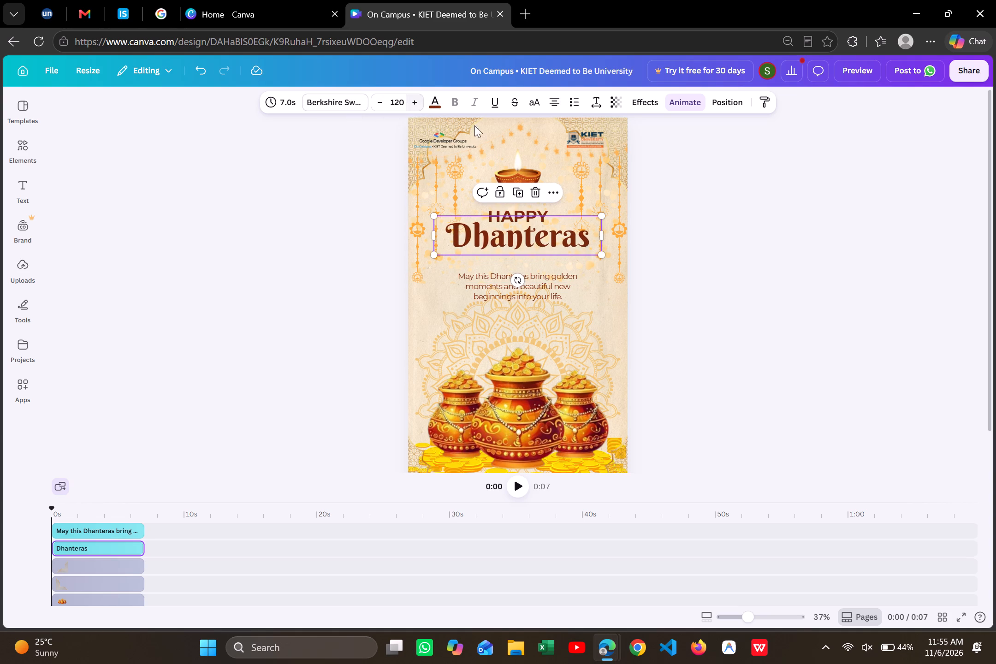
click(849, 233)
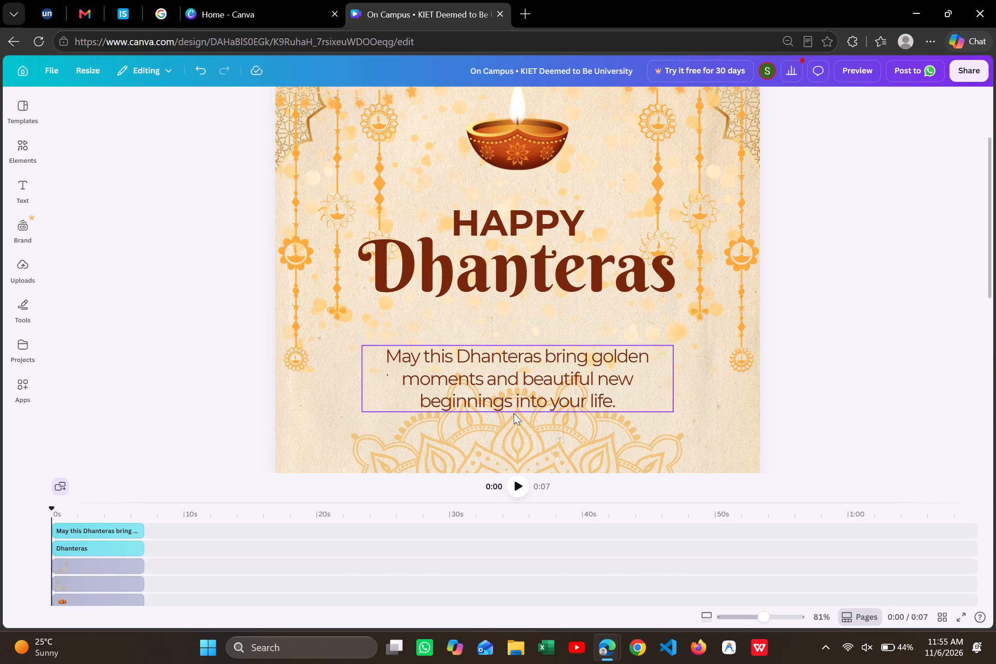
Reduce the font size of the "HAPPY" text above the title to about 50.
scroll(443, 569, down, 2)
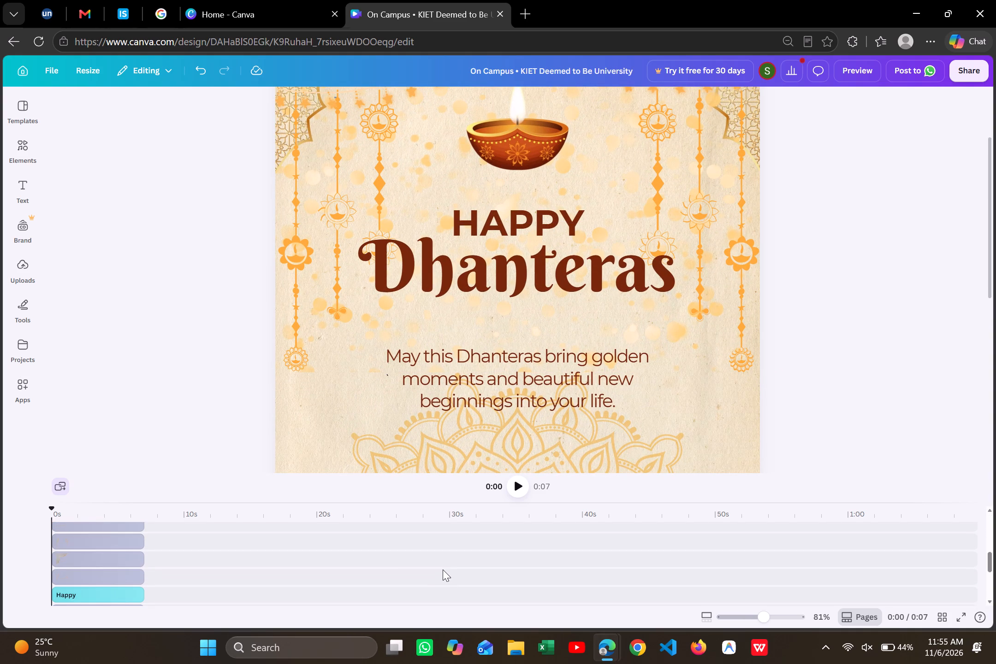
scroll(443, 569, down, 1)
click(126, 596)
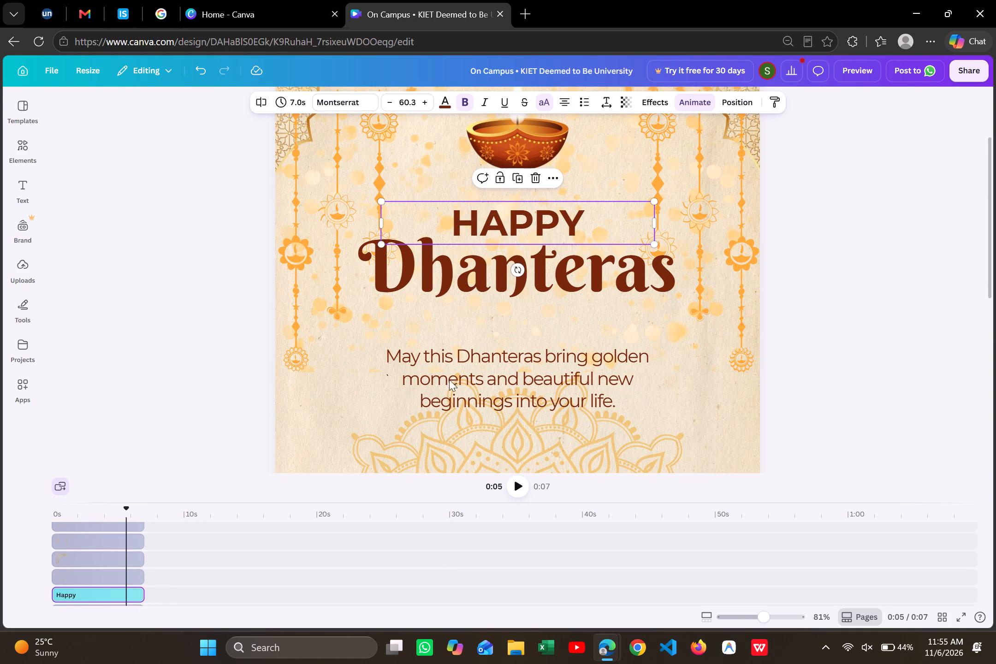
triple_click(386, 100)
triple_click(386, 100)
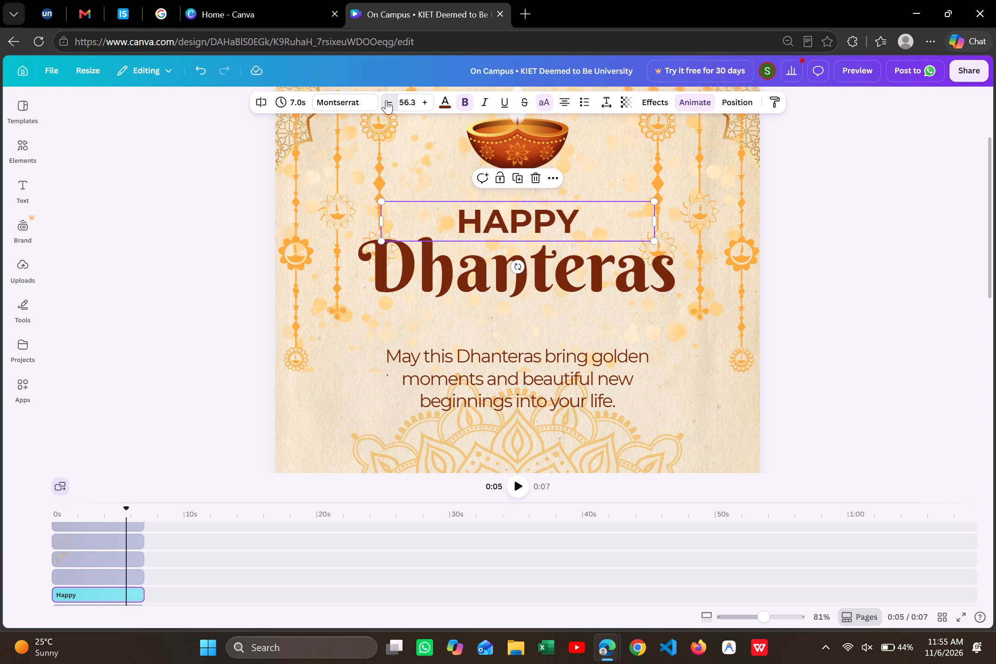
click(386, 100)
click(386, 100)
click(386, 100)
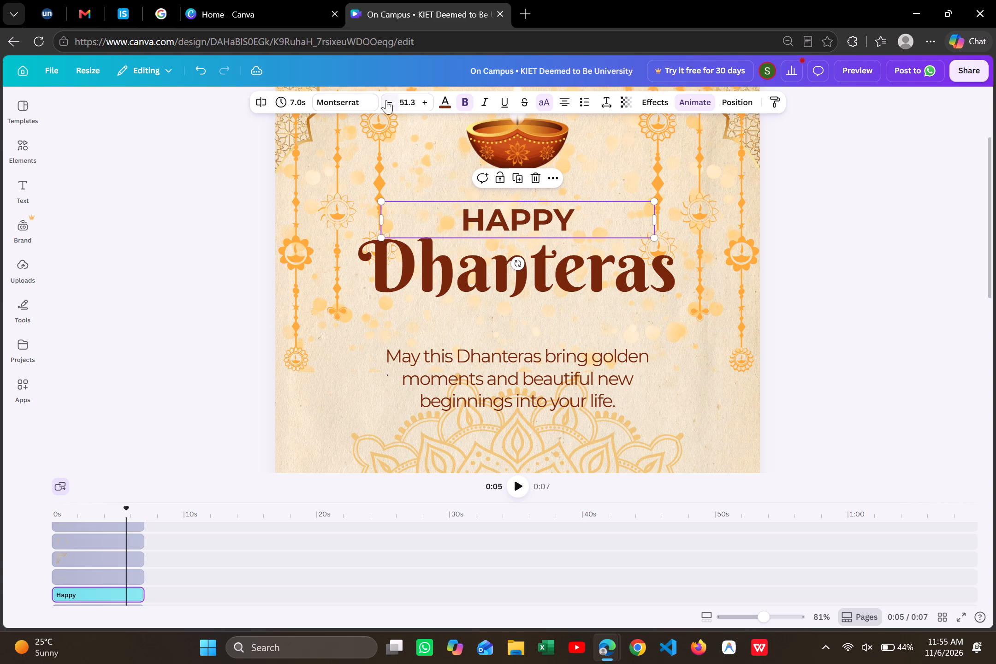
click(386, 100)
Set the font size of the greeting message below the title to 24.
click(503, 368)
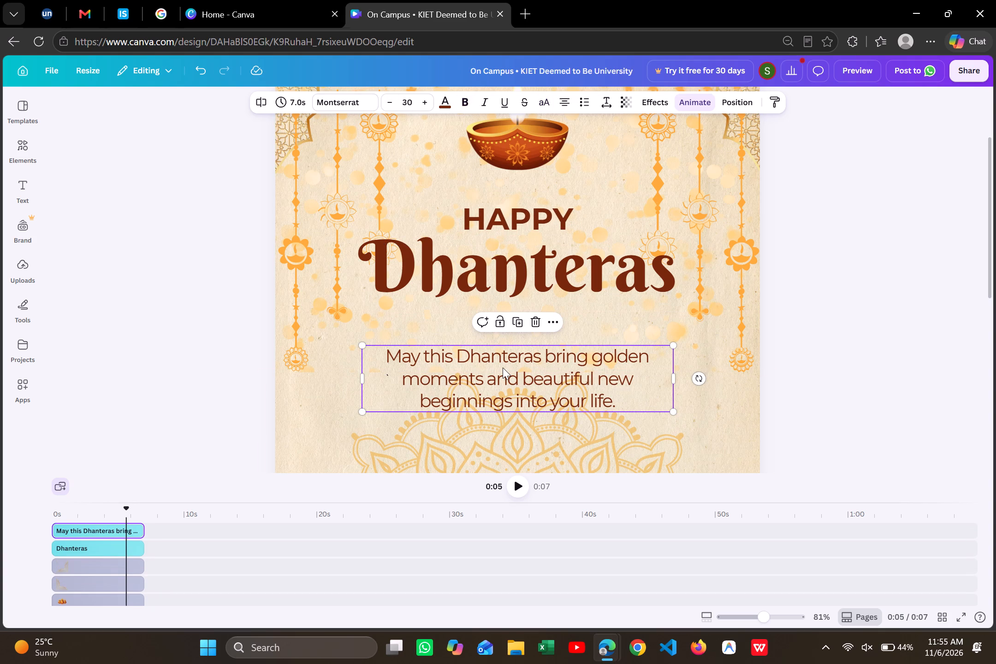
triple_click(393, 105)
triple_click(393, 105)
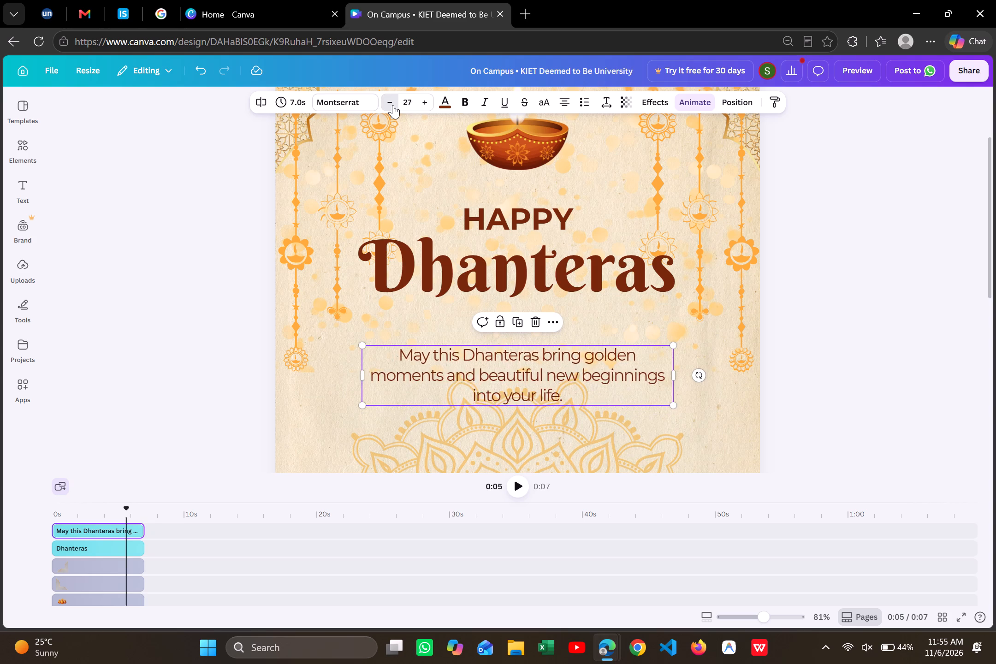
click(393, 105)
click(393, 105)
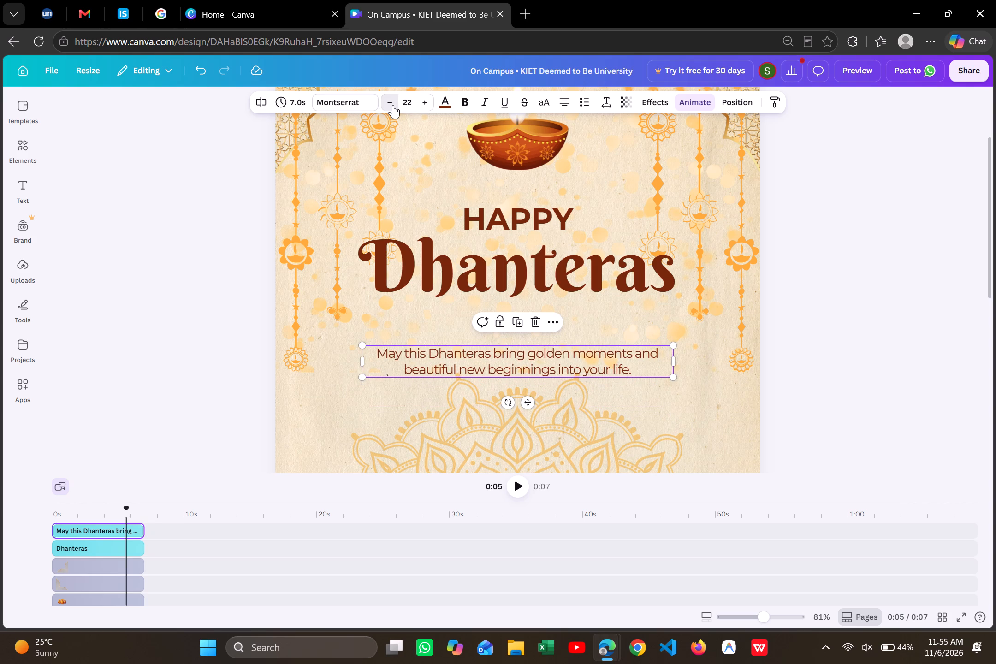
click(393, 105)
click(393, 105)
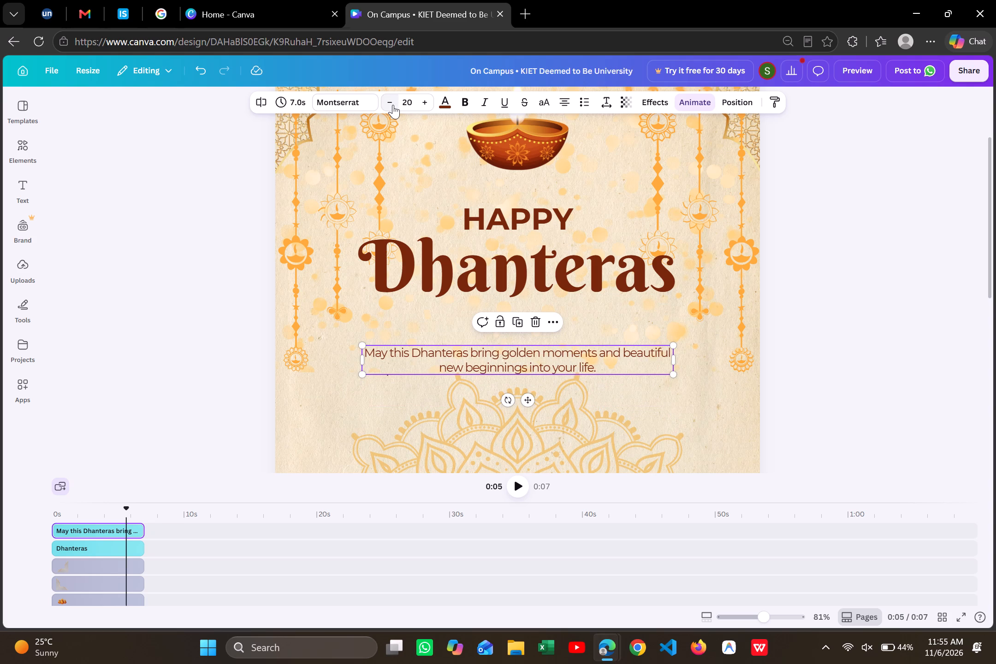
triple_click(425, 106)
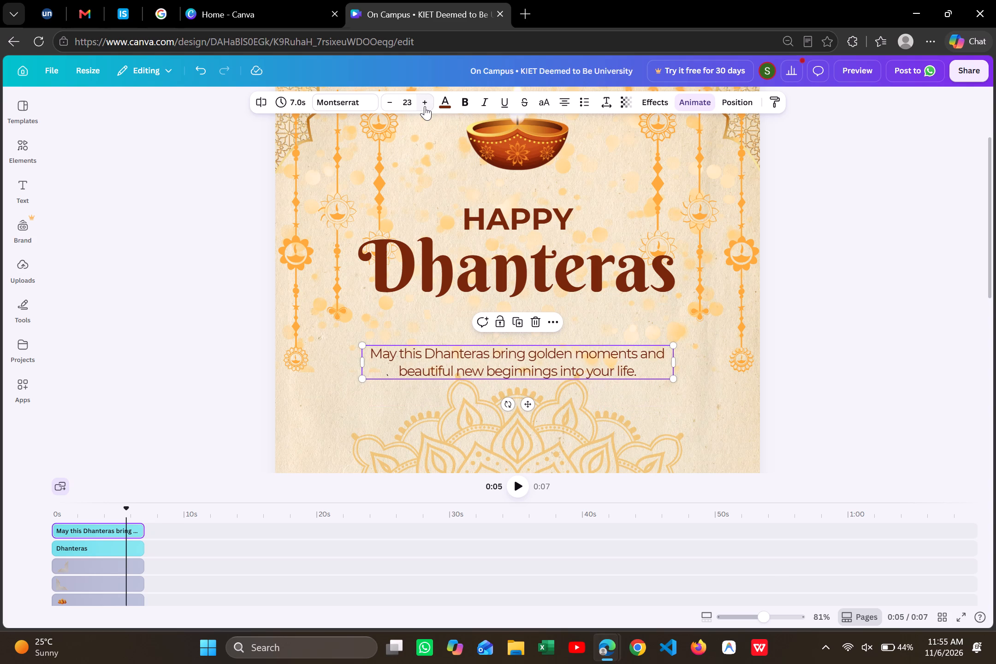
click(425, 106)
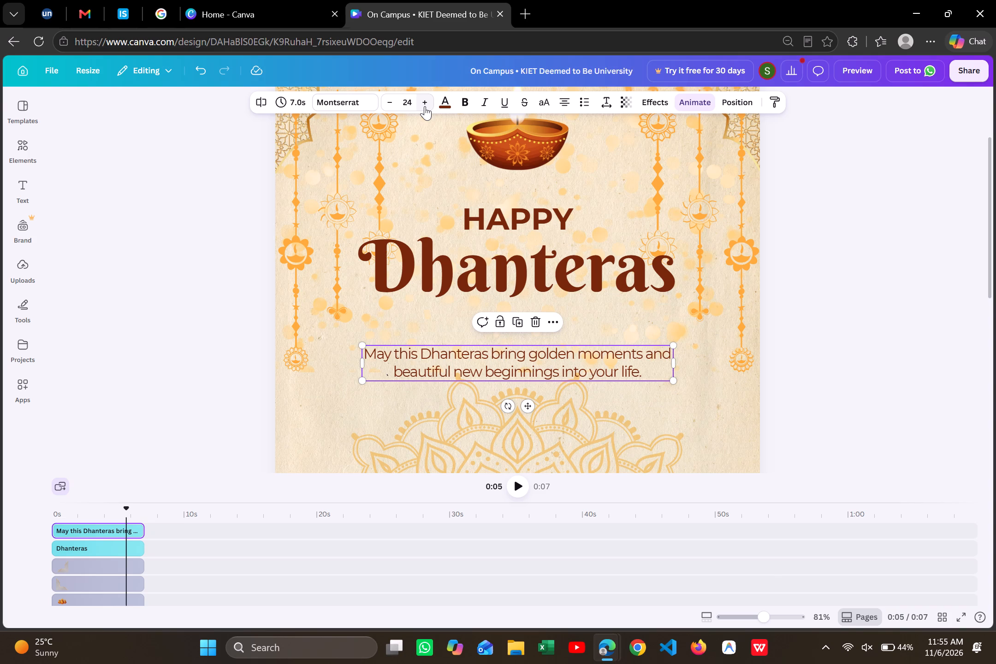
Open the recent "May Goddess Lakshmi" mobile video design from the Canva home page.
scroll(724, 370, down, 4)
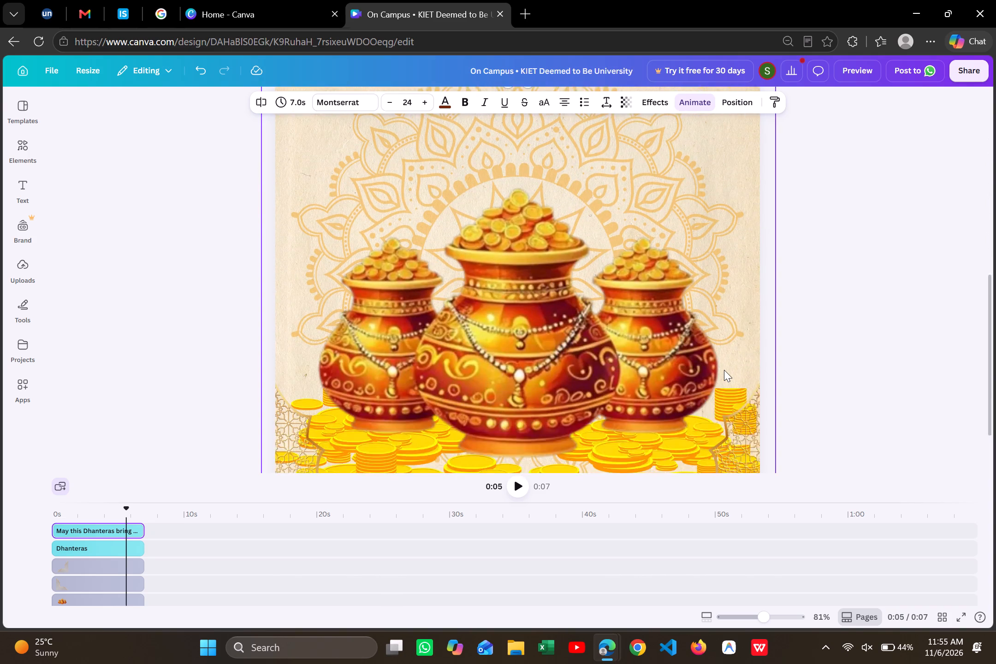
scroll(724, 370, down, 1)
click(276, 0)
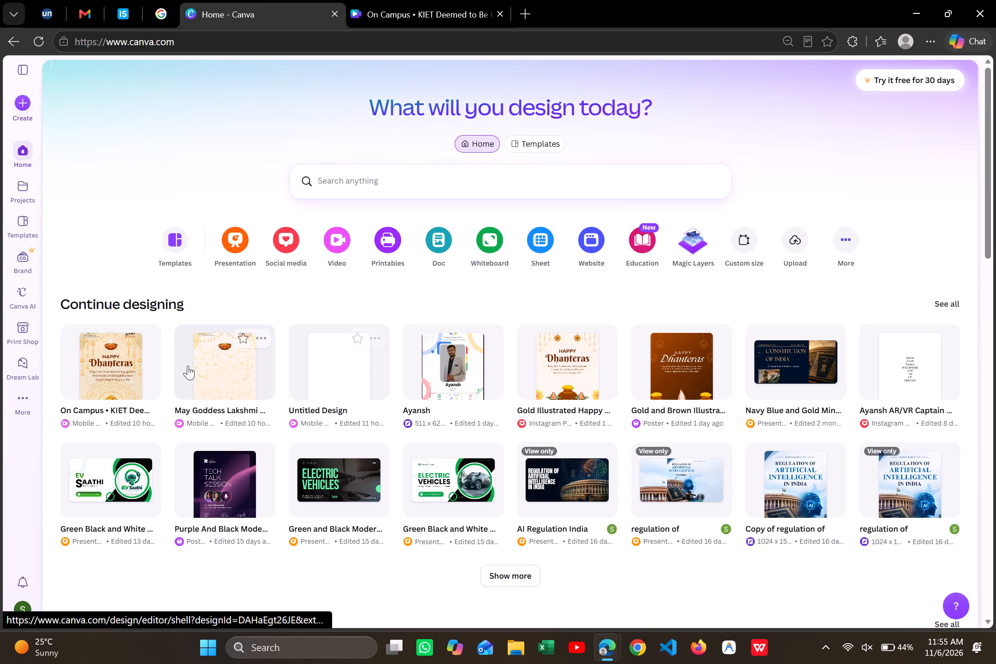
click(213, 368)
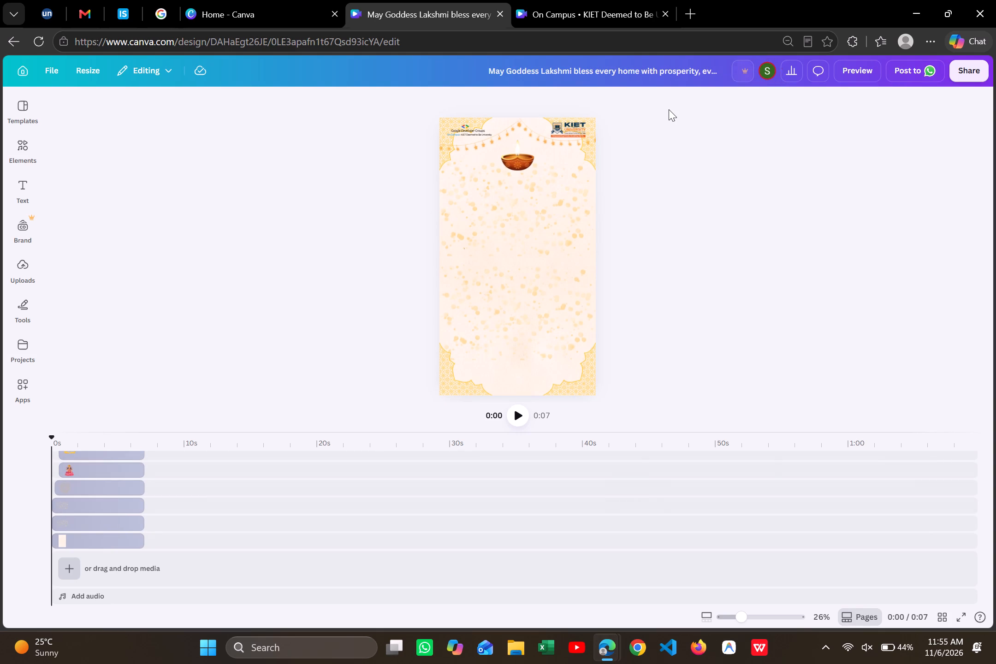
click(621, 0)
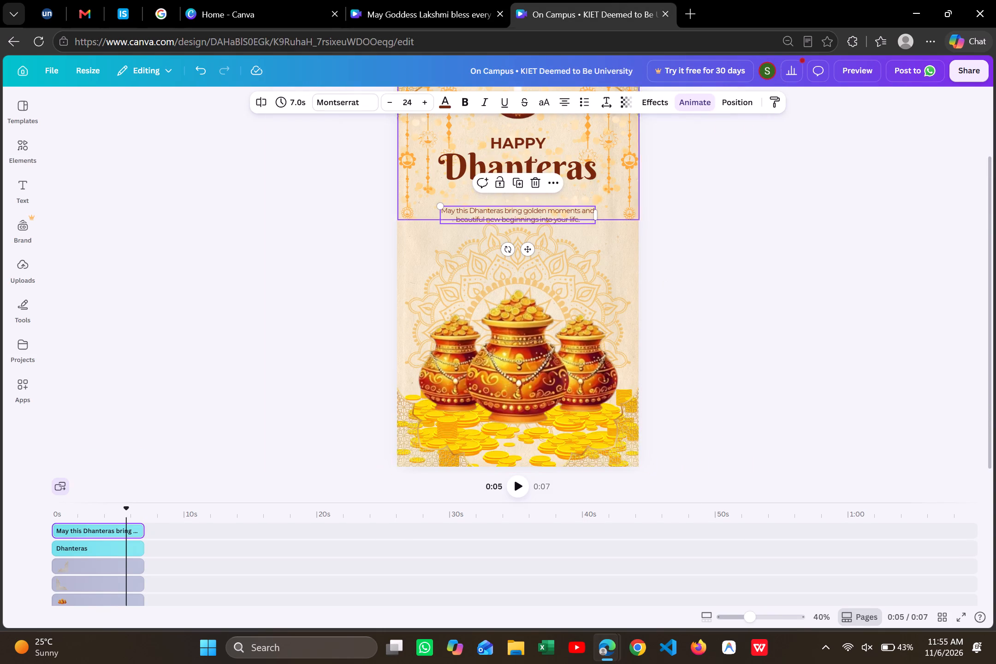
click(409, 26)
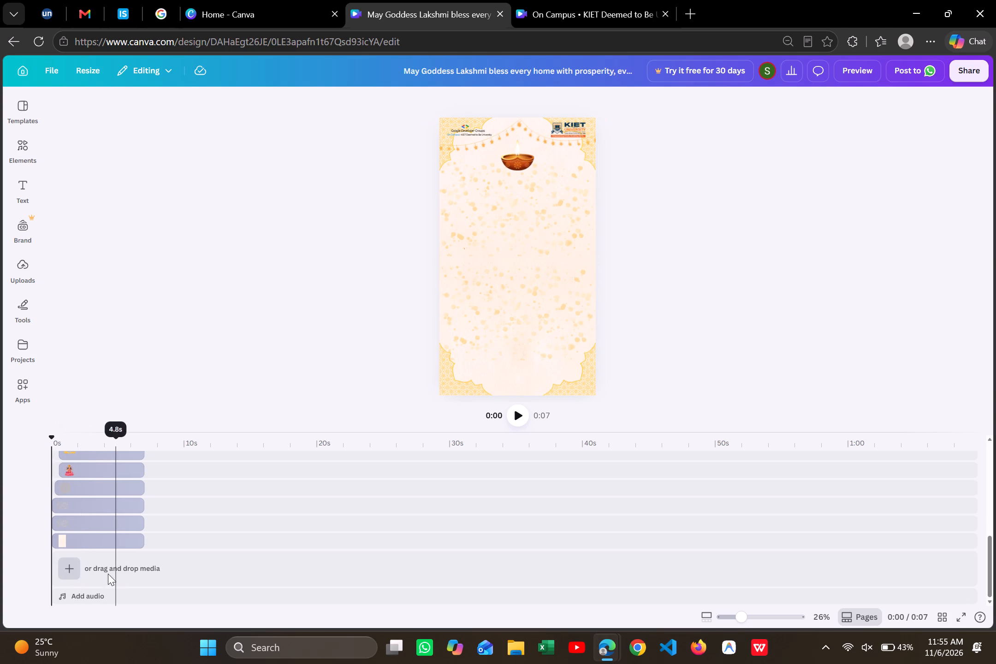
Play the Goddess Lakshmi design's animation and pause it at 0:02.
scroll(95, 581, right, 4)
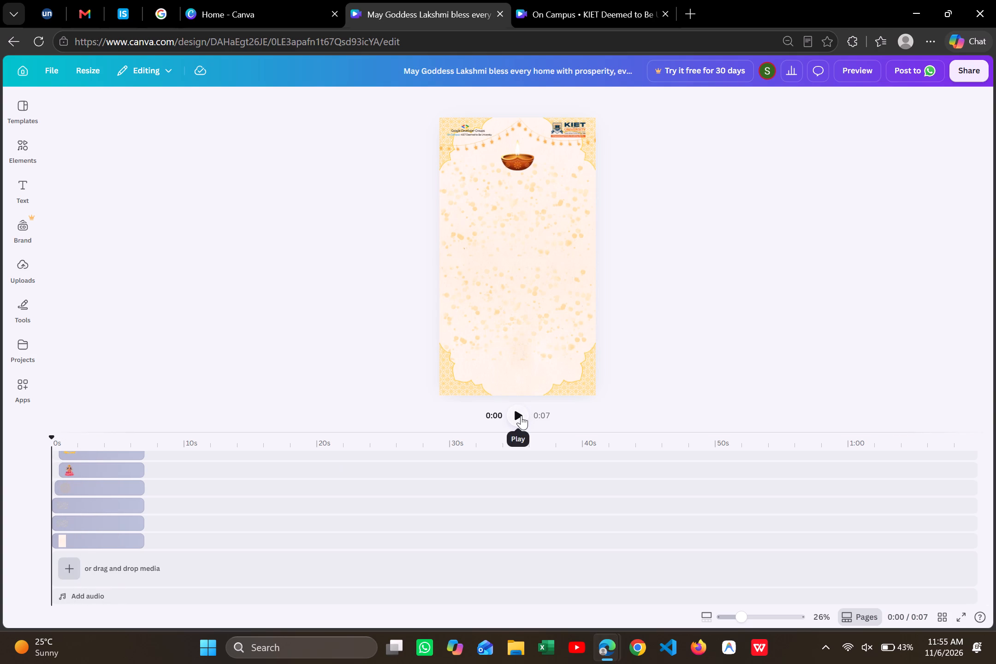
click(521, 415)
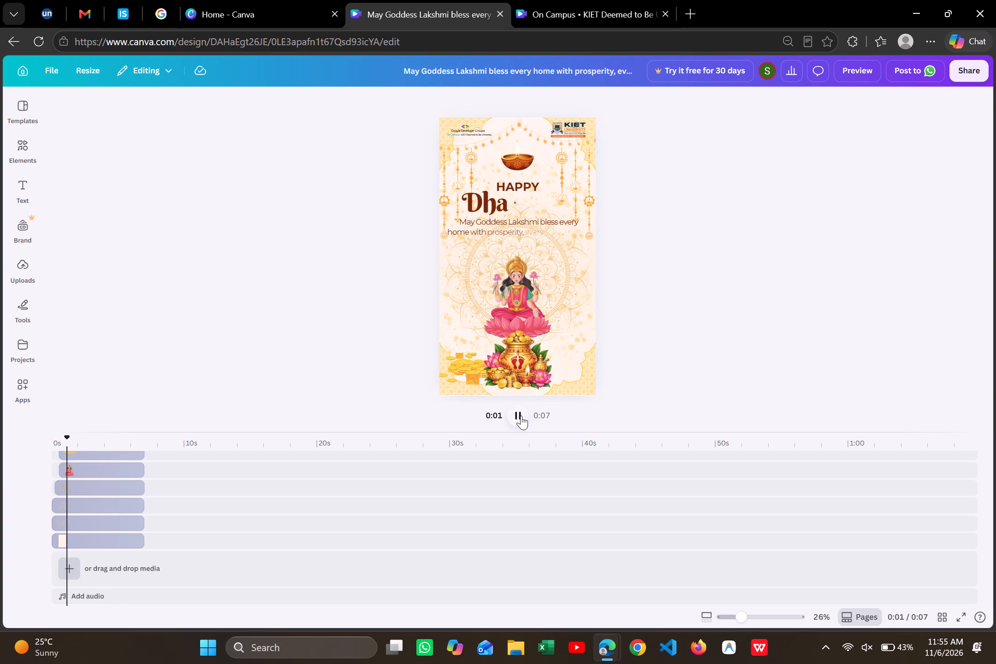
click(521, 415)
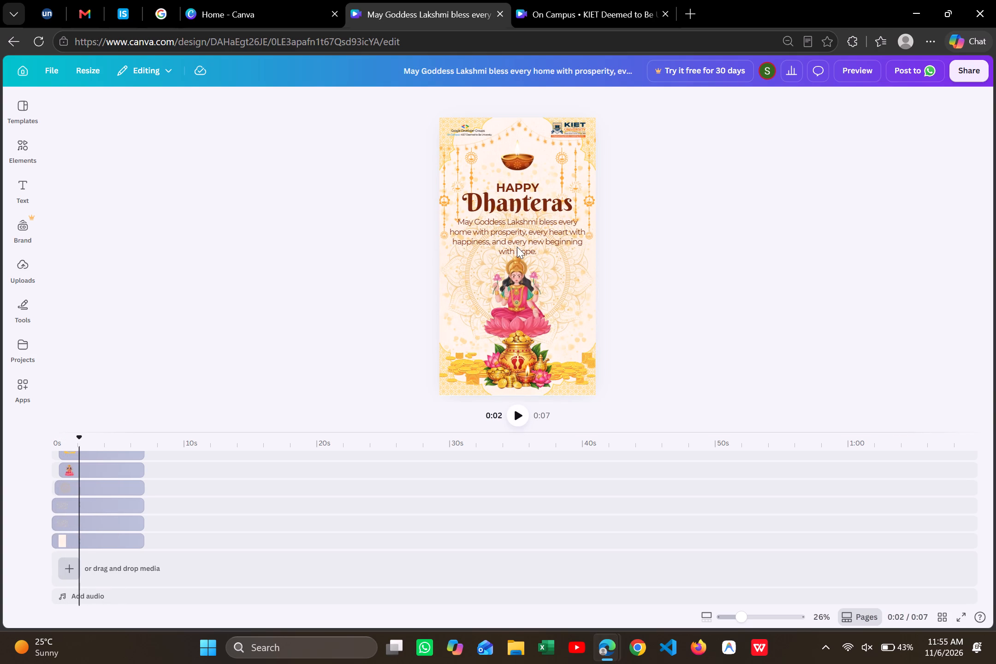
scroll(250, 547, up, 5)
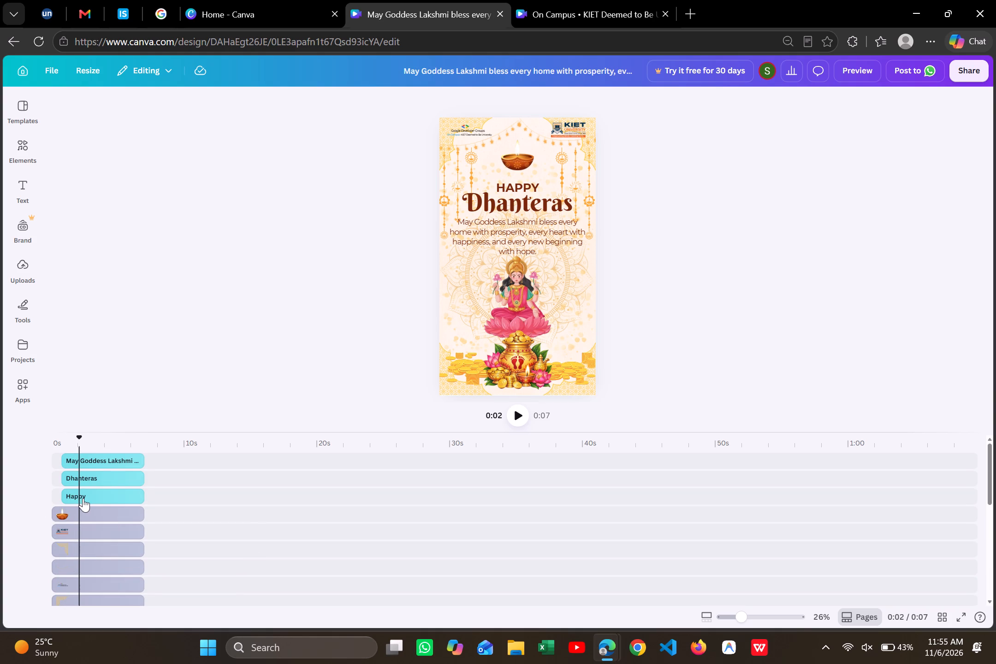
Reduce the font size of the "HAPPY" text above the title to 55.3.
click(84, 498)
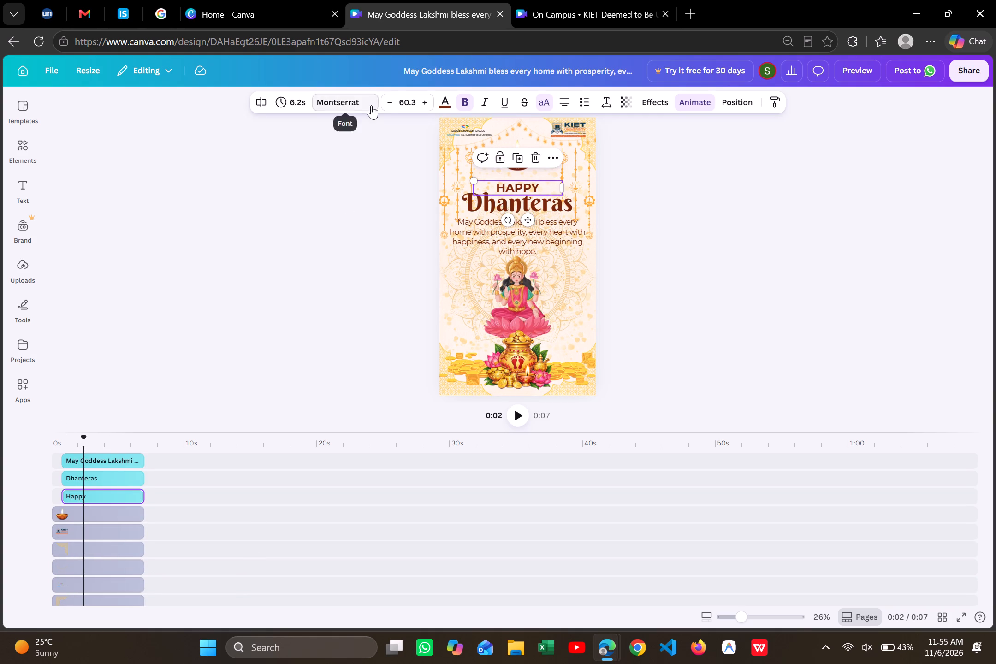
triple_click(385, 104)
click(385, 104)
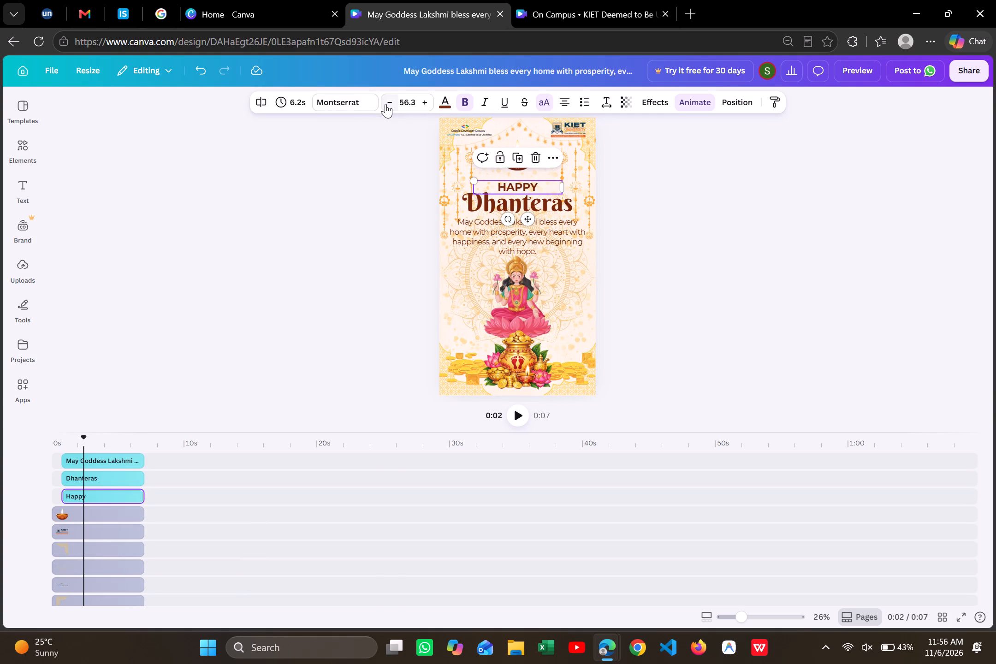
click(385, 104)
click(418, 306)
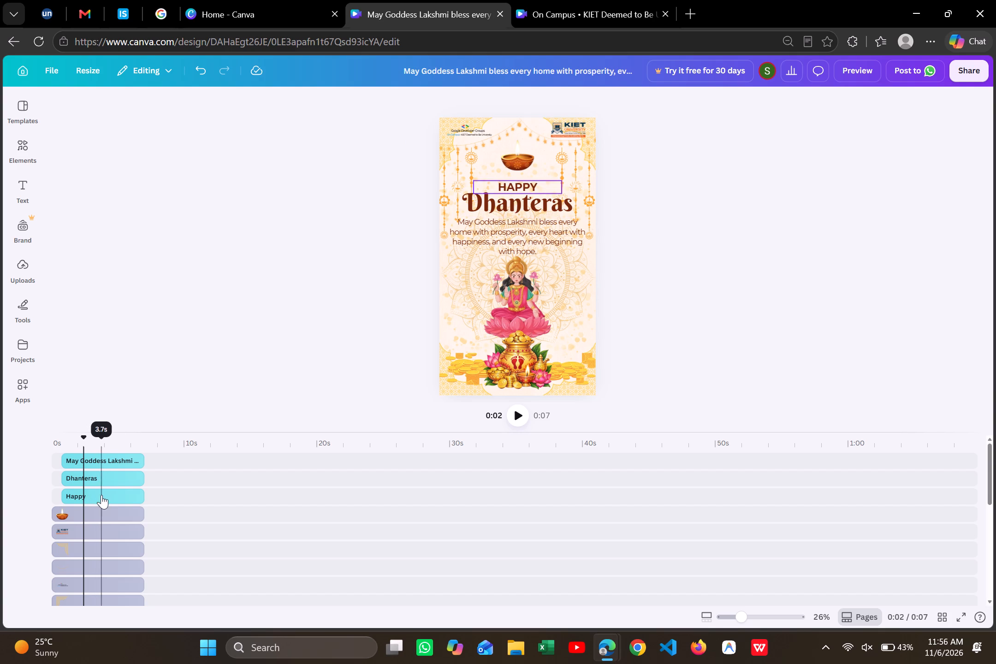
Reduce the font size of the "Dhanteras" title to 123.
click(112, 473)
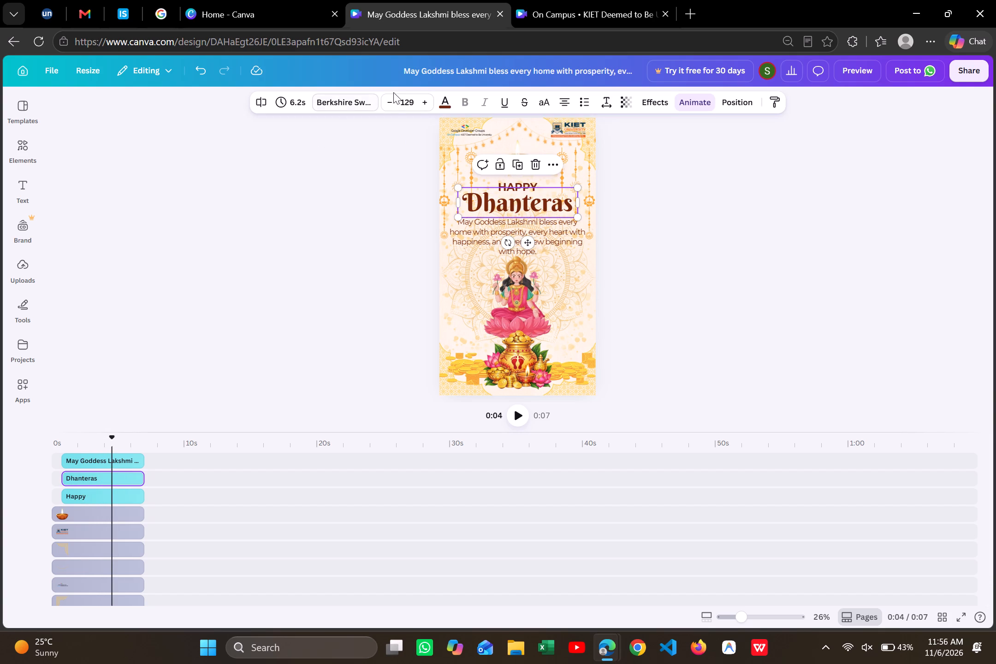
triple_click(386, 105)
double_click(386, 105)
click(386, 105)
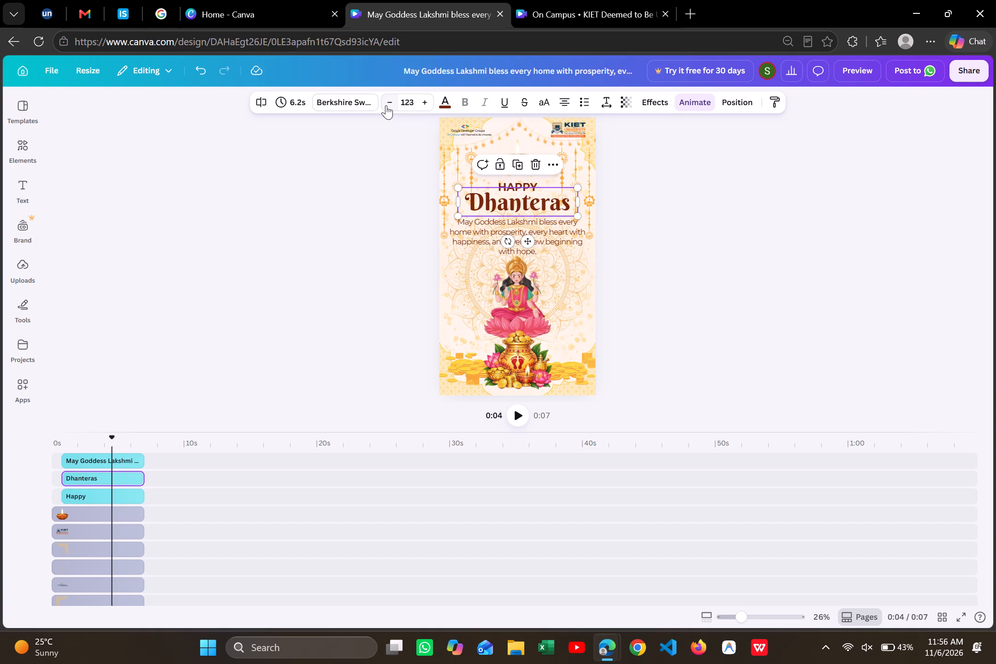
click(356, 278)
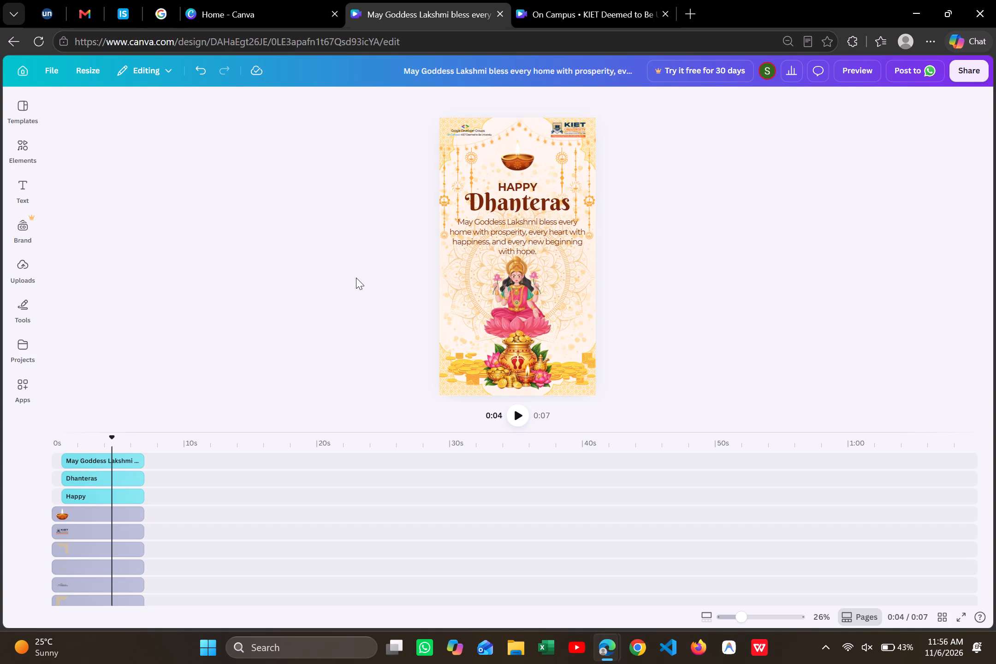
Reduce the font size of the "May Goddess Lakshmi" greeting message below the title to 27.9.
click(119, 456)
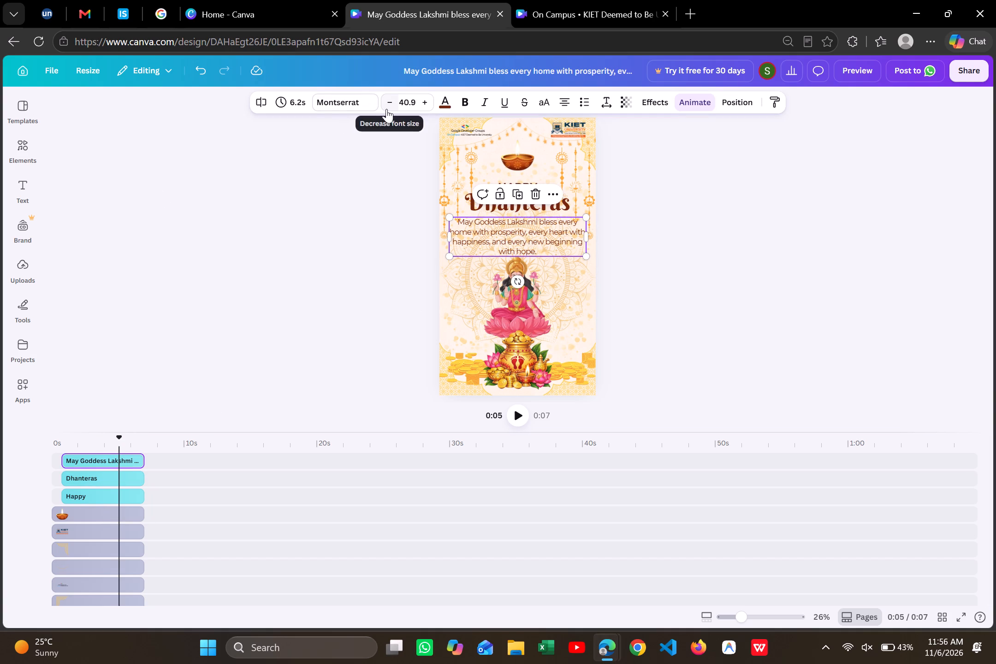
triple_click(386, 109)
triple_click(386, 109)
triple_click(386, 109)
triple_click(386, 109)
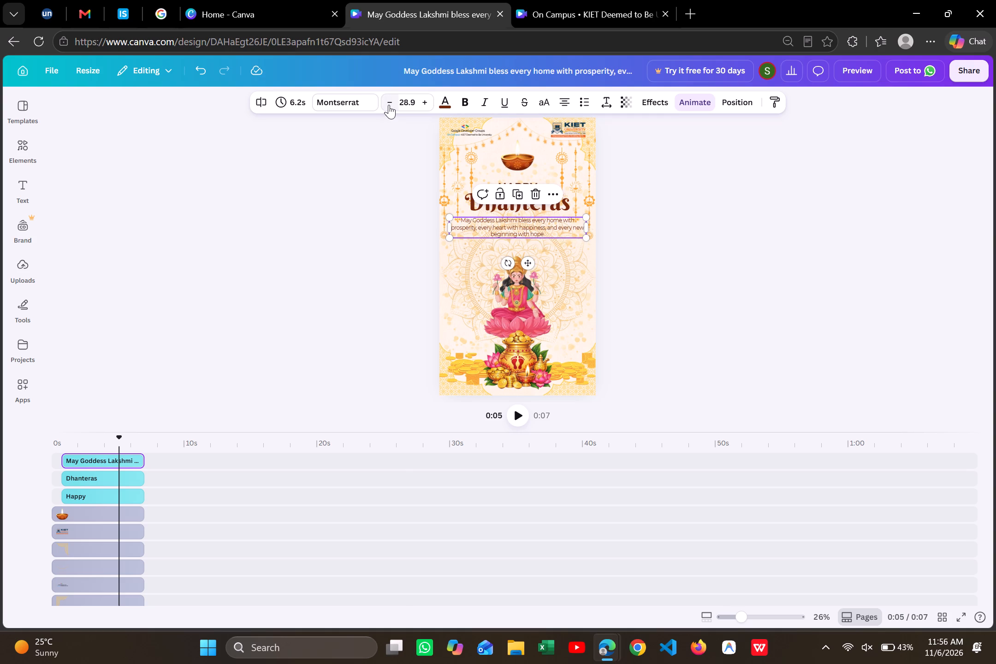
click(389, 105)
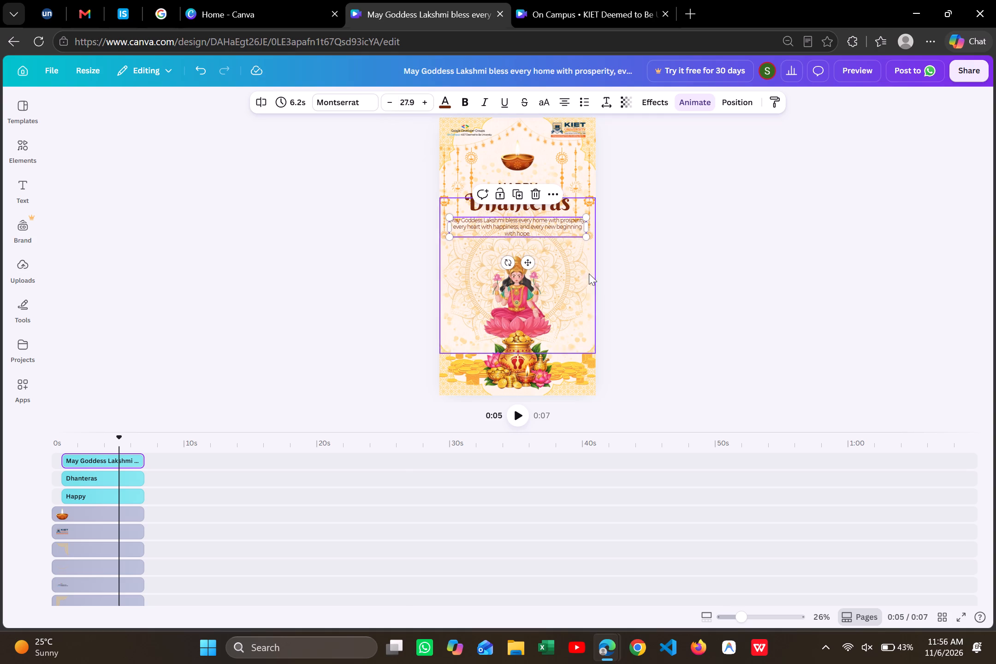
Adjust the transparency of the mandala behind the goddess so that it is fully opaque.
click(571, 286)
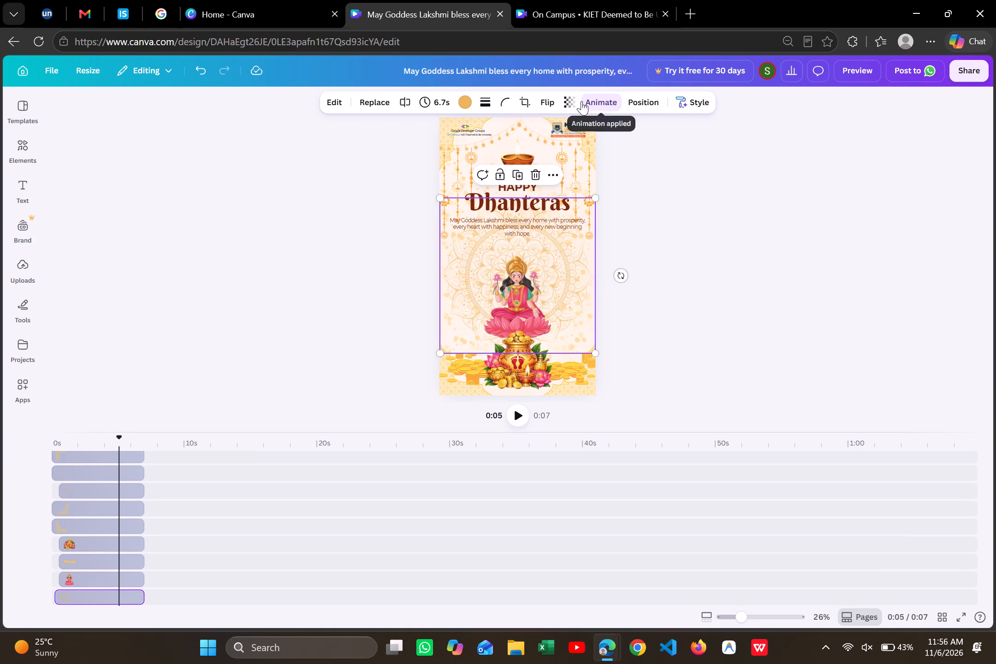
click(567, 103)
drag(569, 147, 554, 153)
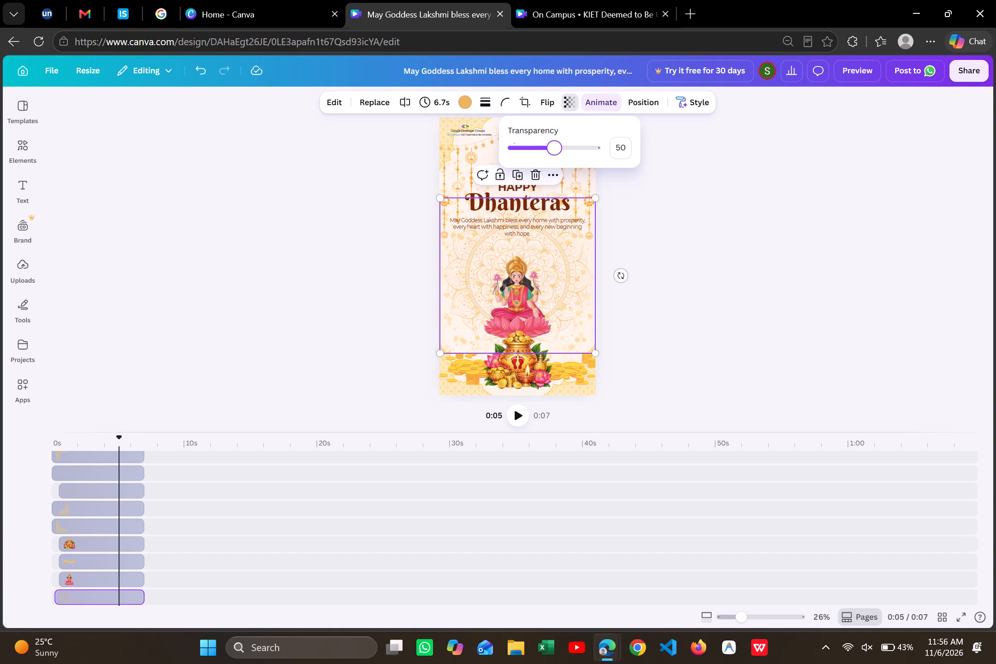
drag(554, 153, 544, 156)
drag(544, 156, 794, 271)
click(794, 271)
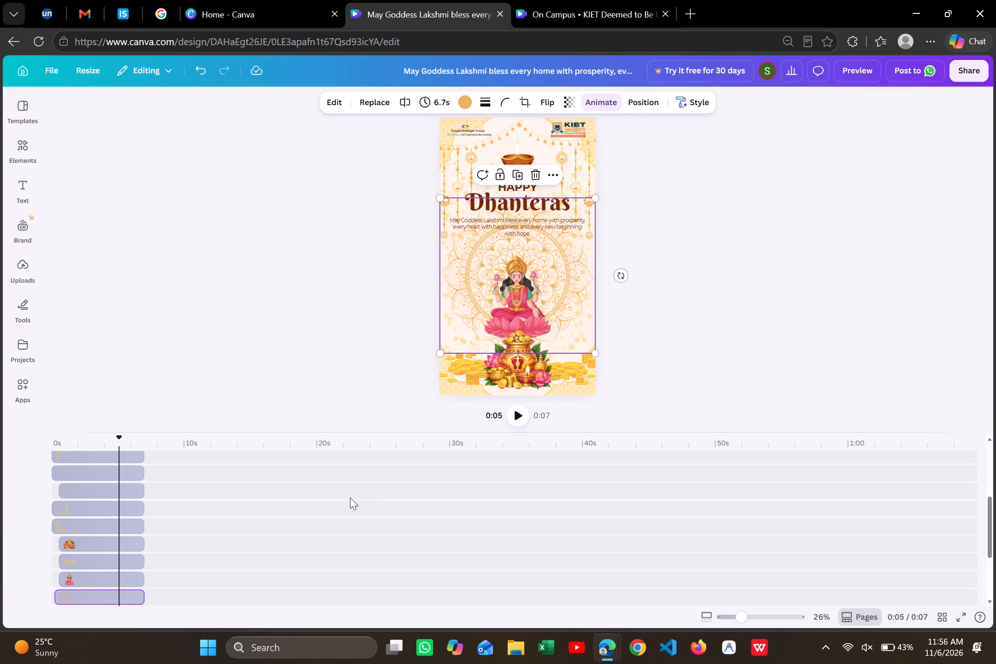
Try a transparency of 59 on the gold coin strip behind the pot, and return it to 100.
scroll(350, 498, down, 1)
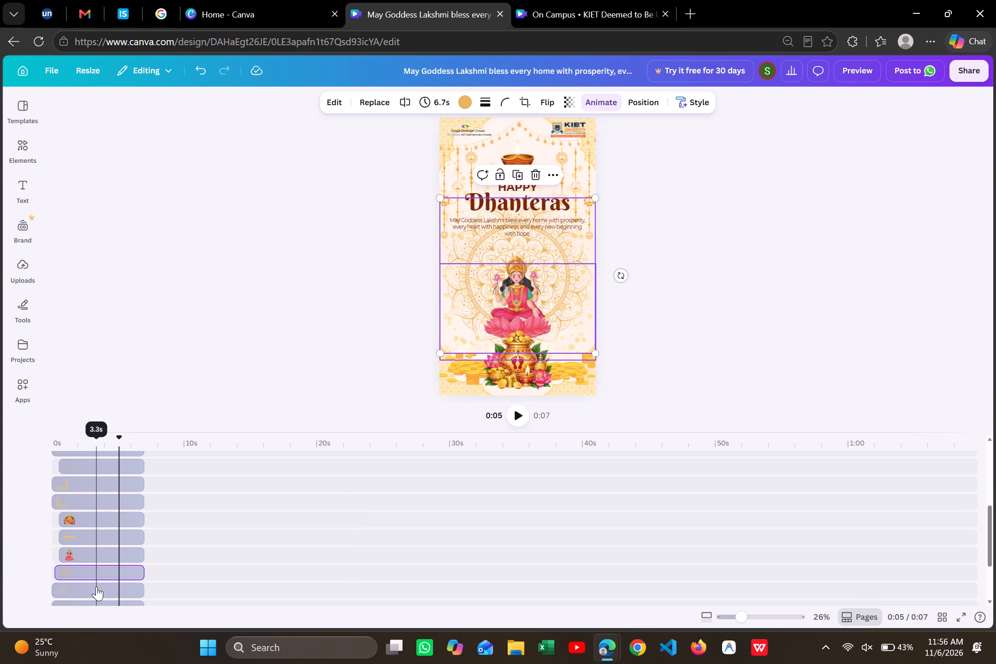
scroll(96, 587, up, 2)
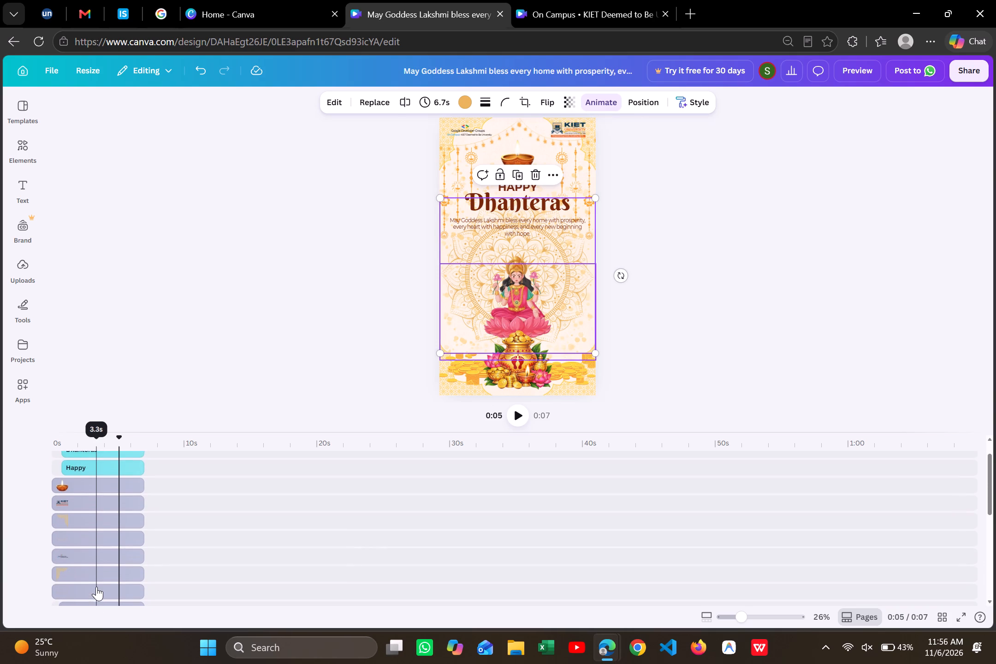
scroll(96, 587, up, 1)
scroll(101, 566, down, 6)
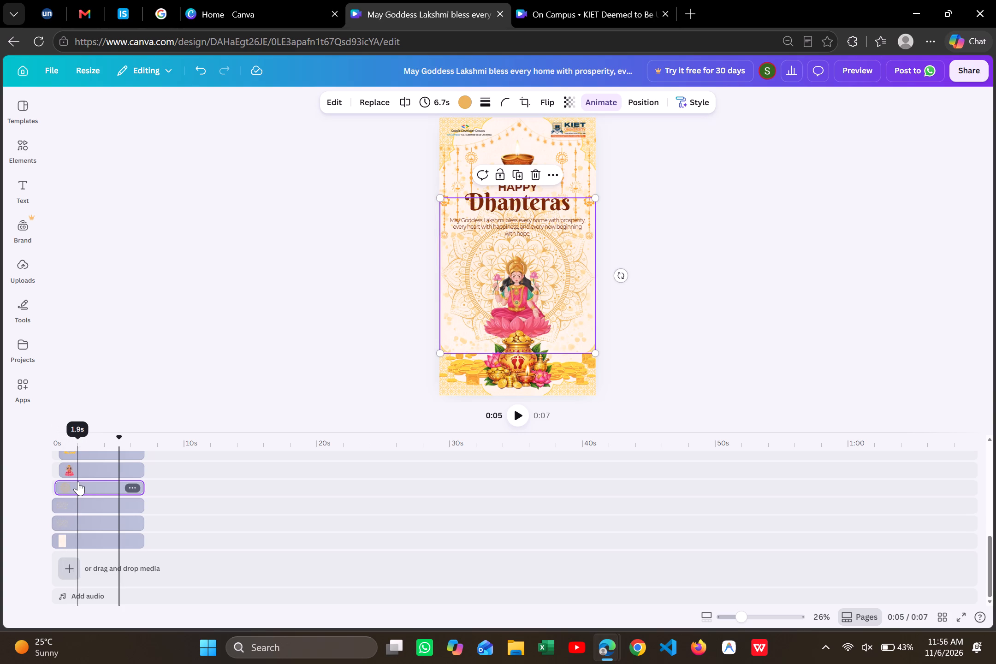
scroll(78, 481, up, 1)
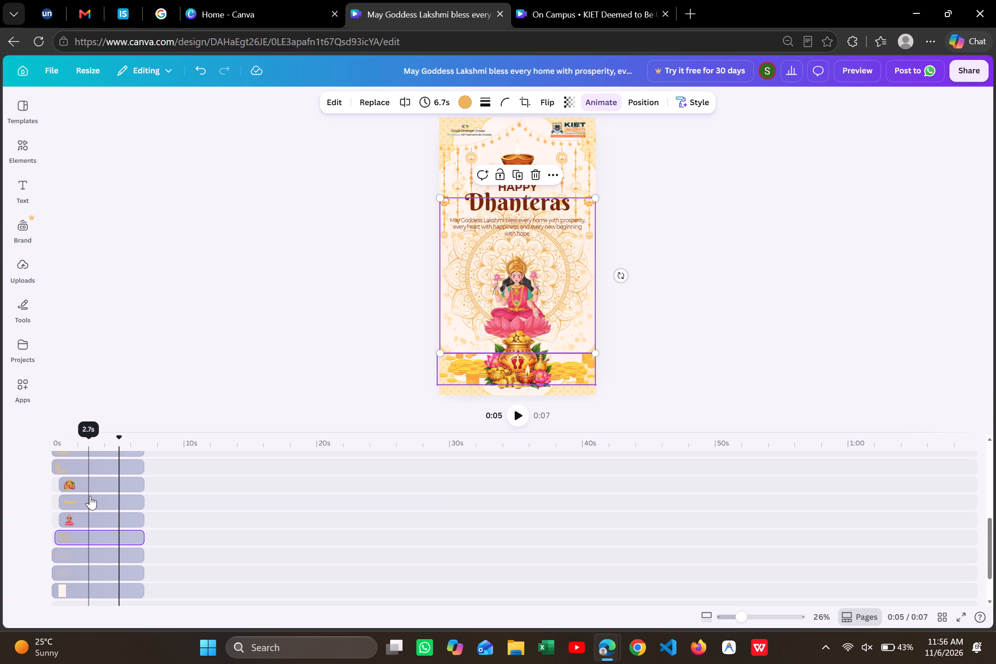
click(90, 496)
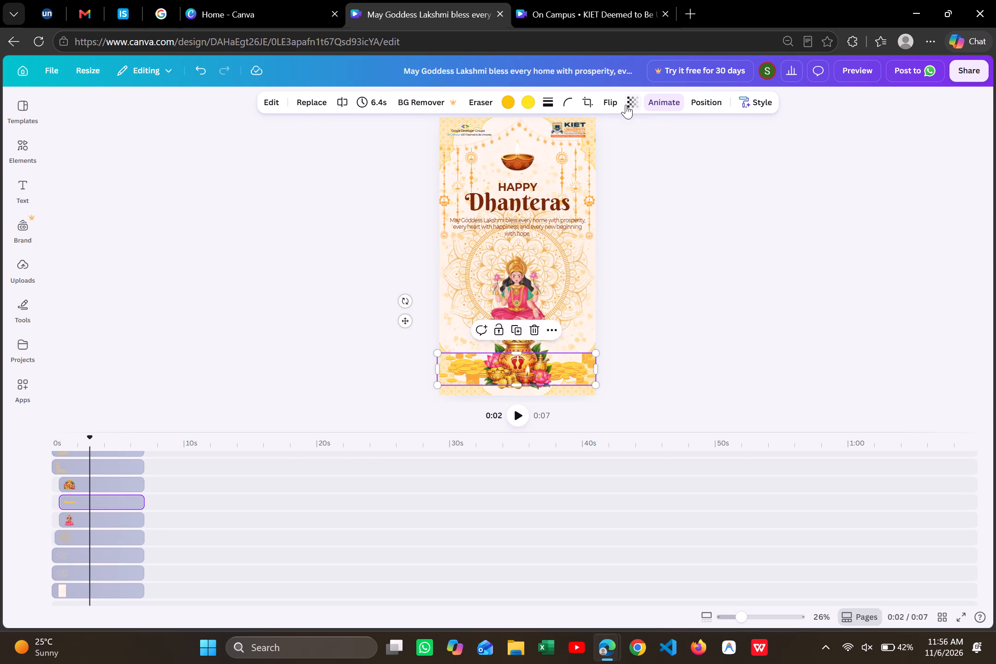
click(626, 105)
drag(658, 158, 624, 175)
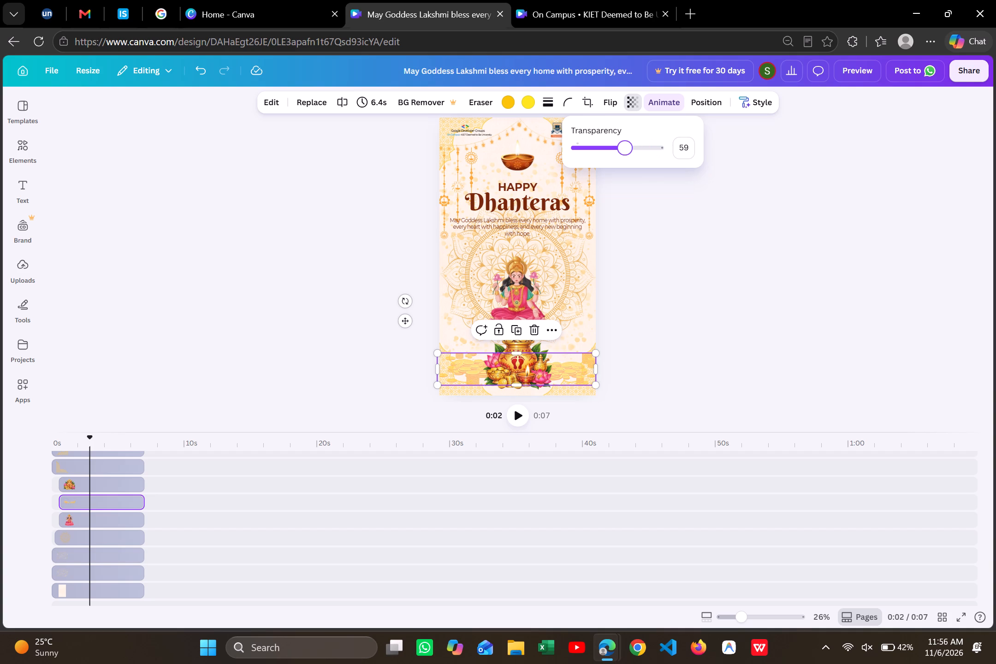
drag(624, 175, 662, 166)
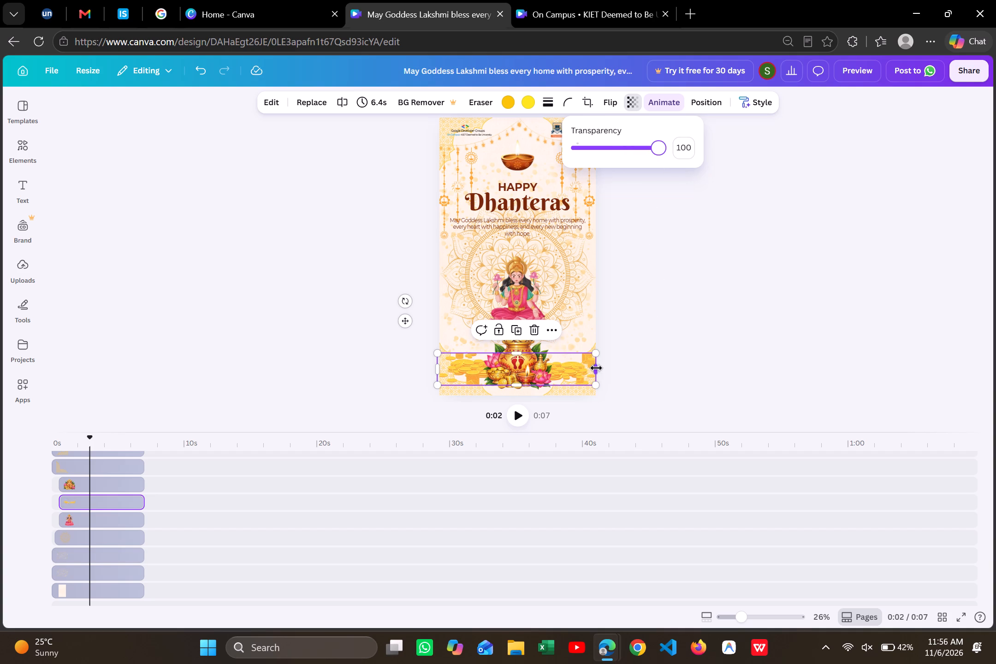
Crop the gold coin strip in from both sides to about 804 wide, clear of the page edges.
drag(596, 368, 578, 371)
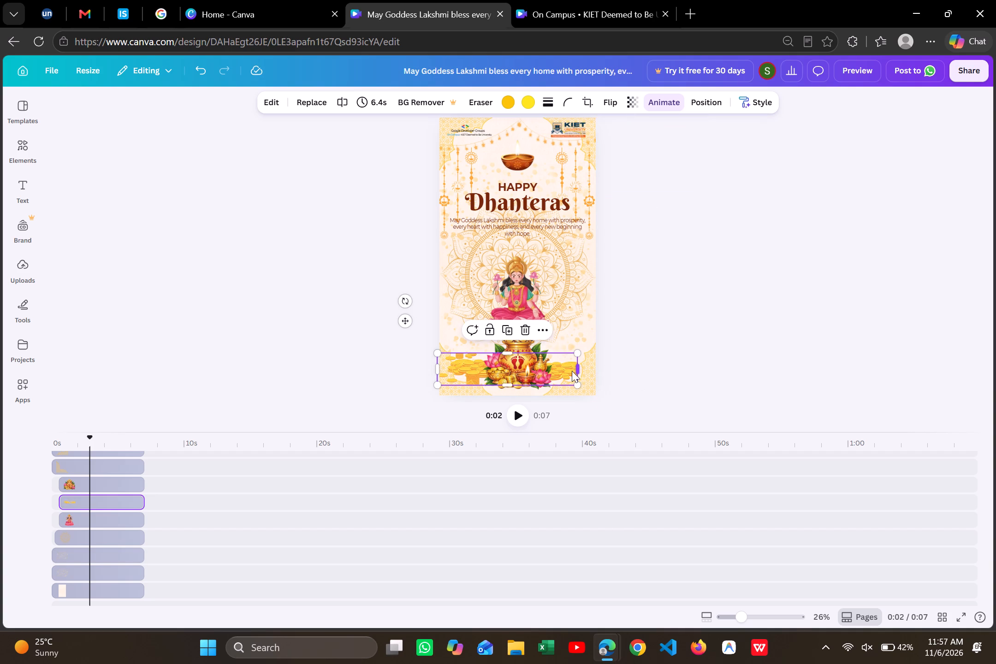
drag(437, 373, 461, 373)
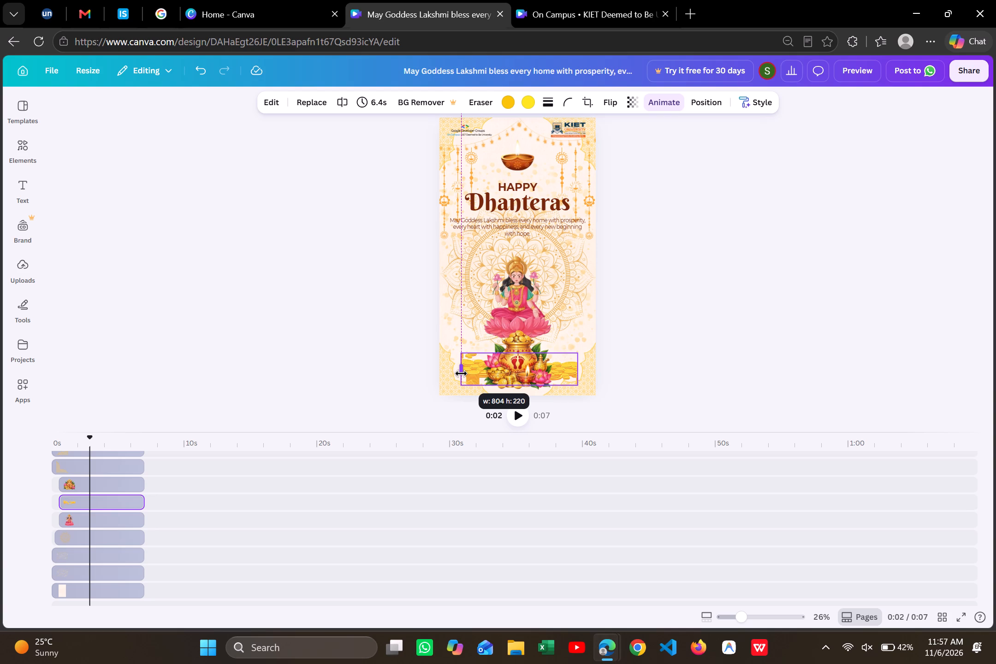
drag(461, 373, 460, 373)
click(628, 382)
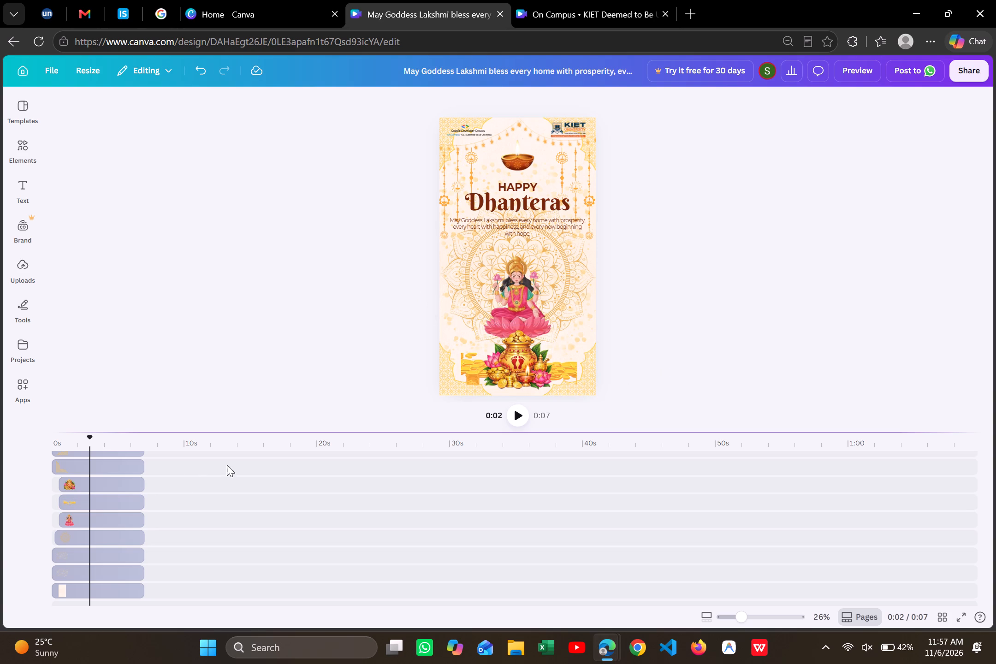
Extend the cropped gold coin strip slightly outward on its left side to about 845 wide.
click(124, 504)
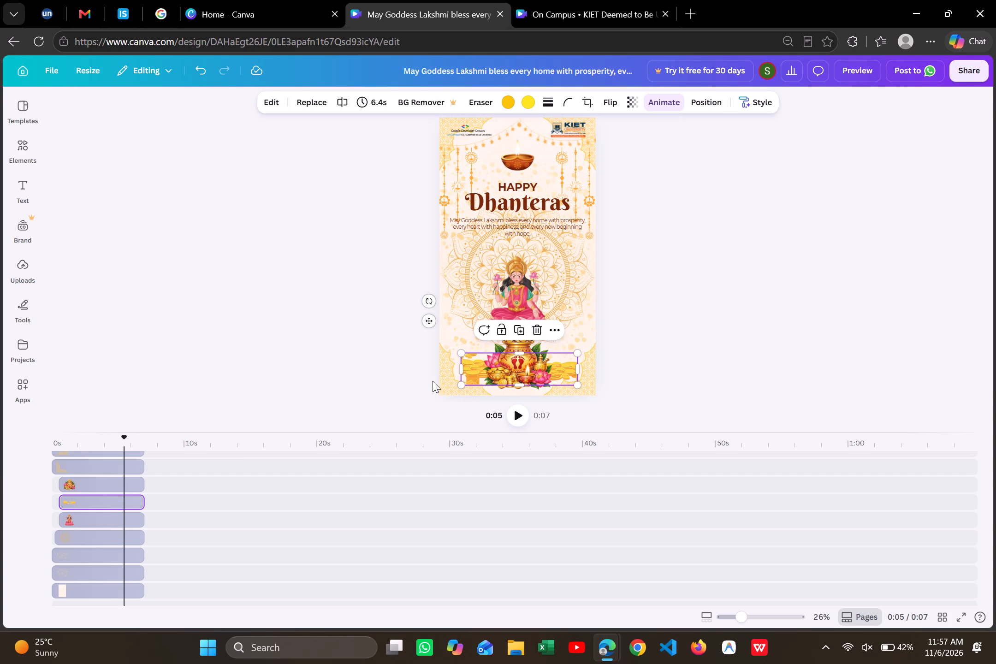
drag(459, 365, 452, 365)
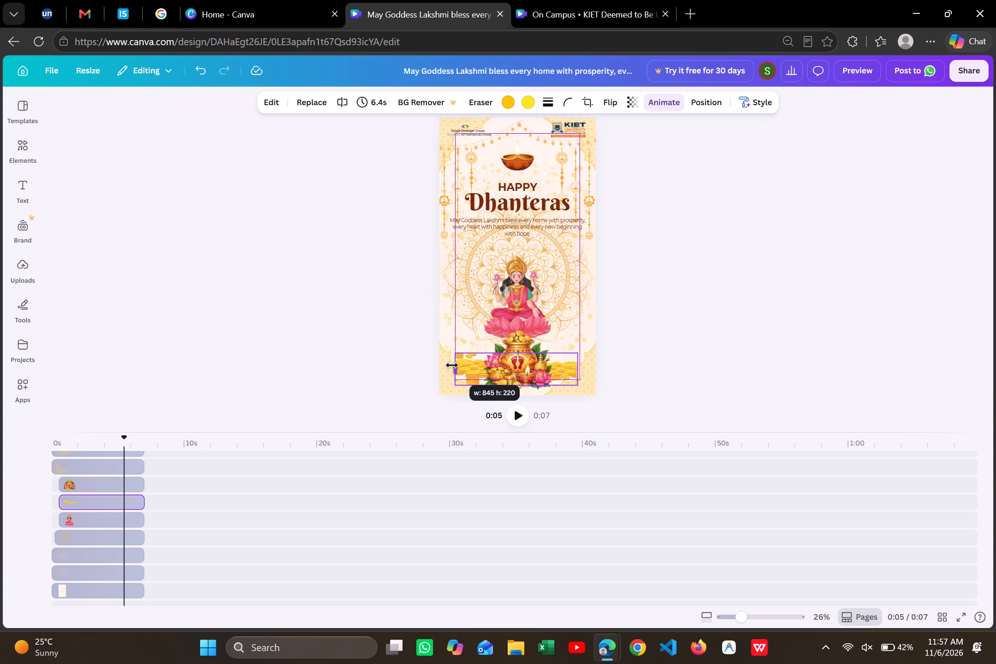
drag(452, 365, 452, 365)
click(576, 374)
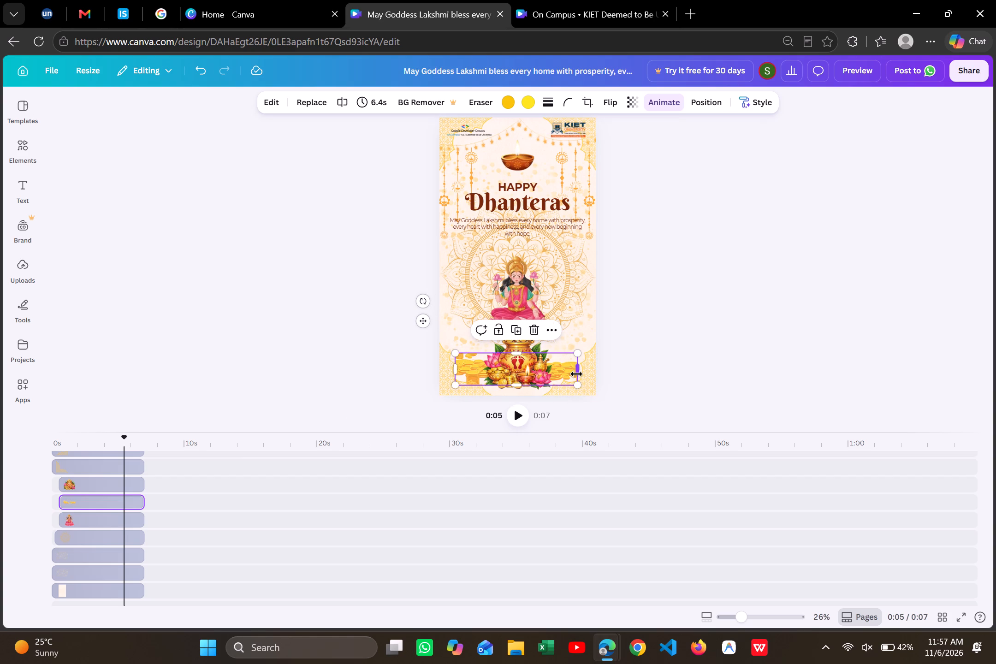
click(704, 372)
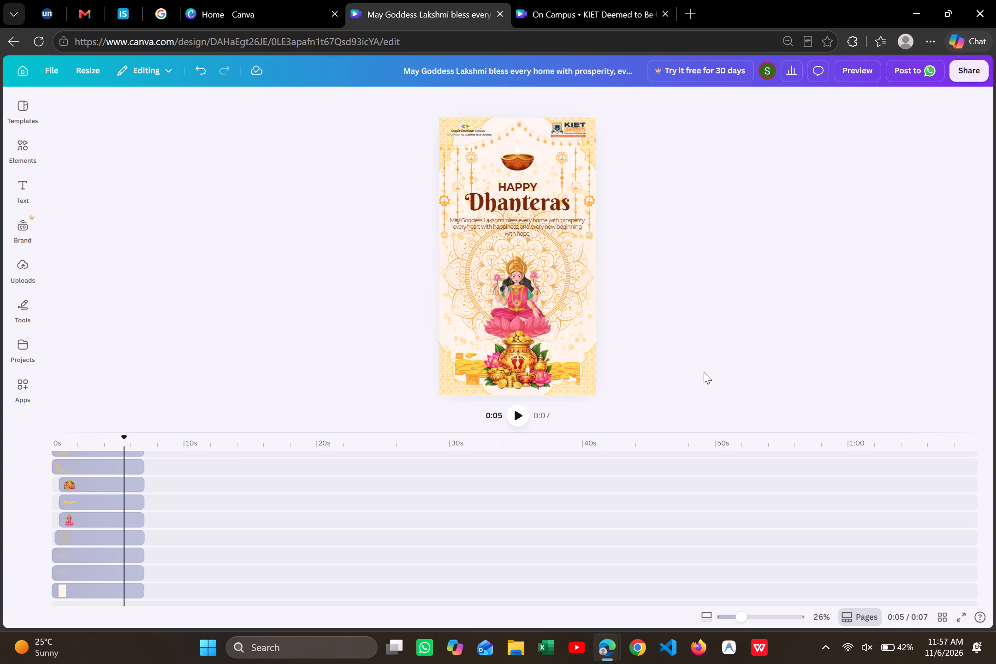
scroll(704, 372, down, 1)
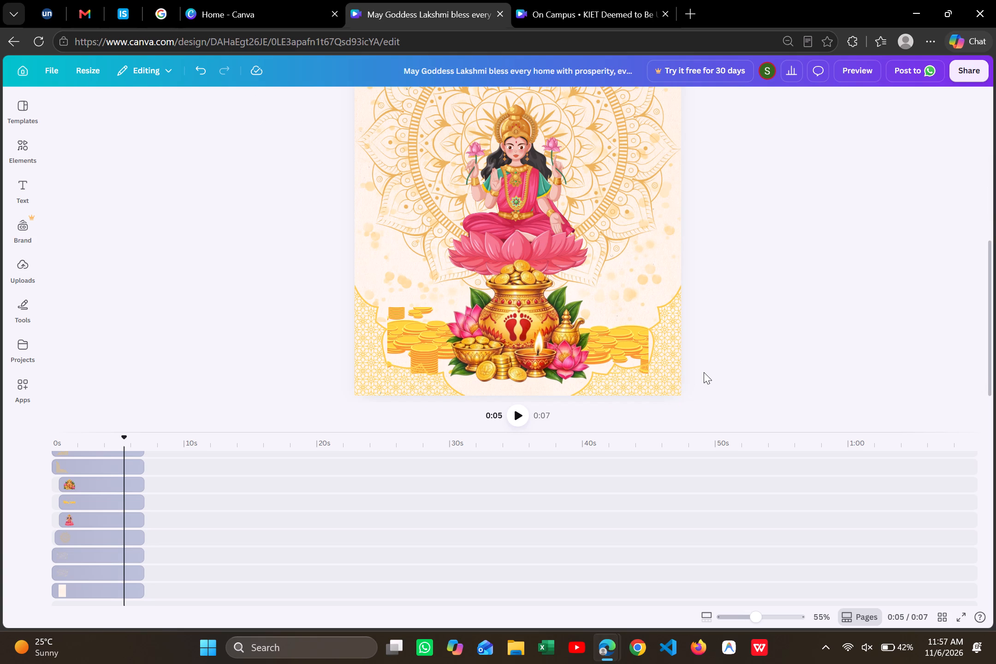
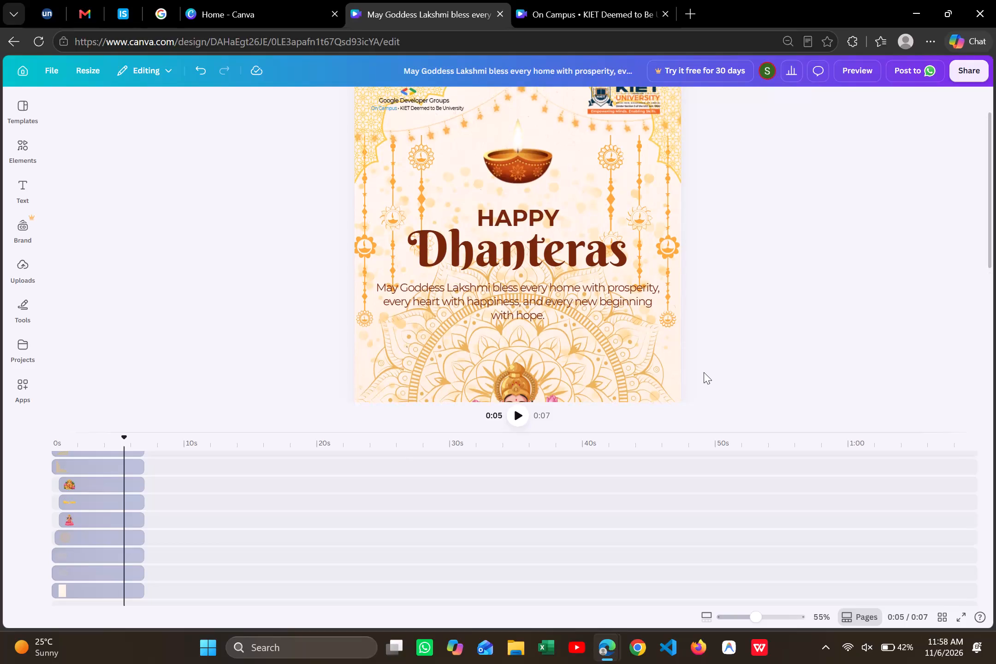
Review the heading and greeting message over the mandala, and the artwork lower on the page.
click(525, 211)
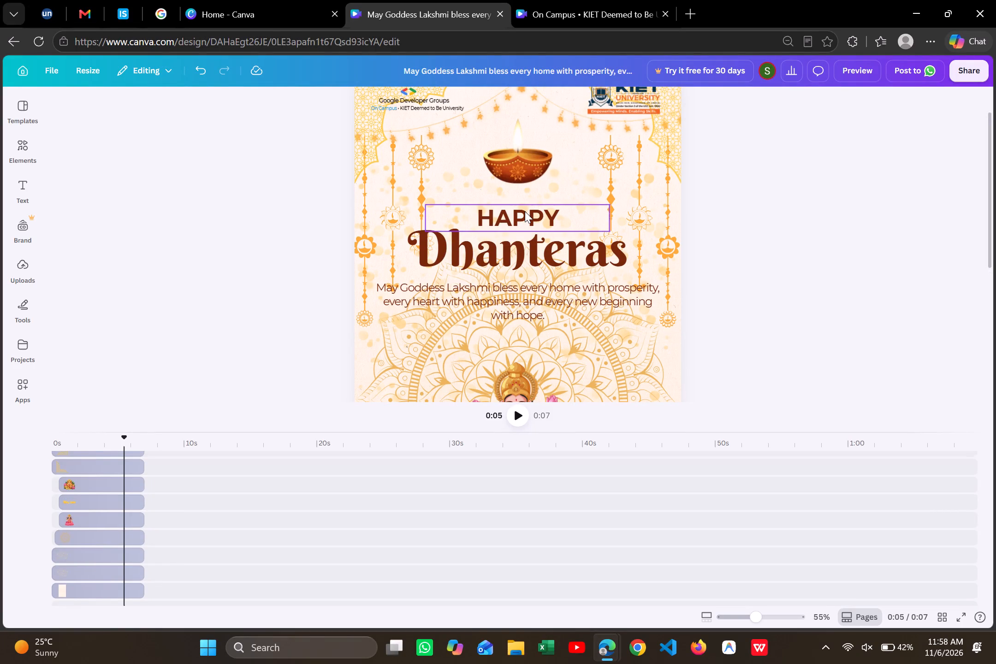
click(512, 295)
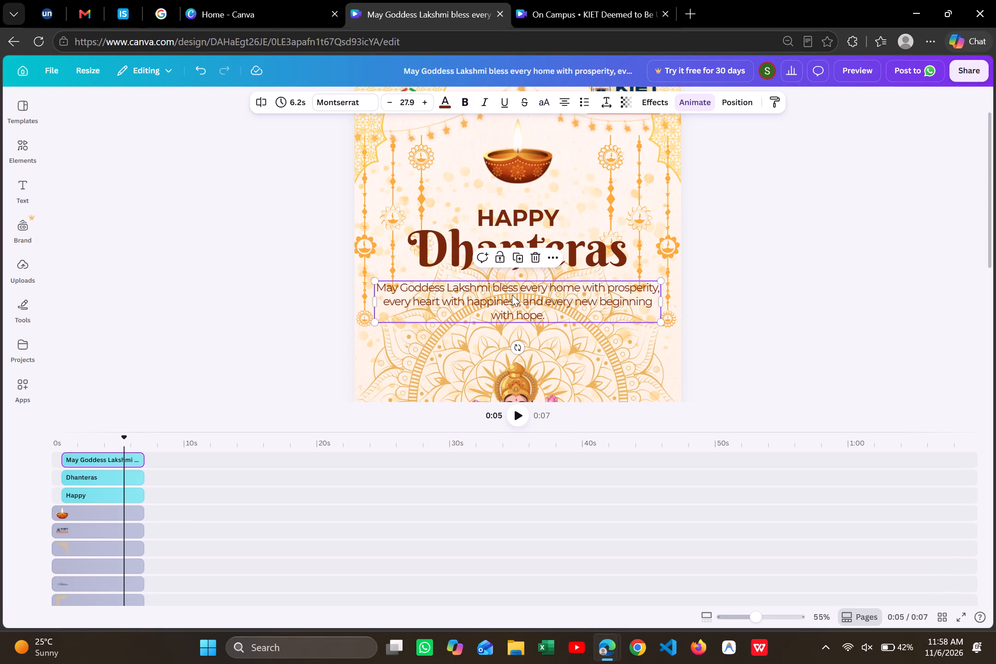
click(596, 266)
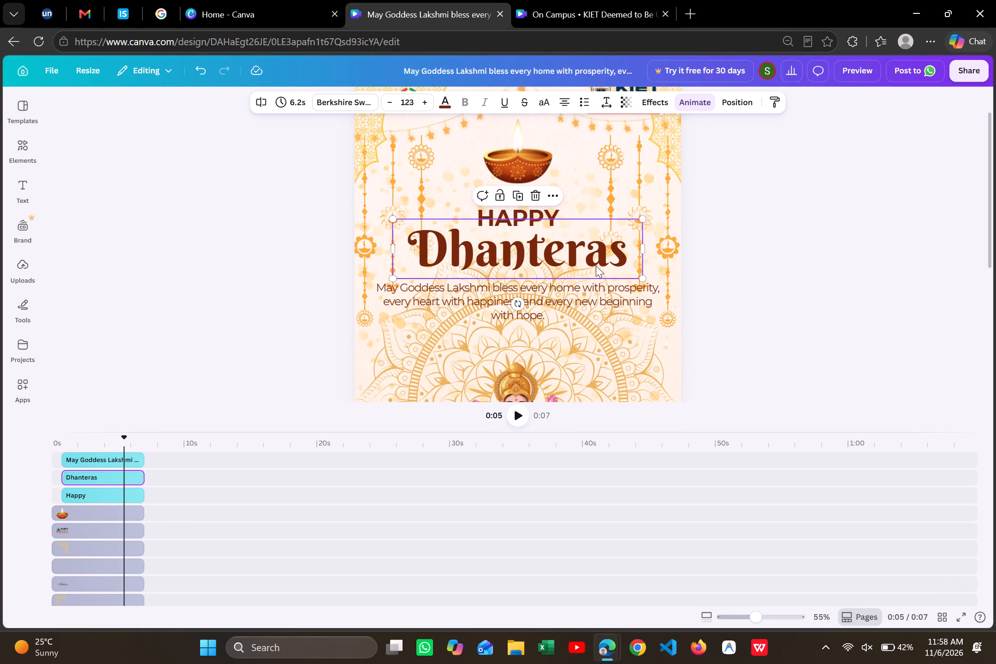
scroll(596, 266, down, 2)
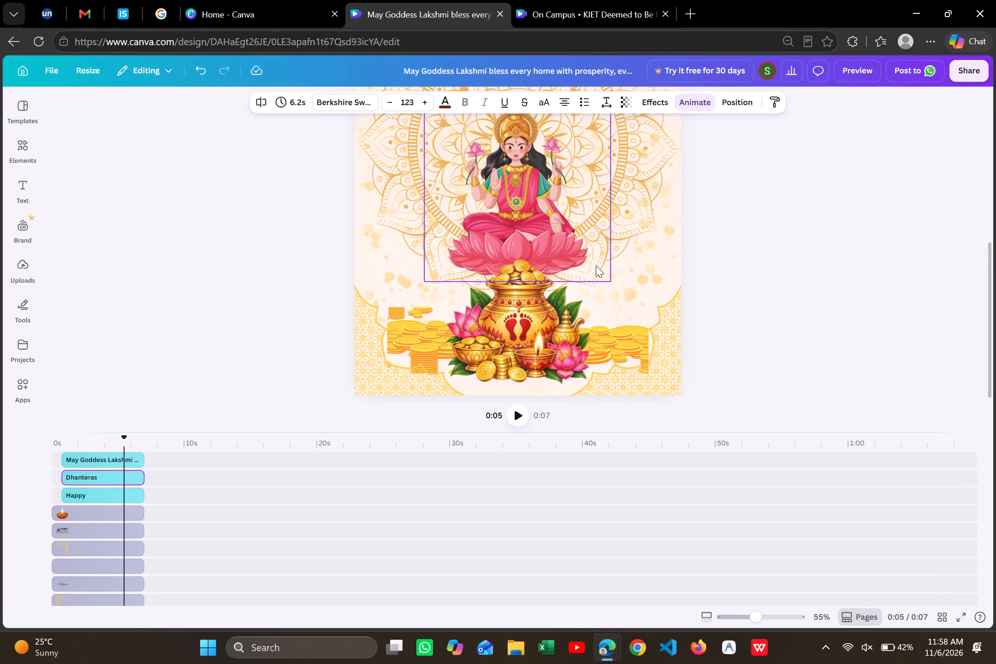
scroll(596, 266, up, 4)
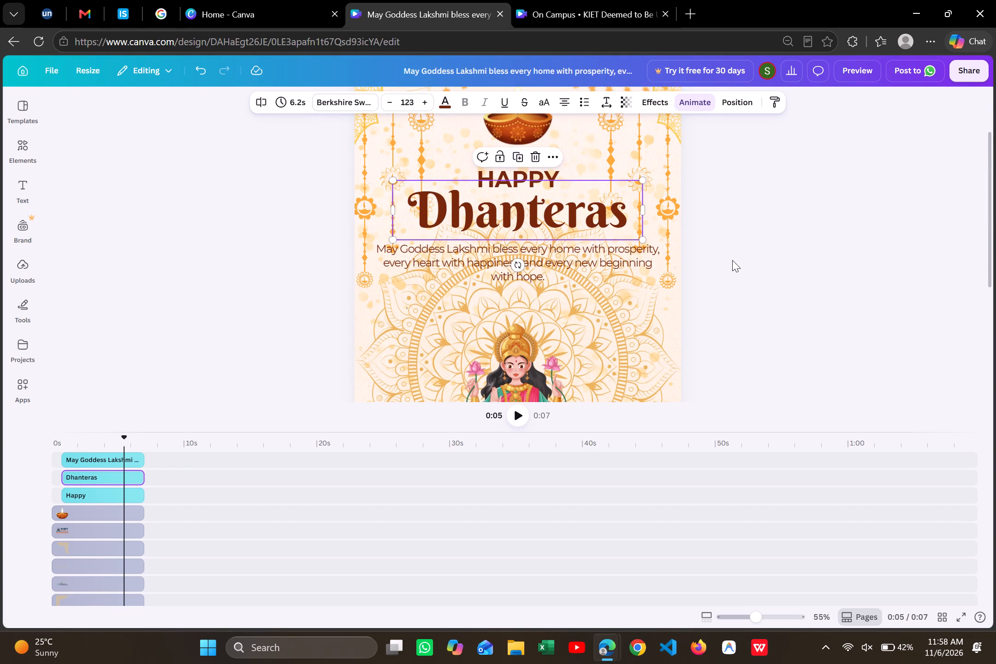
click(732, 260)
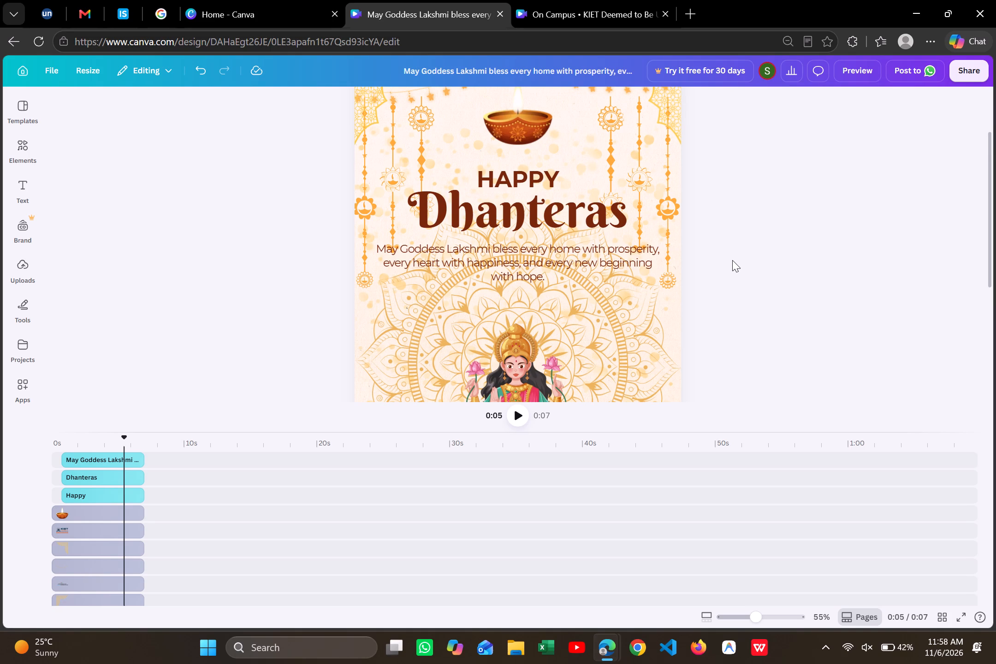
click(732, 260)
Move the mandala behind the goddess down the page to a Y position of about 750 px.
scroll(732, 260, down, 1)
click(634, 313)
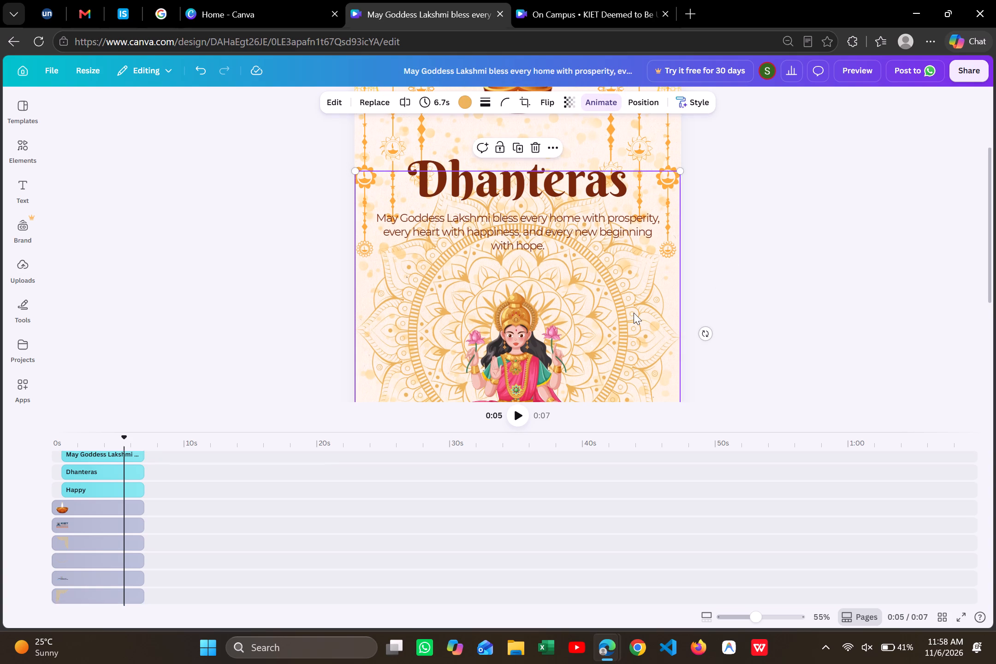
drag(634, 313, 633, 339)
scroll(633, 339, down, 1)
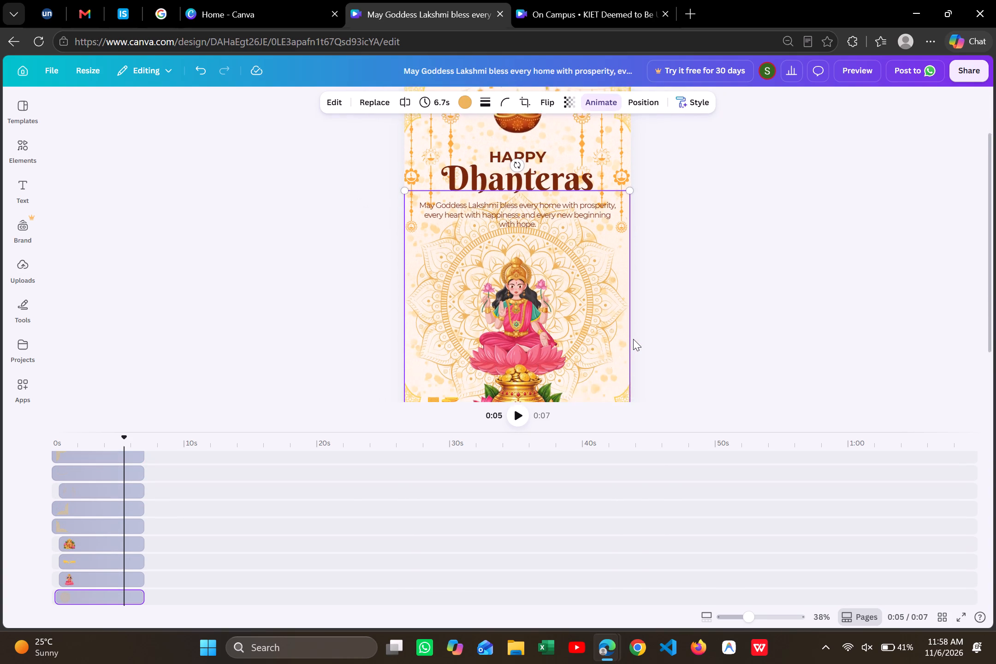
scroll(633, 339, down, 1)
click(564, 291)
click(564, 291)
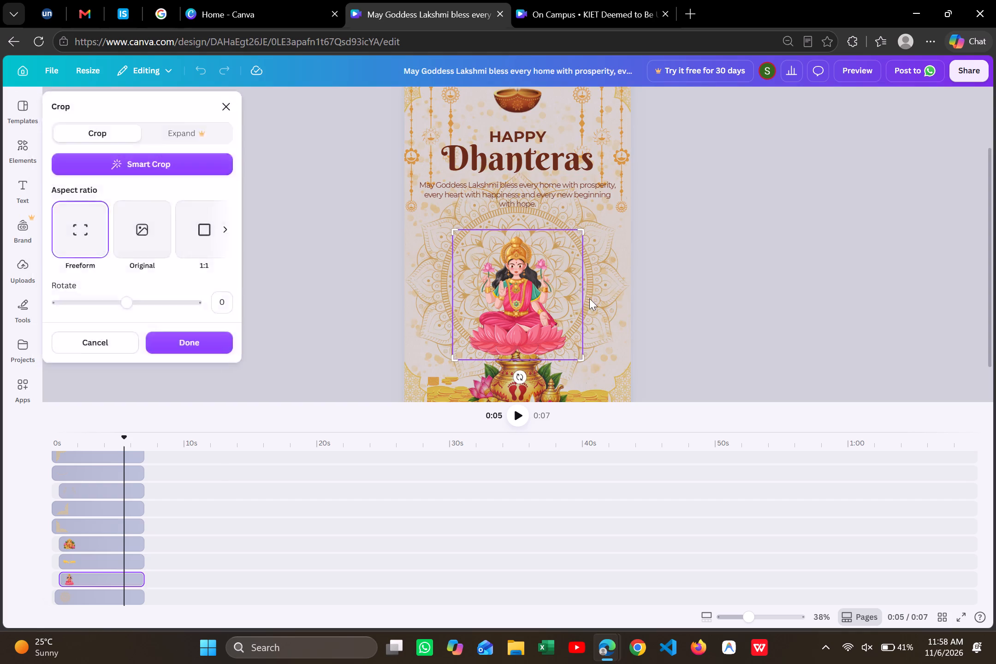
click(594, 301)
drag(594, 301, 595, 311)
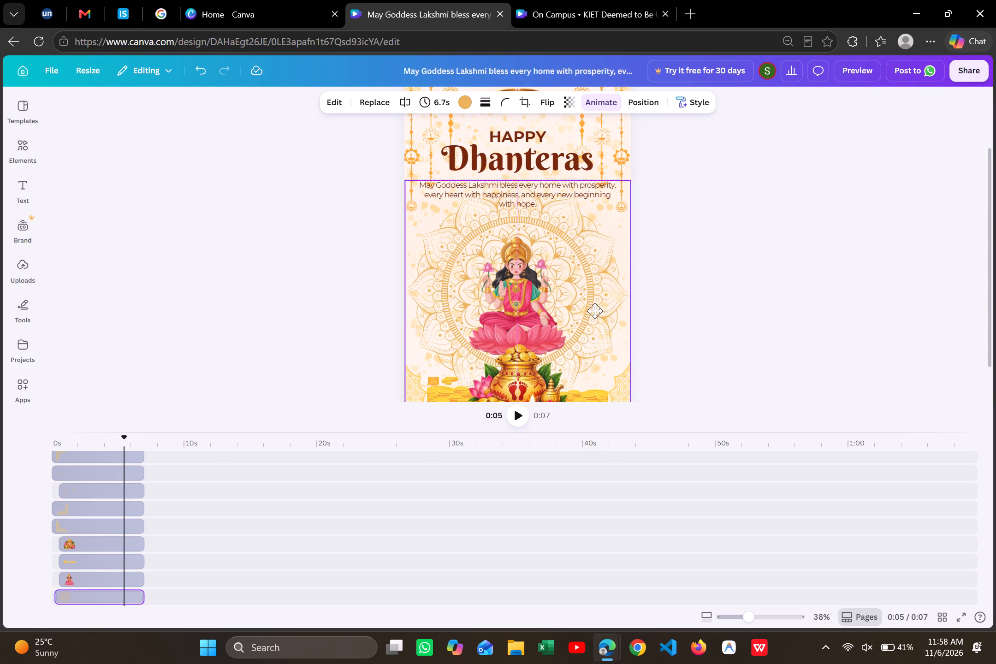
drag(595, 311, 593, 323)
Set the transparency of the mandala behind the goddess to 64.
click(571, 102)
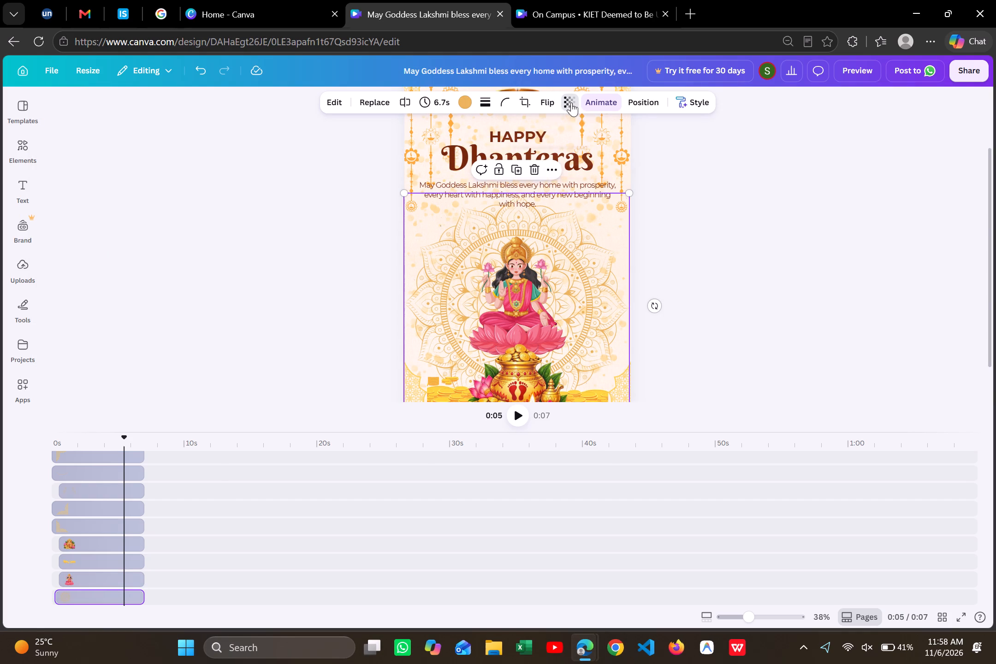
drag(583, 152, 576, 156)
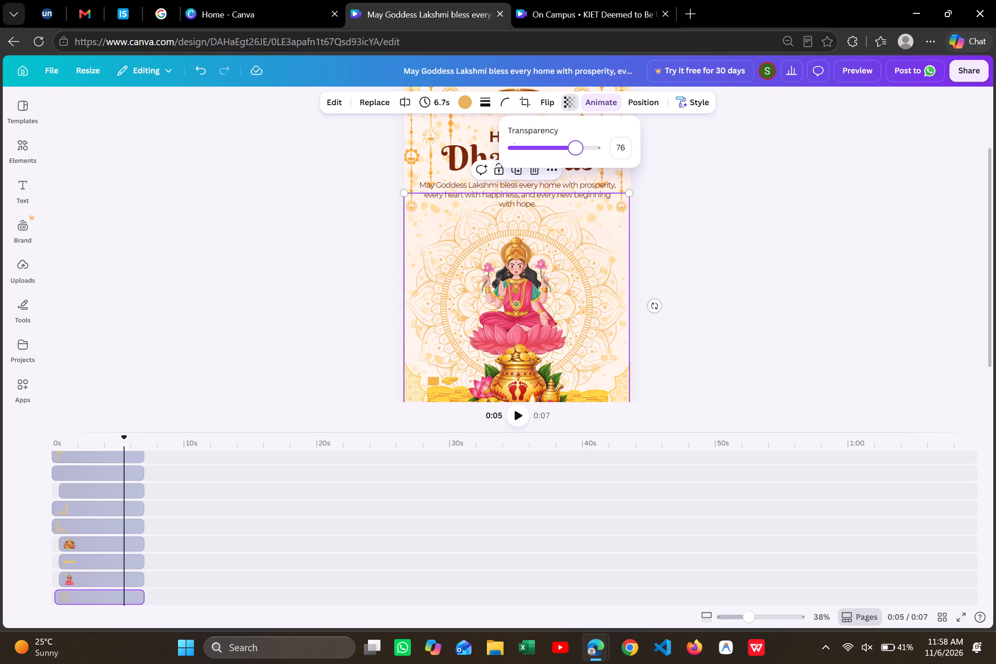
drag(576, 156, 560, 159)
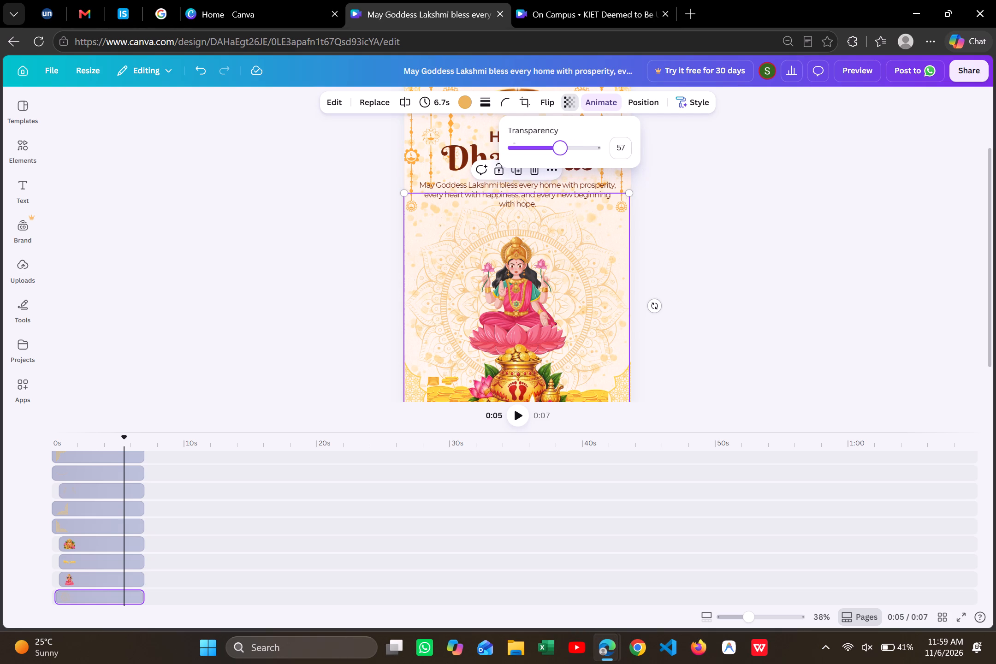
drag(560, 159, 566, 160)
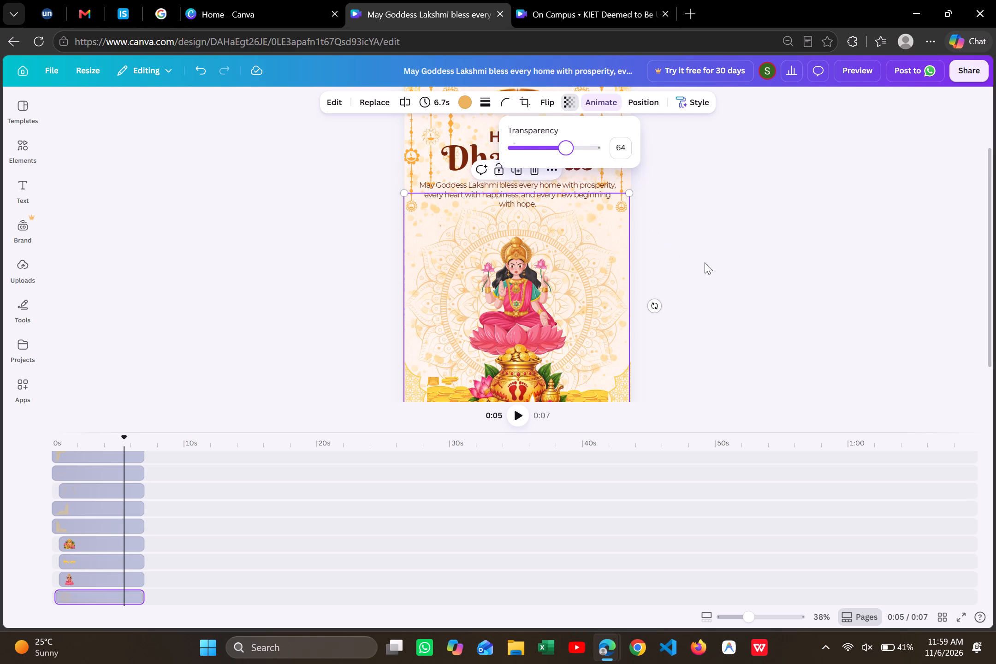
click(705, 262)
click(705, 262)
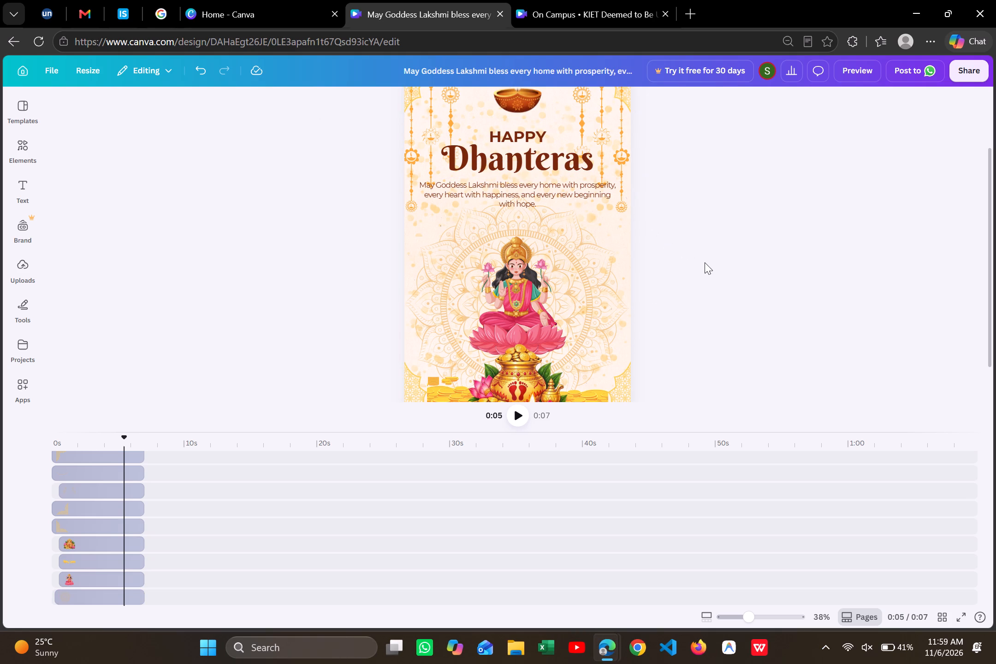
Narrow the greeting message's text box from both sides to about 825 px wide, keeping it on three lines.
click(565, 191)
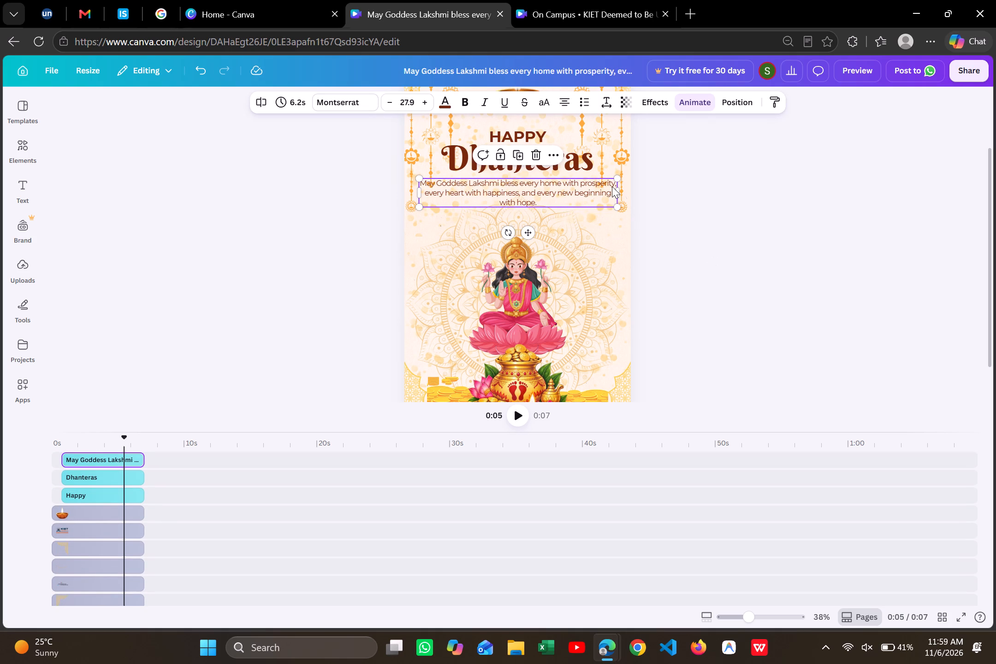
drag(618, 189, 609, 191)
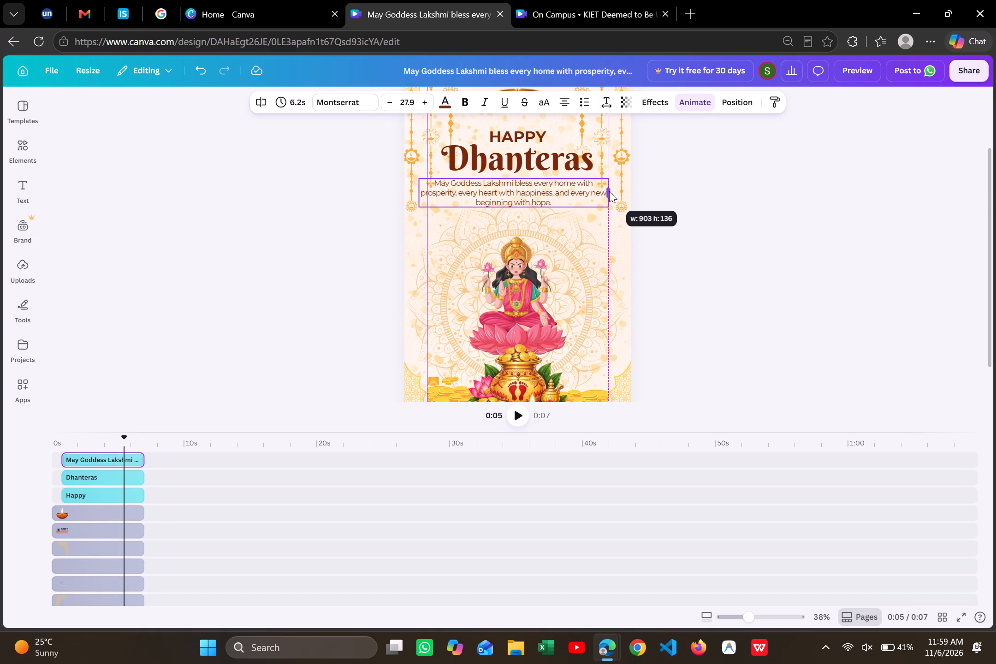
drag(609, 191, 607, 191)
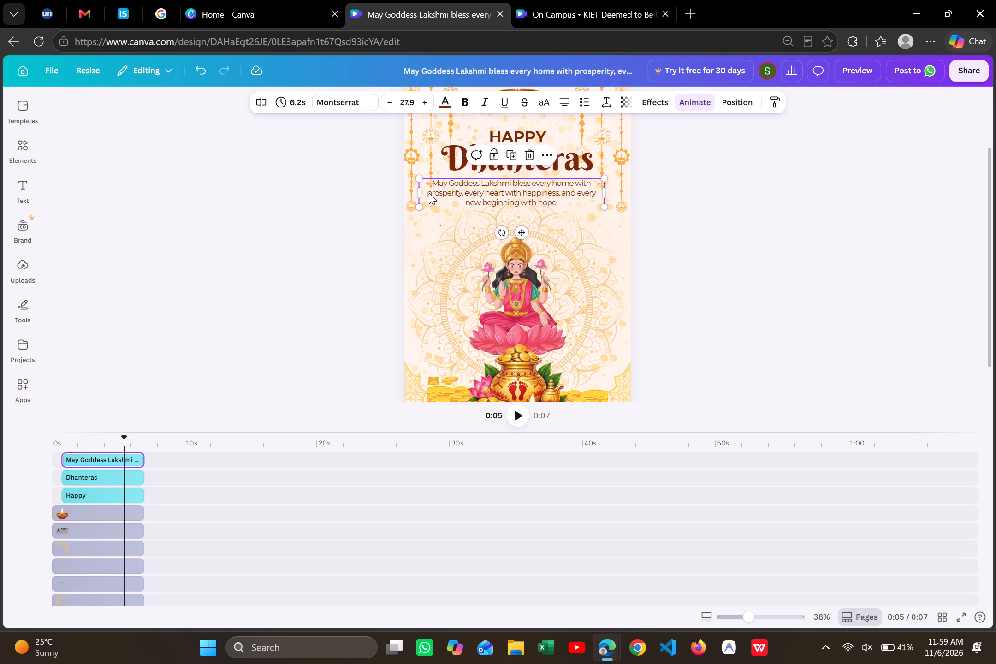
drag(418, 192, 424, 193)
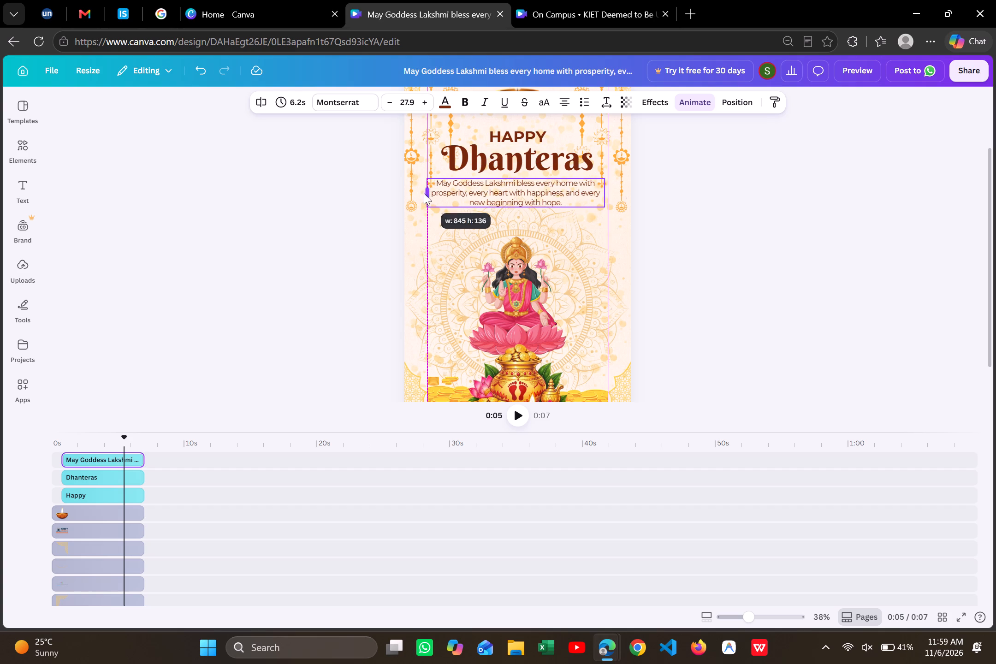
drag(424, 193, 428, 193)
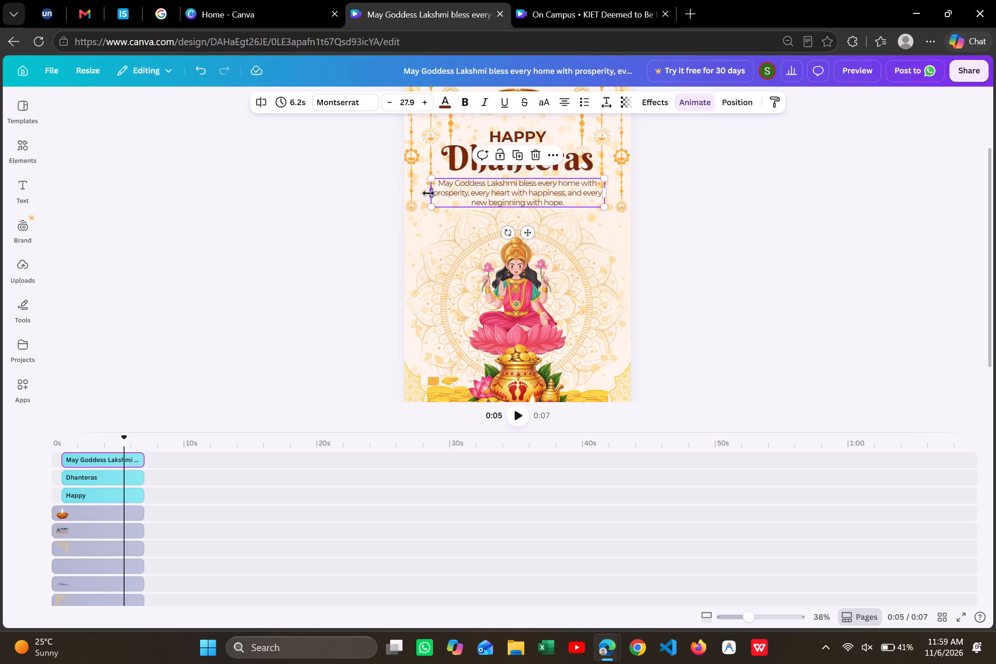
Align the mandala behind the goddess to the horizontal centre of the page.
click(733, 96)
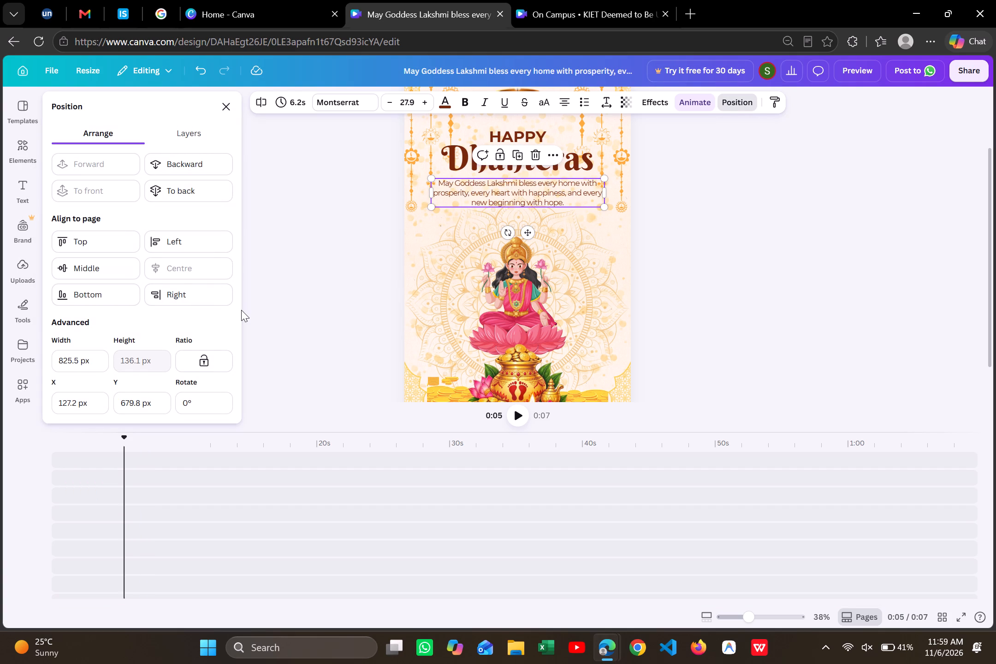
click(241, 310)
click(241, 310)
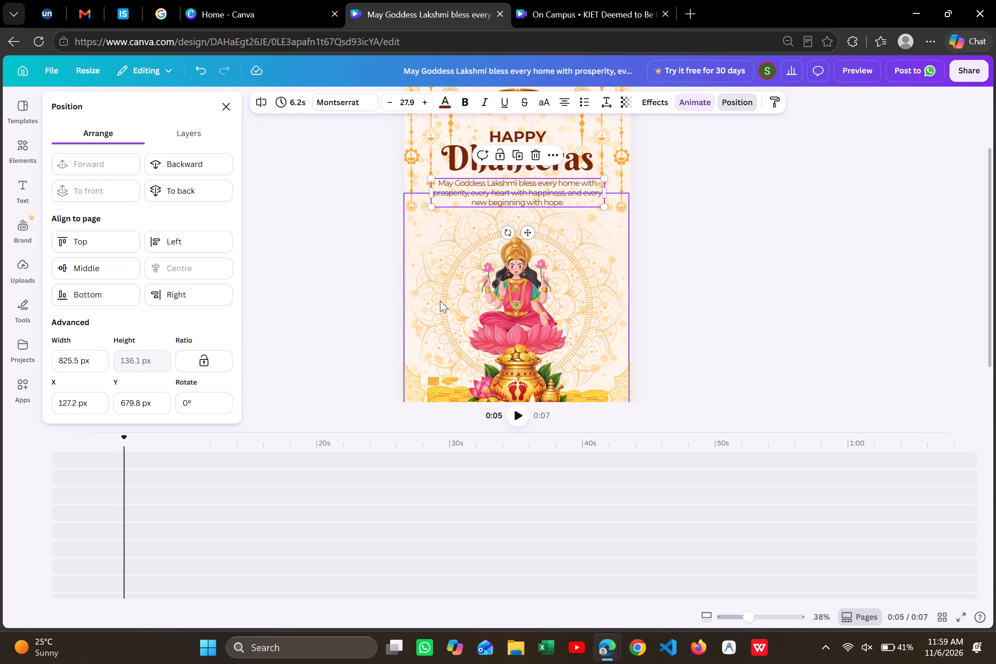
click(494, 332)
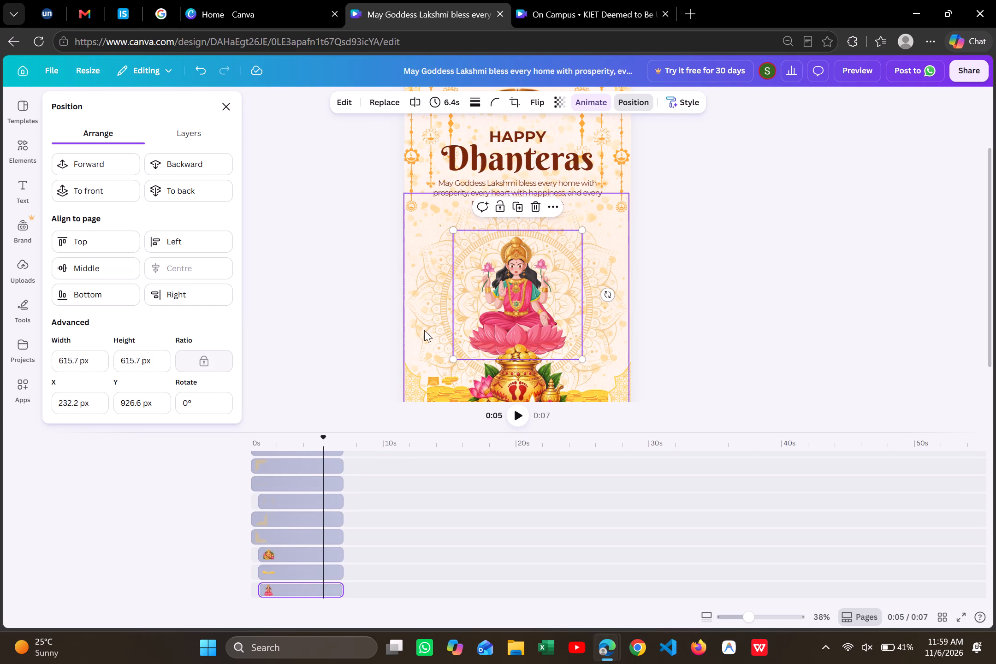
click(435, 323)
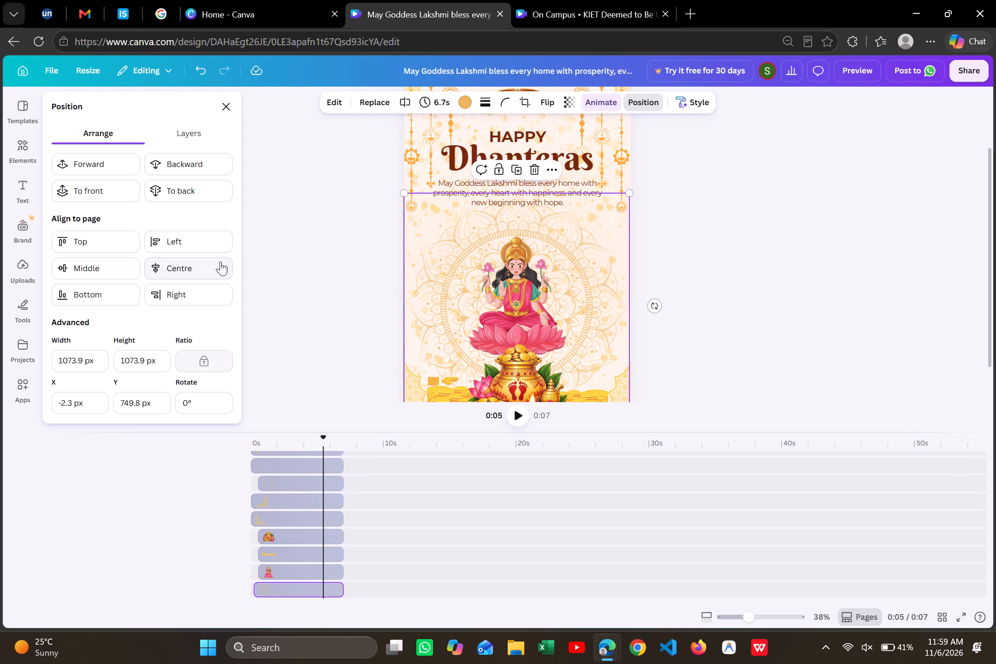
click(220, 261)
click(307, 280)
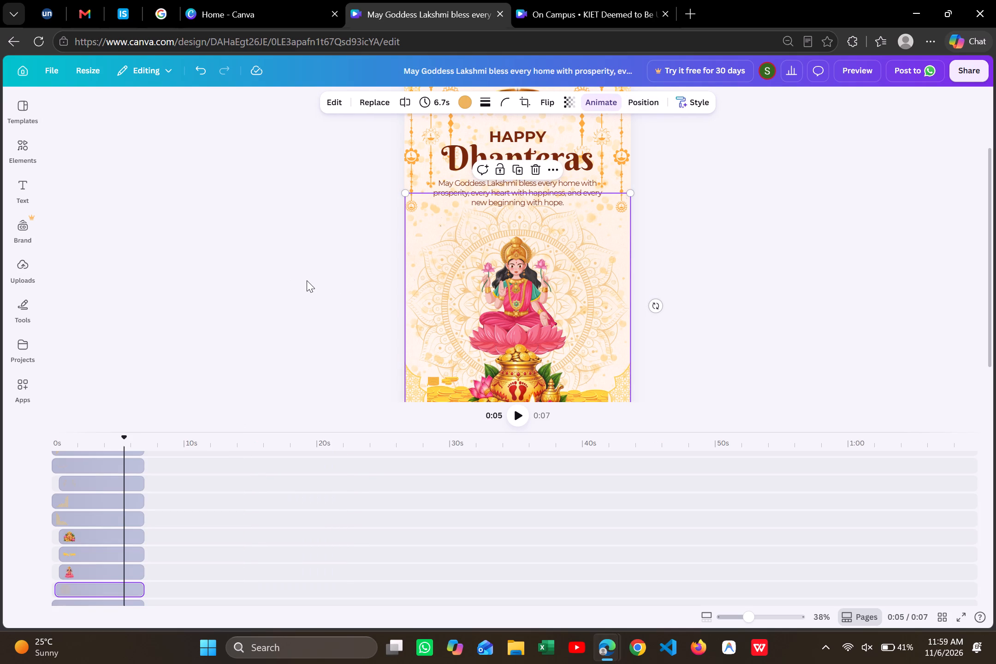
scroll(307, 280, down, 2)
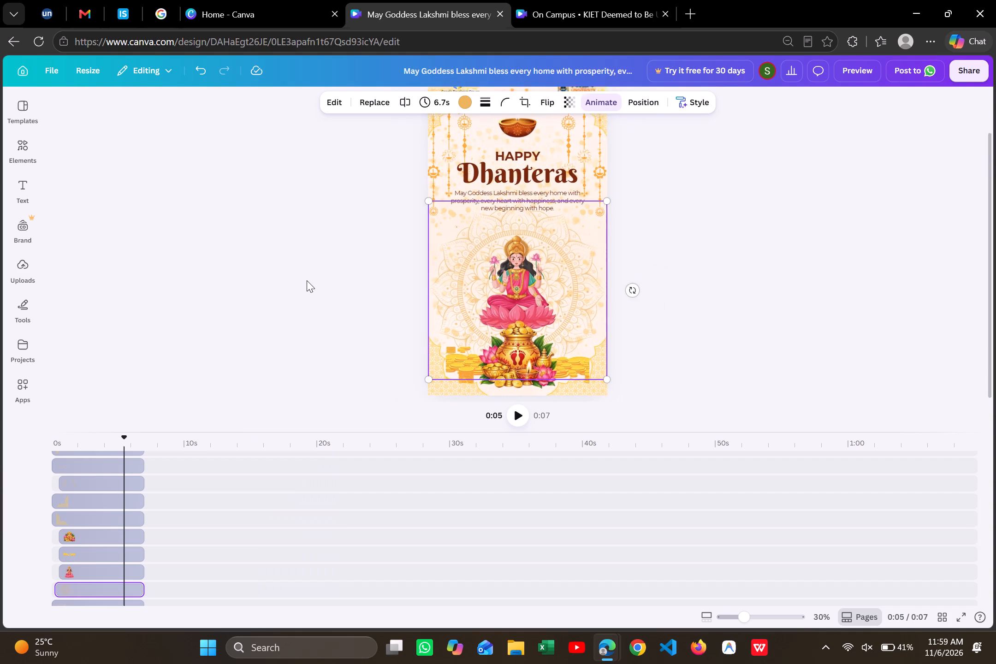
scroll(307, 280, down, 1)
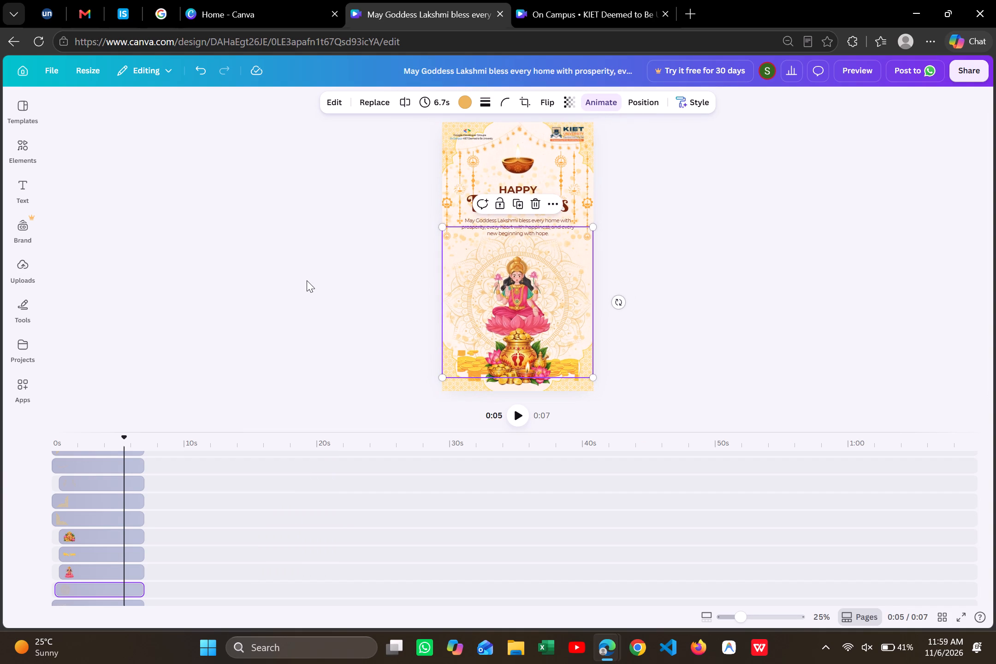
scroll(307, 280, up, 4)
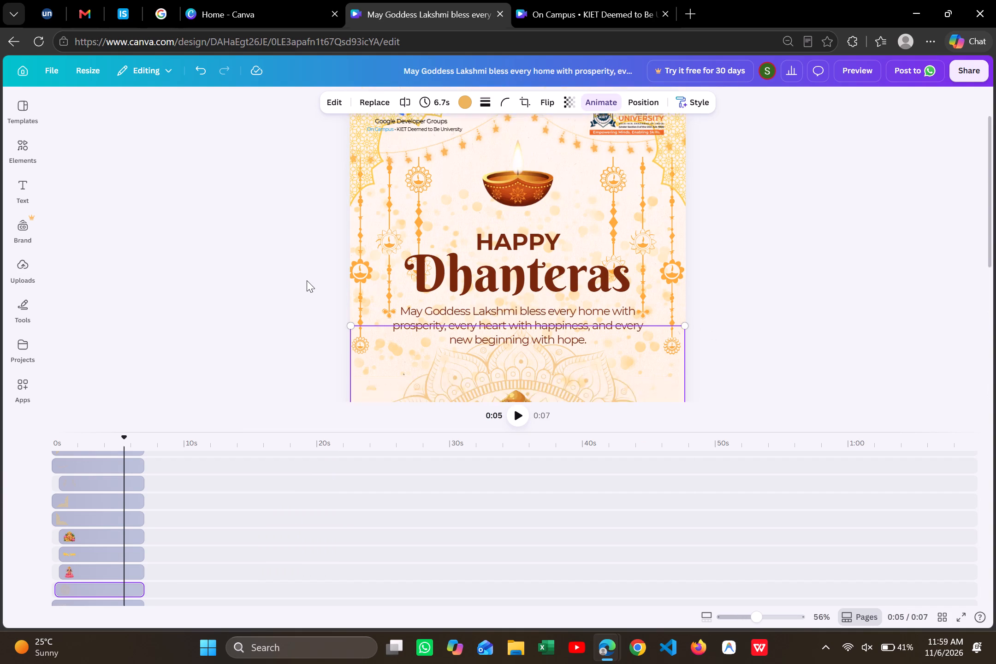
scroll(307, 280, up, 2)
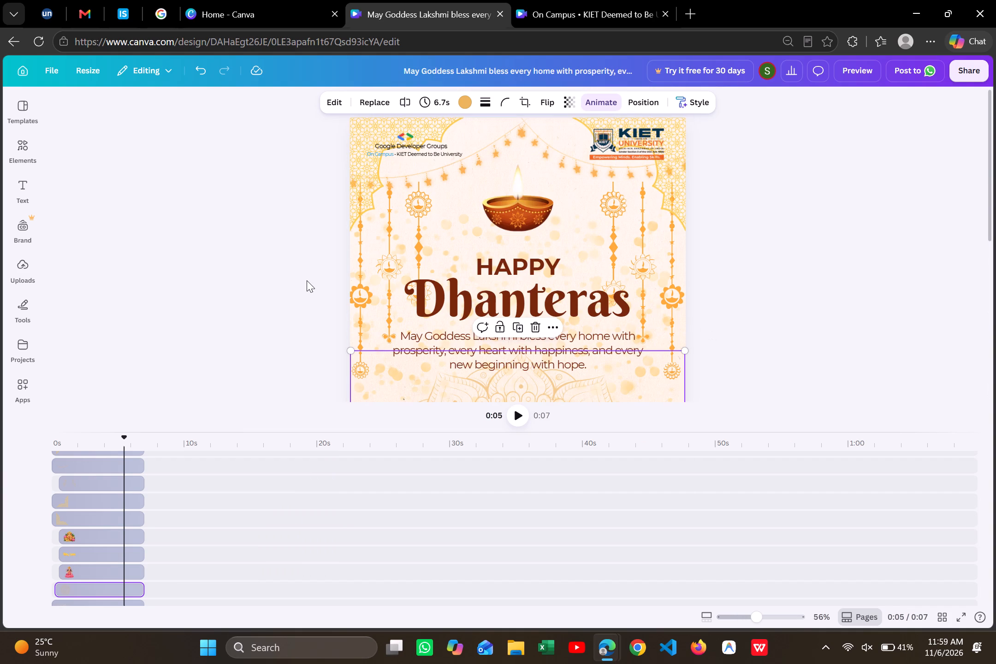
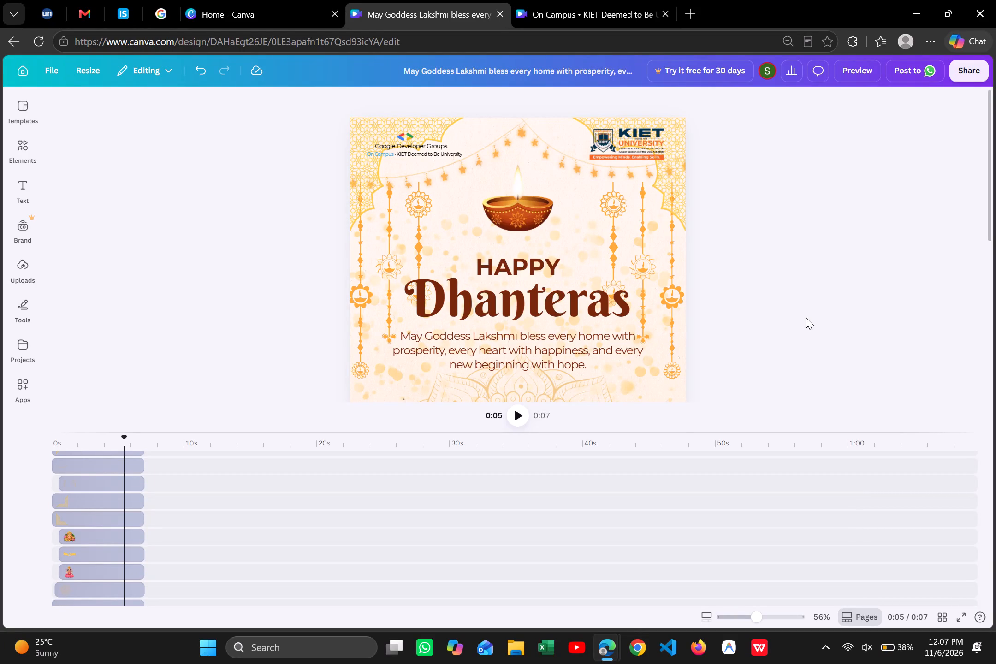
Set the transparency of the mandala behind the goddess to 62.
scroll(806, 317, down, 3)
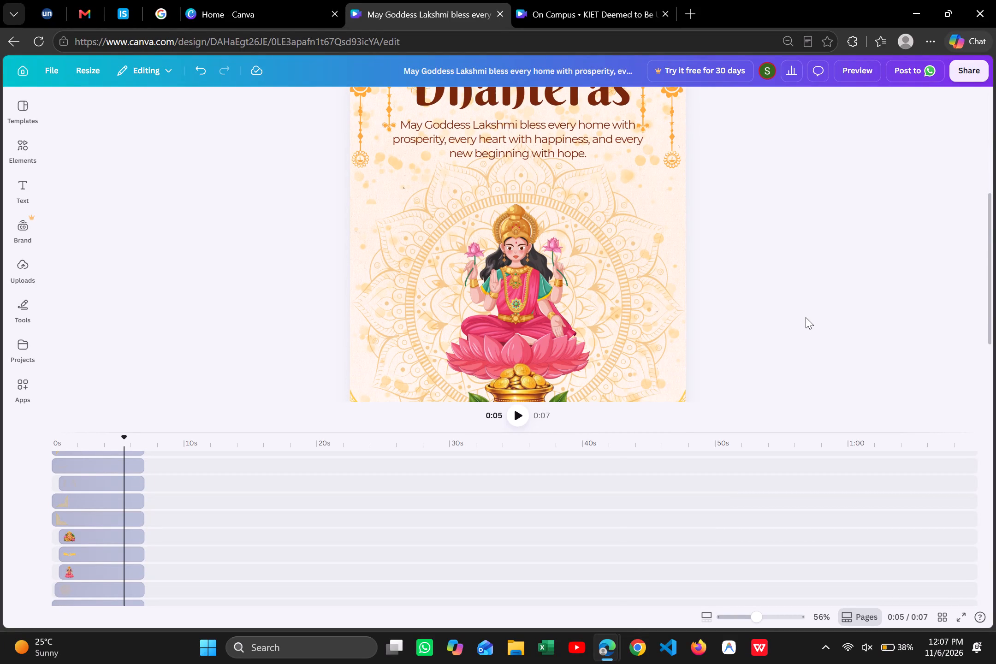
click(657, 305)
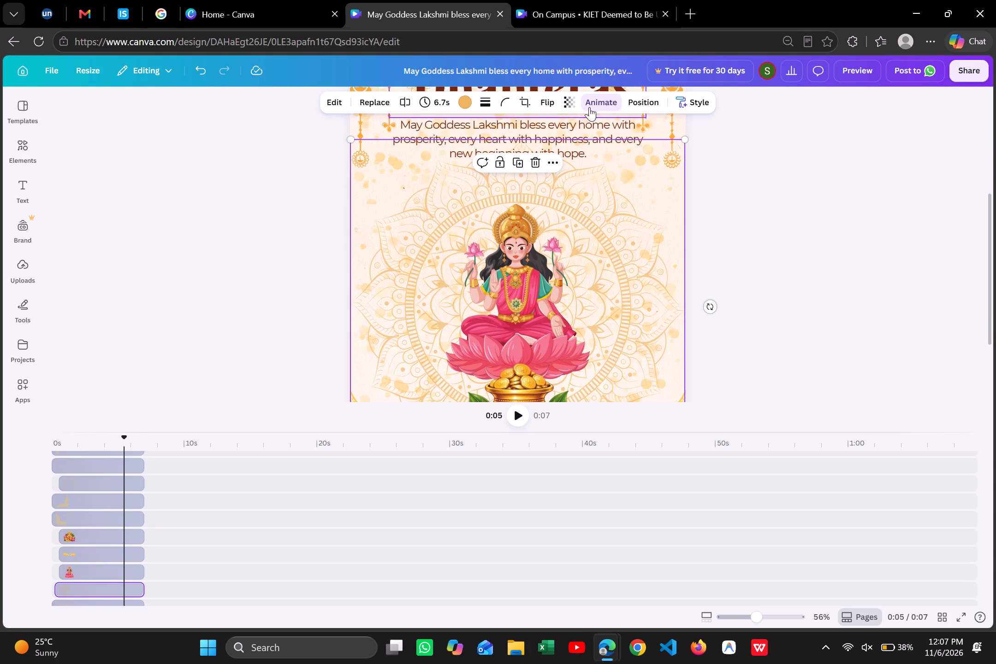
click(594, 103)
click(571, 102)
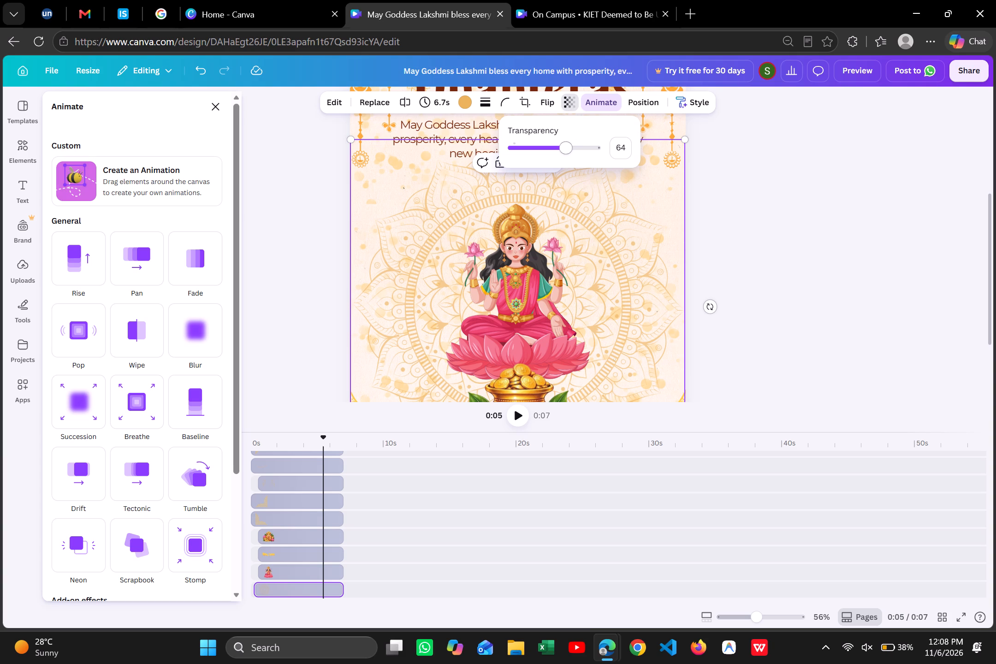
drag(564, 146, 564, 153)
click(792, 276)
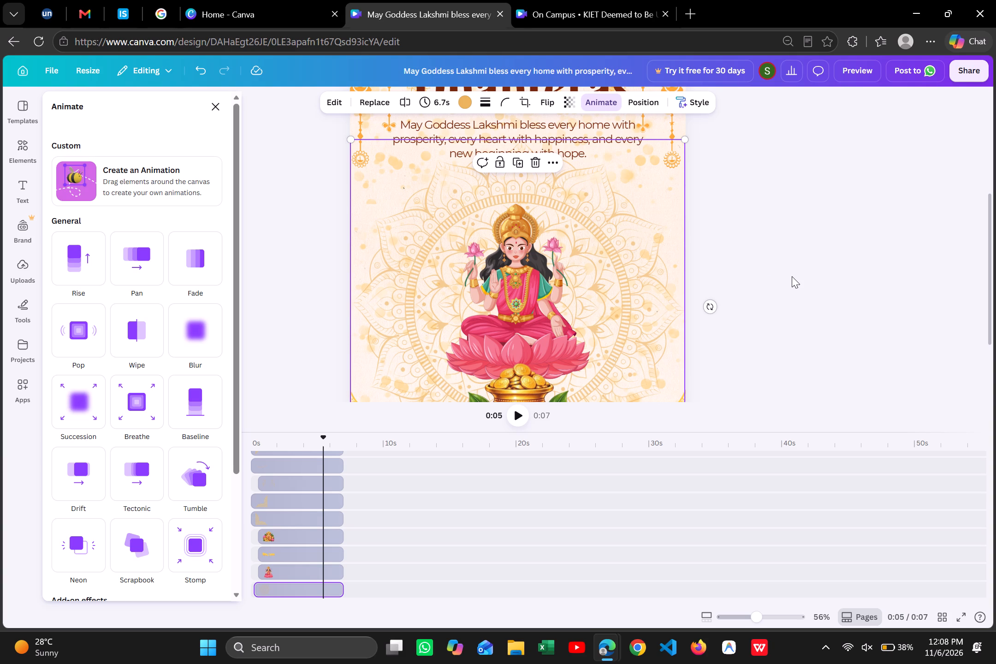
click(792, 276)
Search the design elements for "borders" and add two floral corner border graphics, one with small flowers and one gold, to the page.
scroll(792, 276, down, 2)
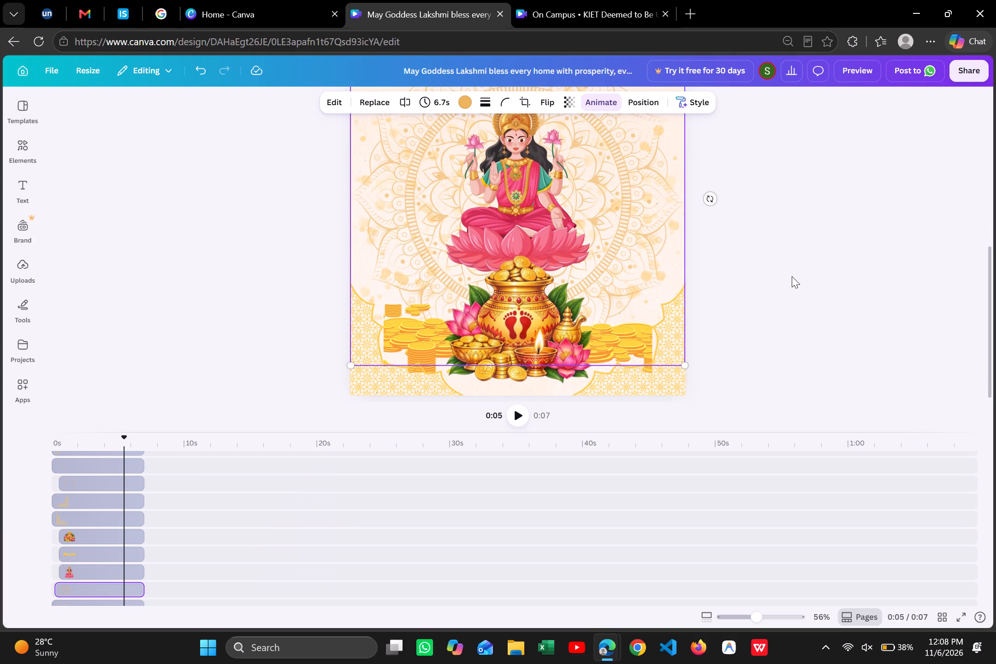
scroll(792, 276, up, 6)
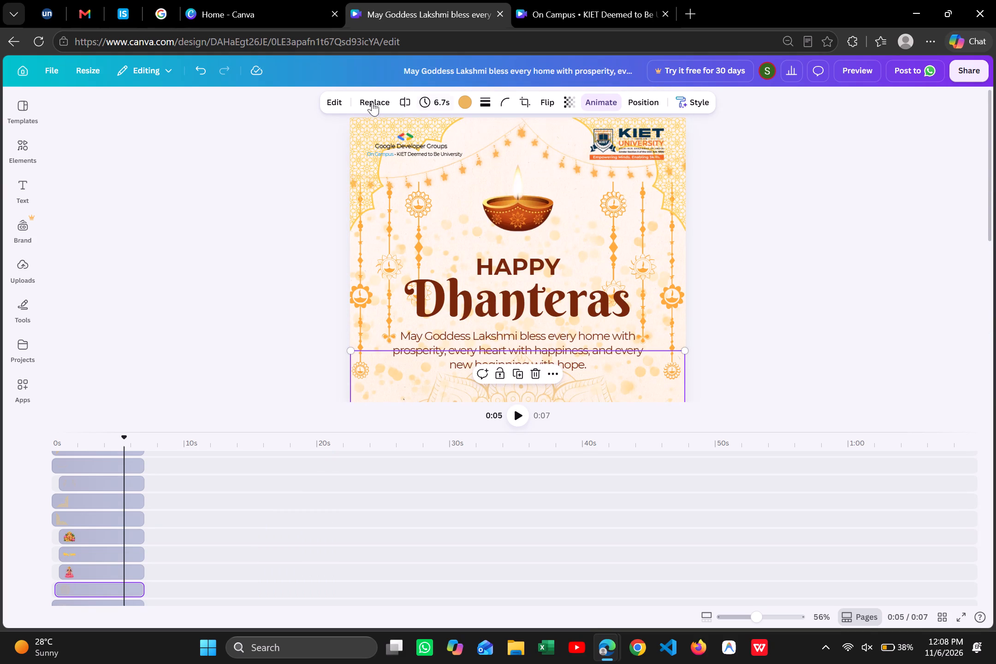
click(20, 163)
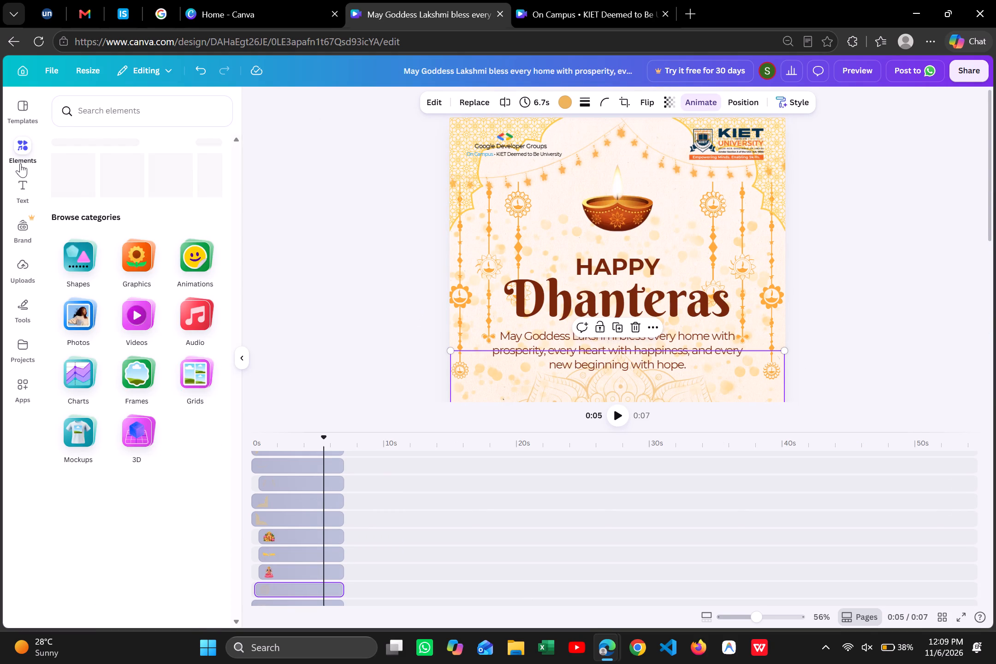
click(148, 116)
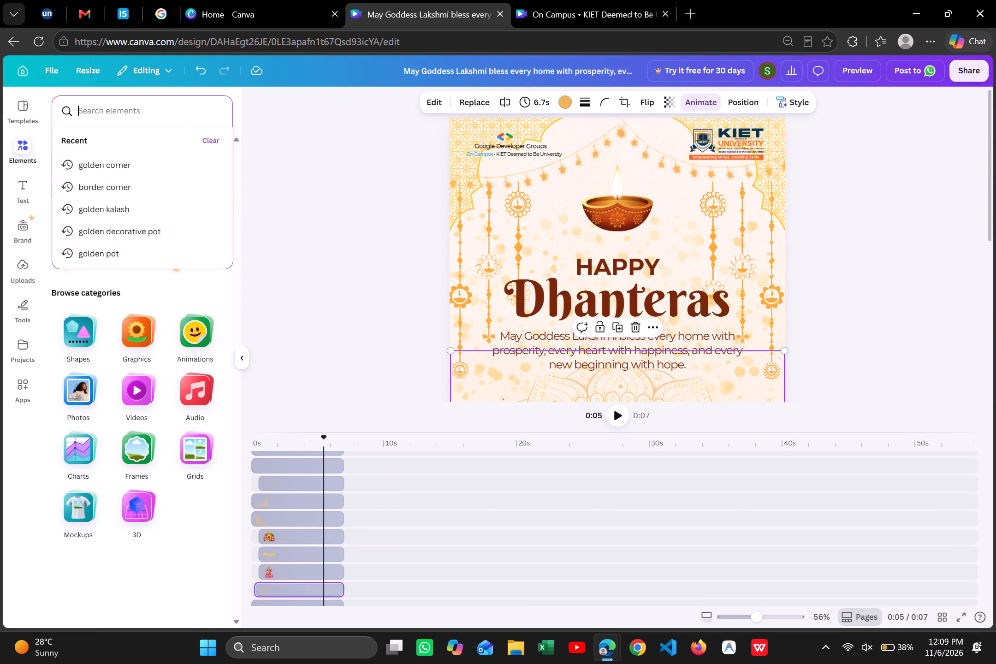
key(b)
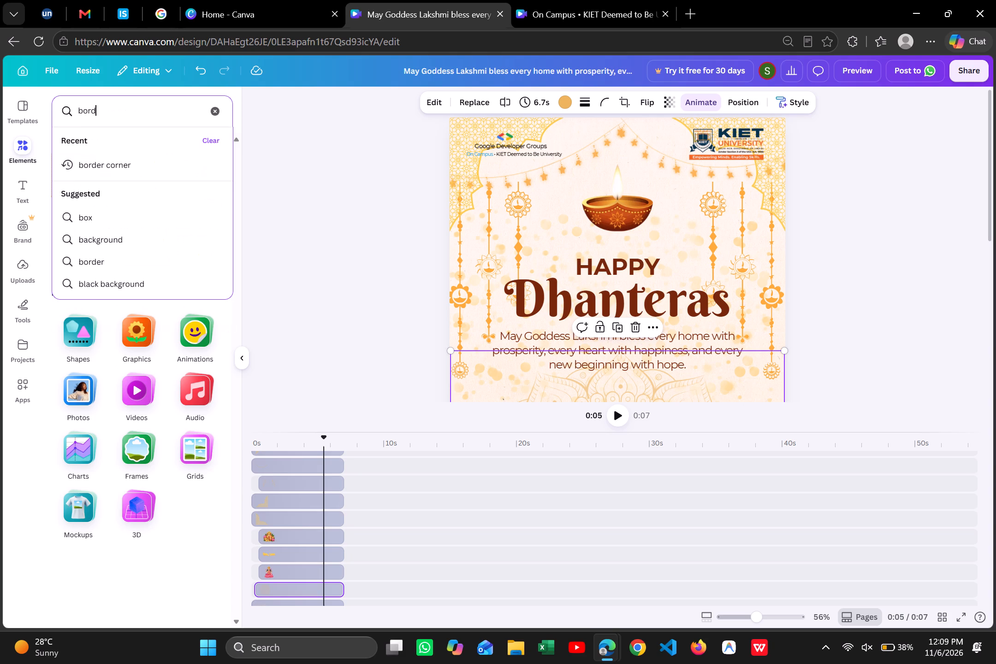
key(Return)
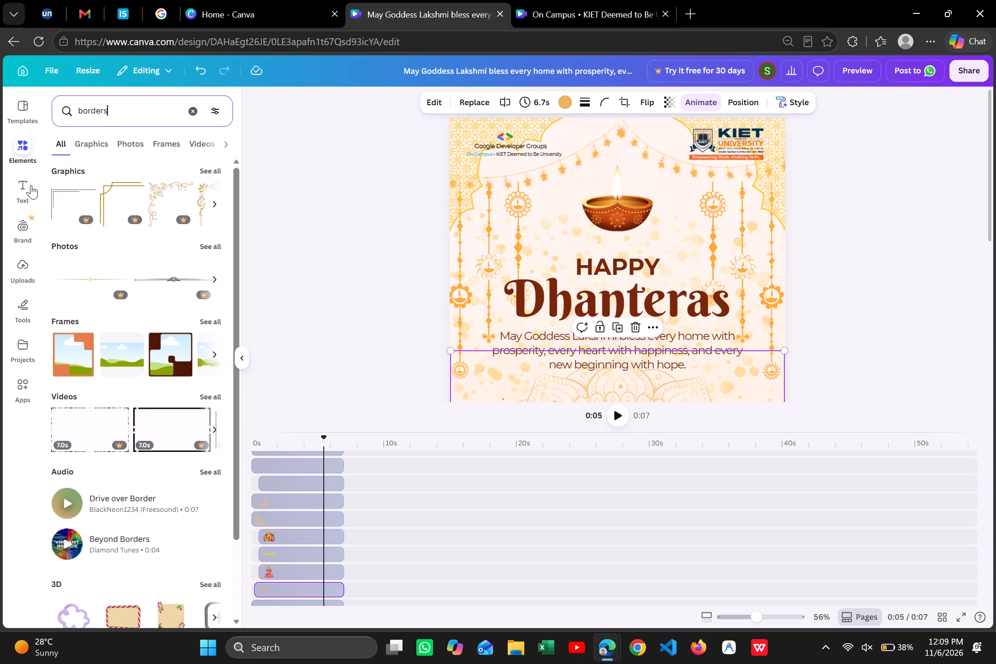
scroll(115, 197, left, 2)
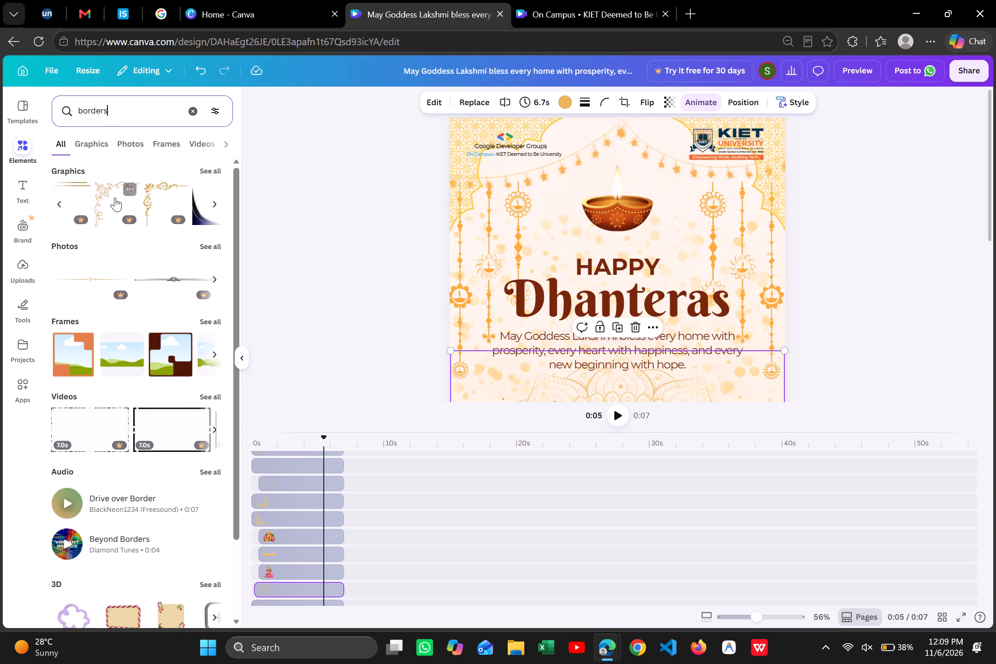
scroll(115, 197, left, 1)
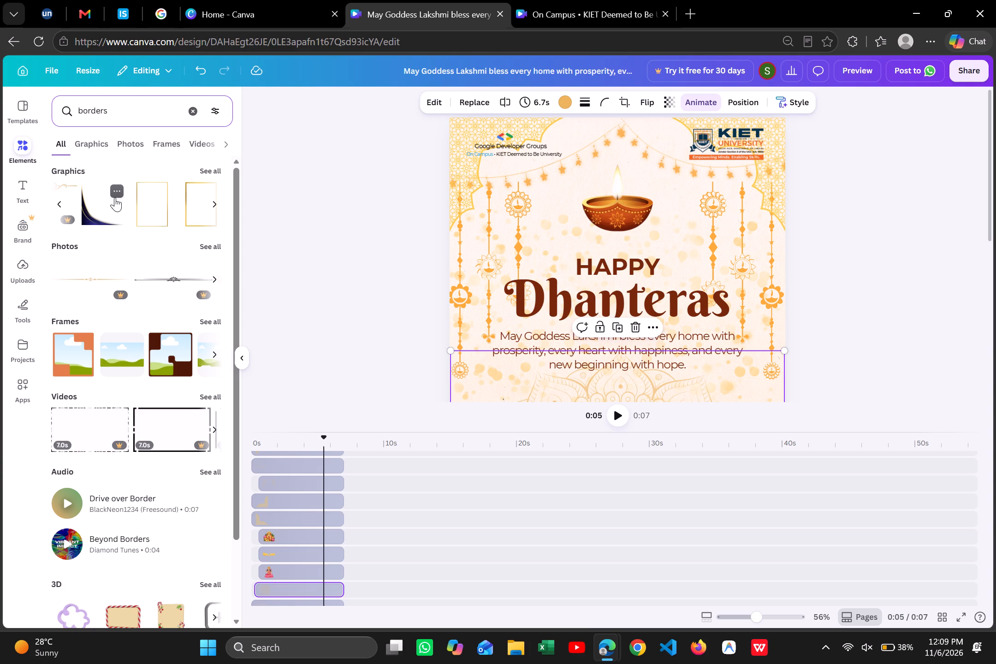
scroll(115, 197, left, 2)
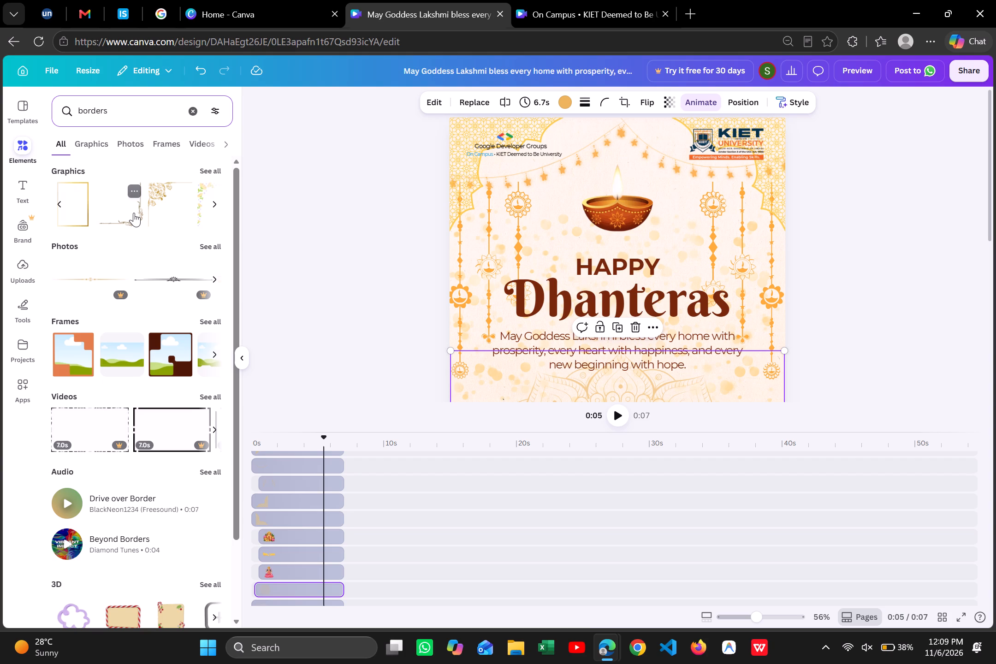
scroll(134, 213, left, 1)
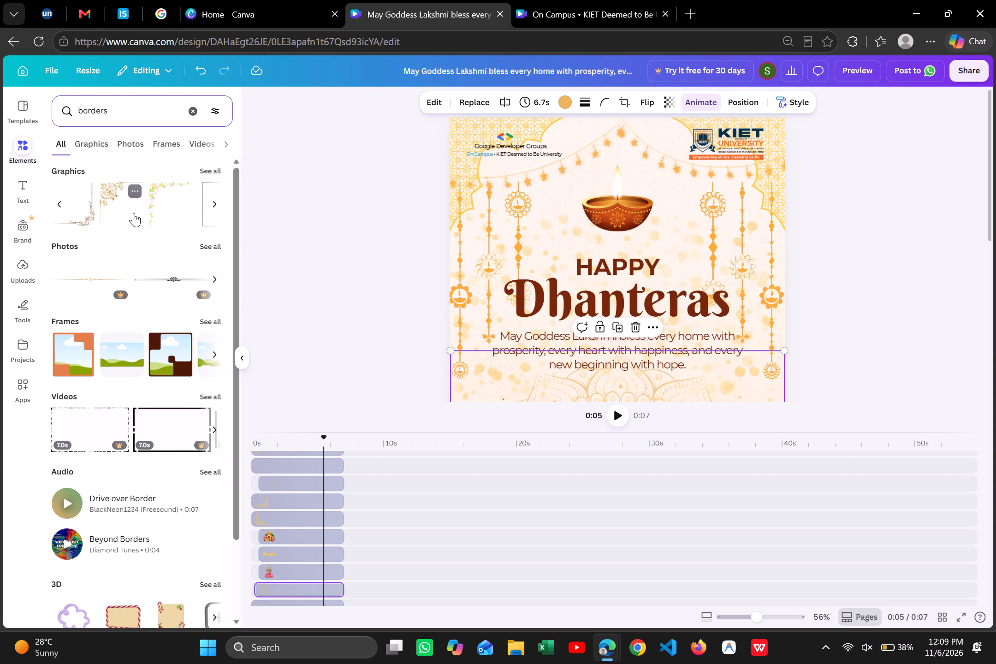
scroll(134, 213, up, 1)
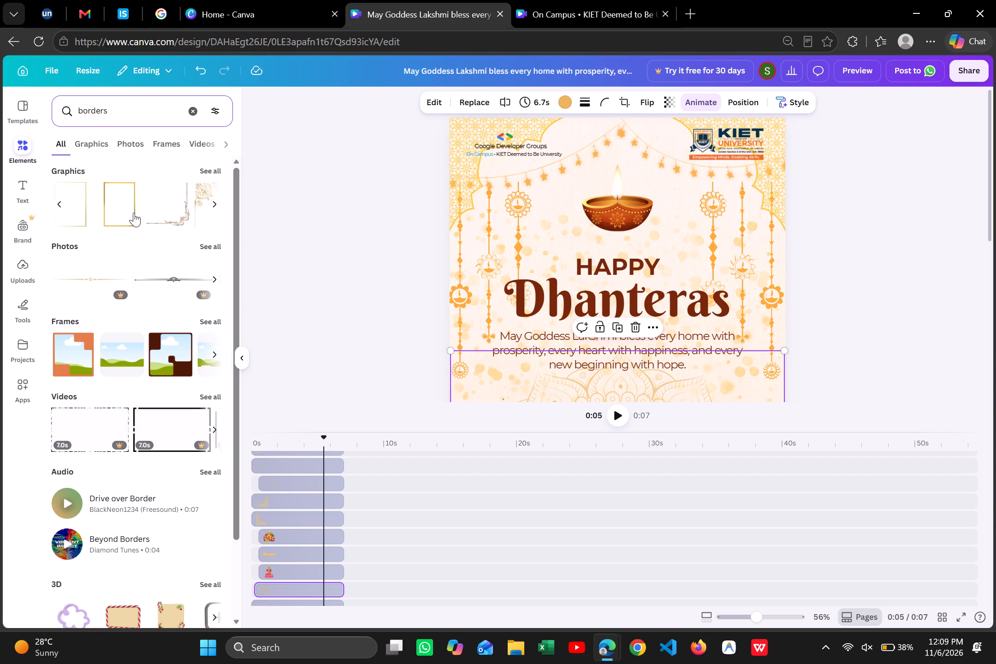
scroll(134, 213, up, 1)
click(134, 213)
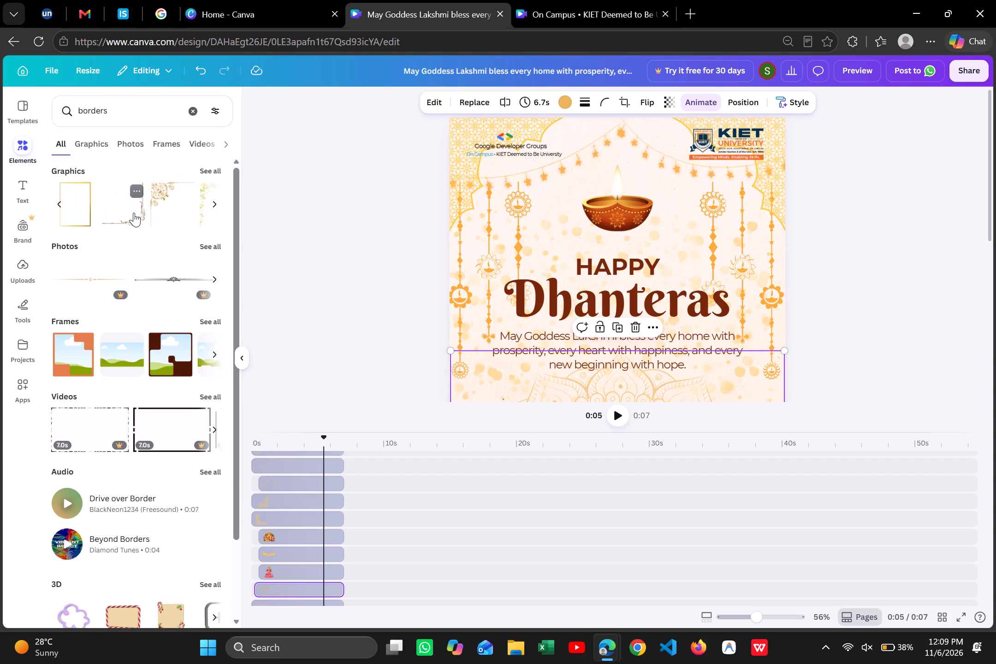
click(174, 208)
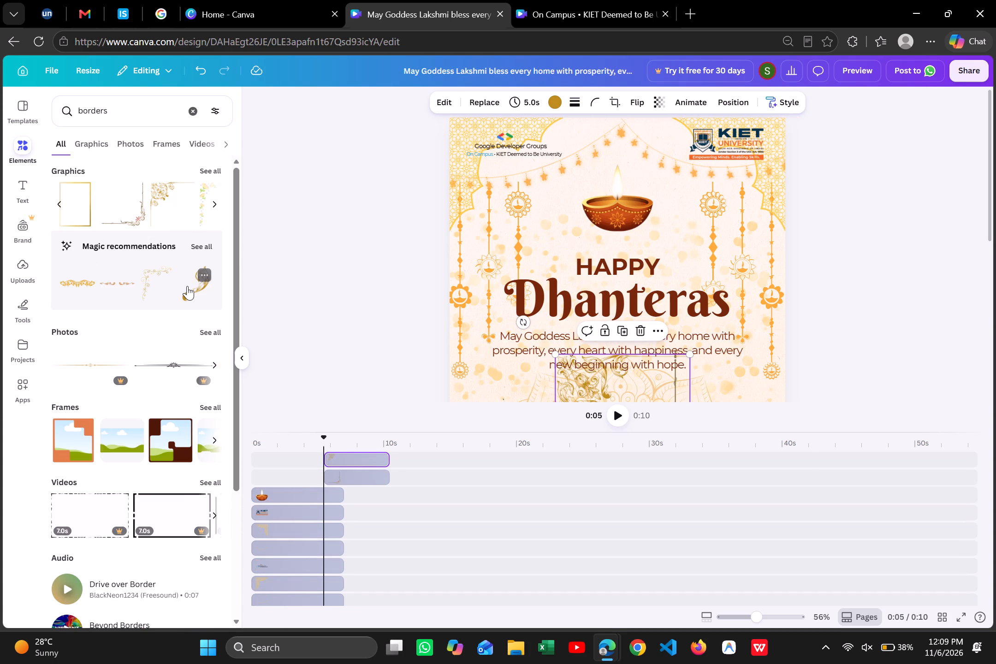
Examine the recommended gold corner ornament's details and look through more border photos and graphics for a suitable design.
click(160, 279)
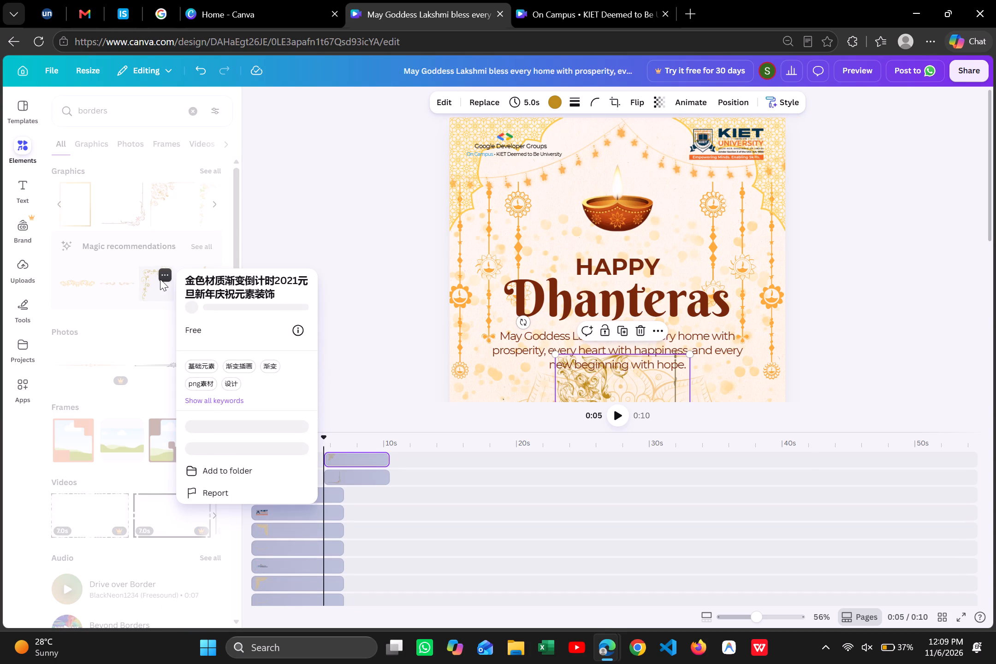
click(348, 241)
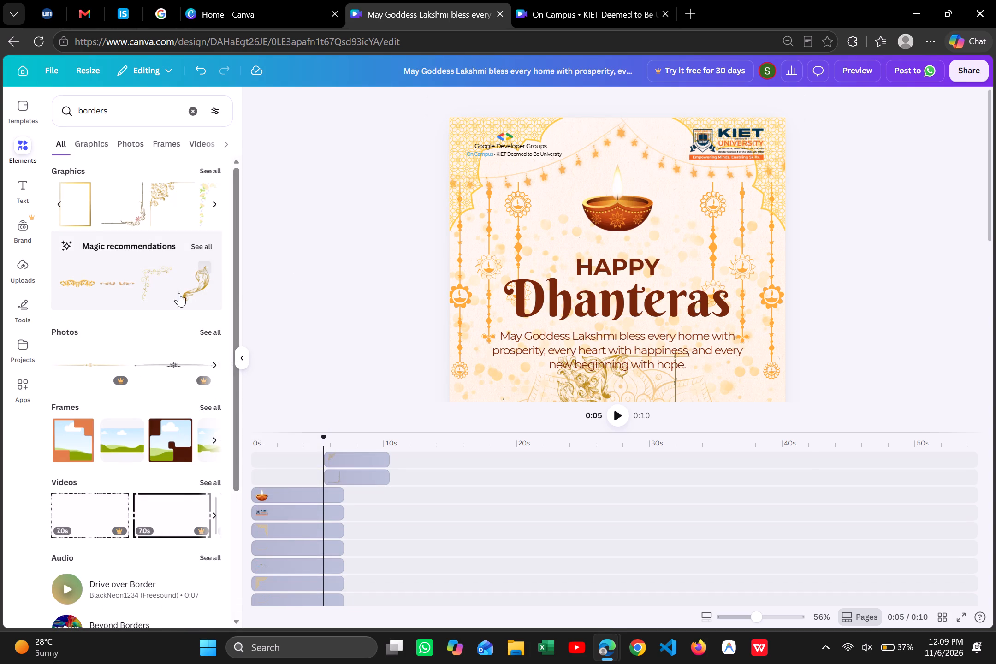
scroll(160, 291, left, 1)
scroll(170, 358, left, 3)
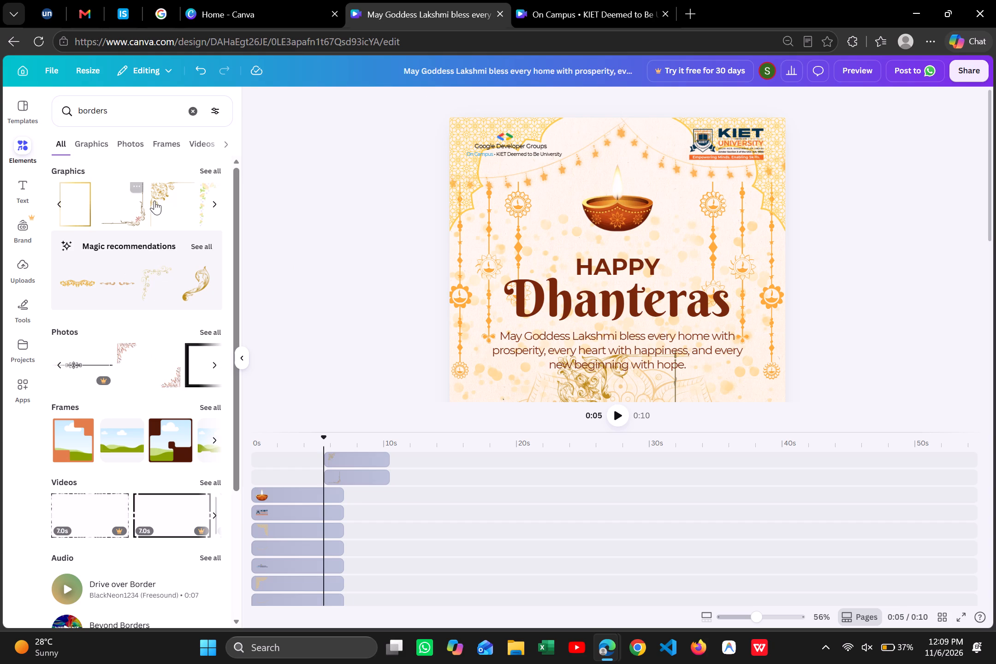
scroll(157, 197, left, 5)
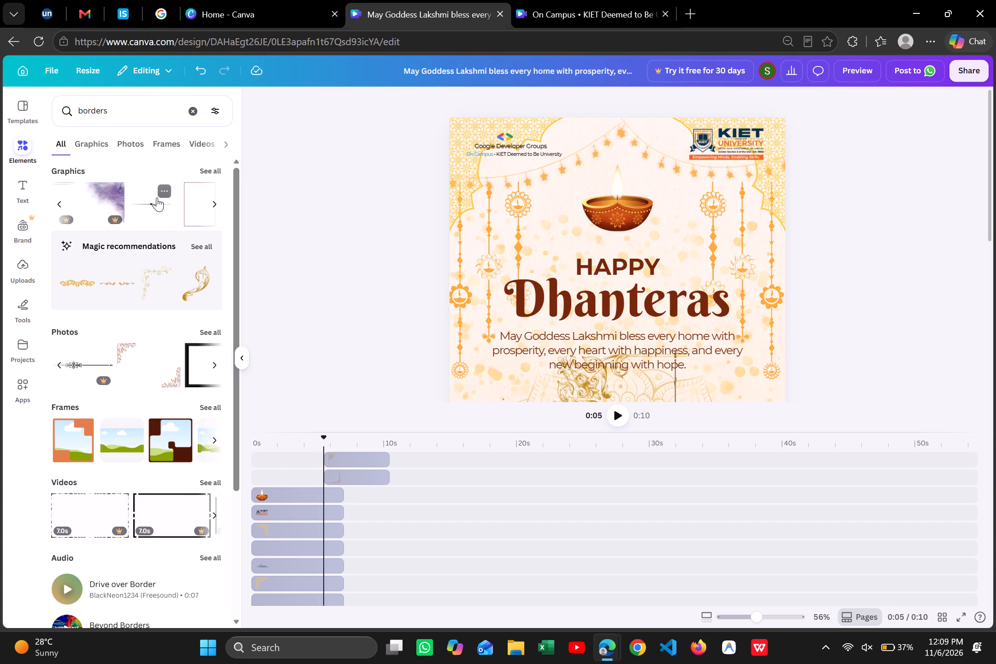
scroll(157, 197, left, 6)
scroll(157, 197, right, 12)
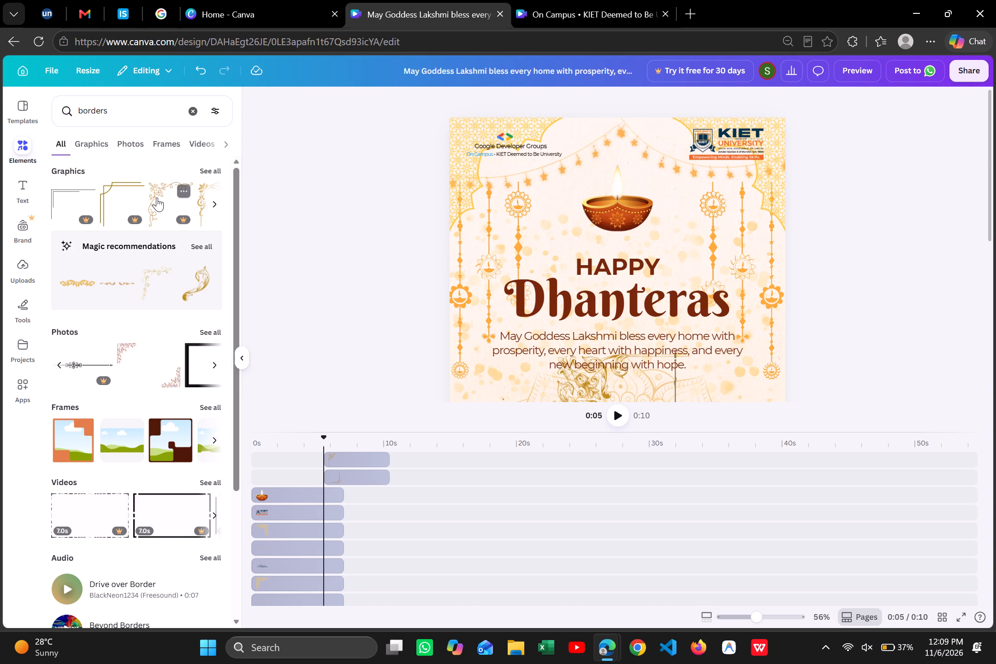
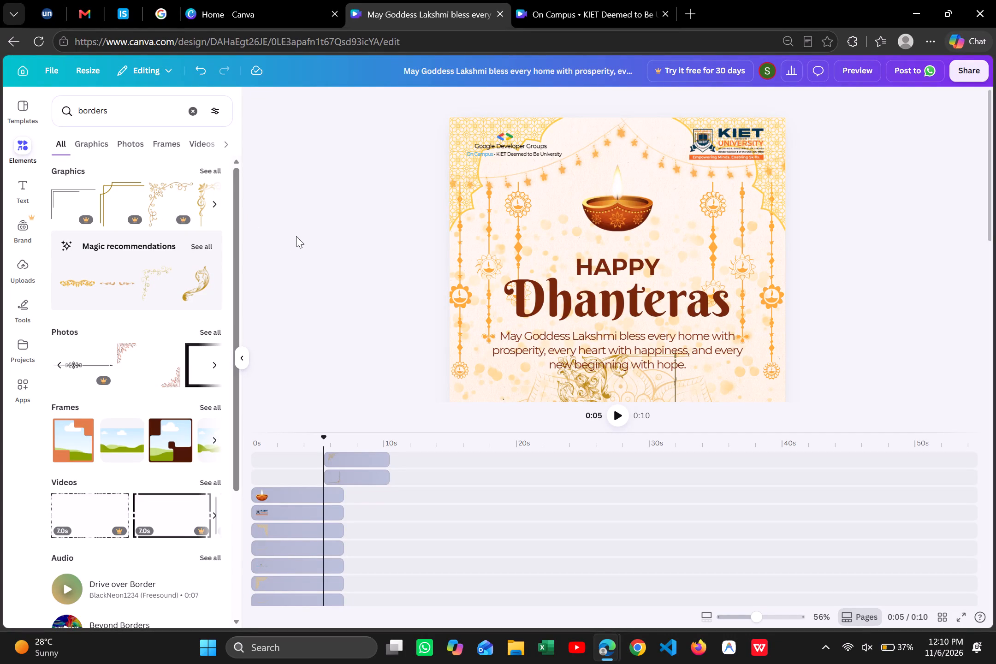
Separate the two corner borders, moving the gold one to the goddess's left and the small-flower one to the lower right beside her.
scroll(496, 296, down, 1)
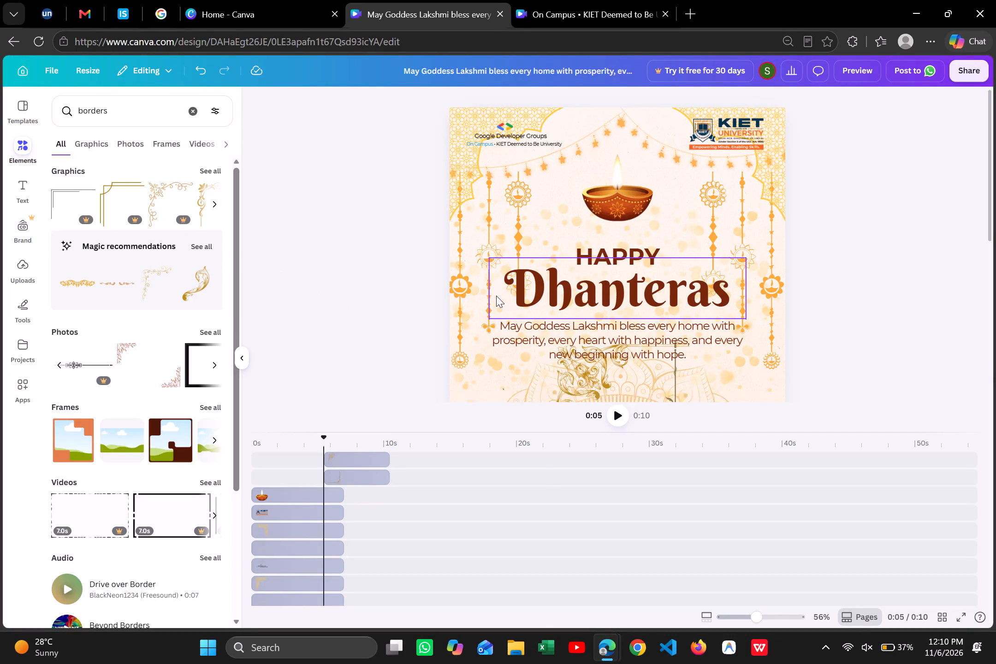
scroll(496, 296, down, 1)
drag(668, 166, 611, 332)
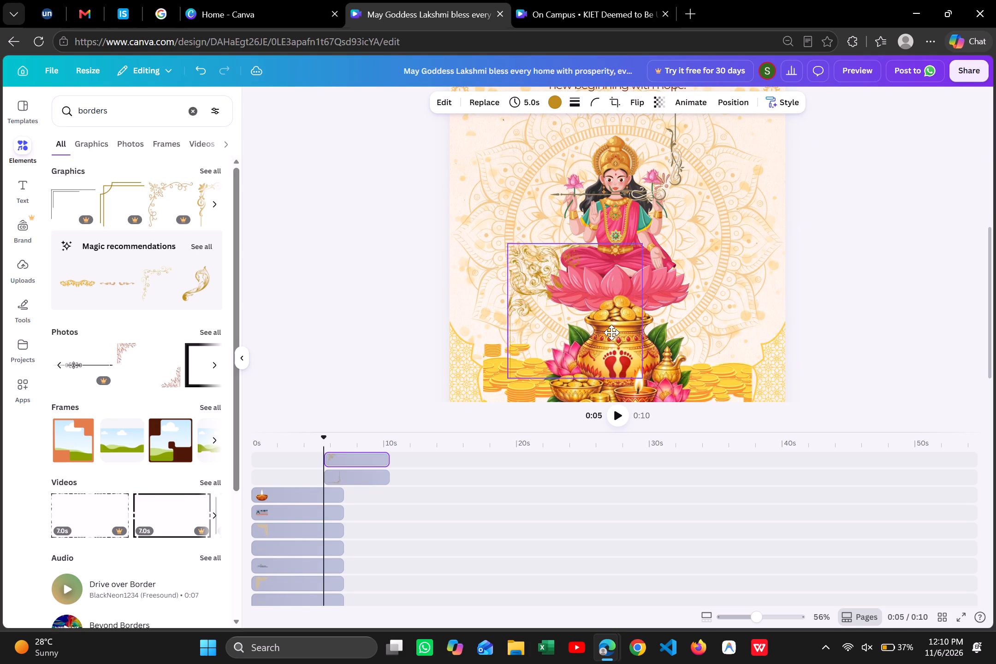
drag(611, 332, 569, 247)
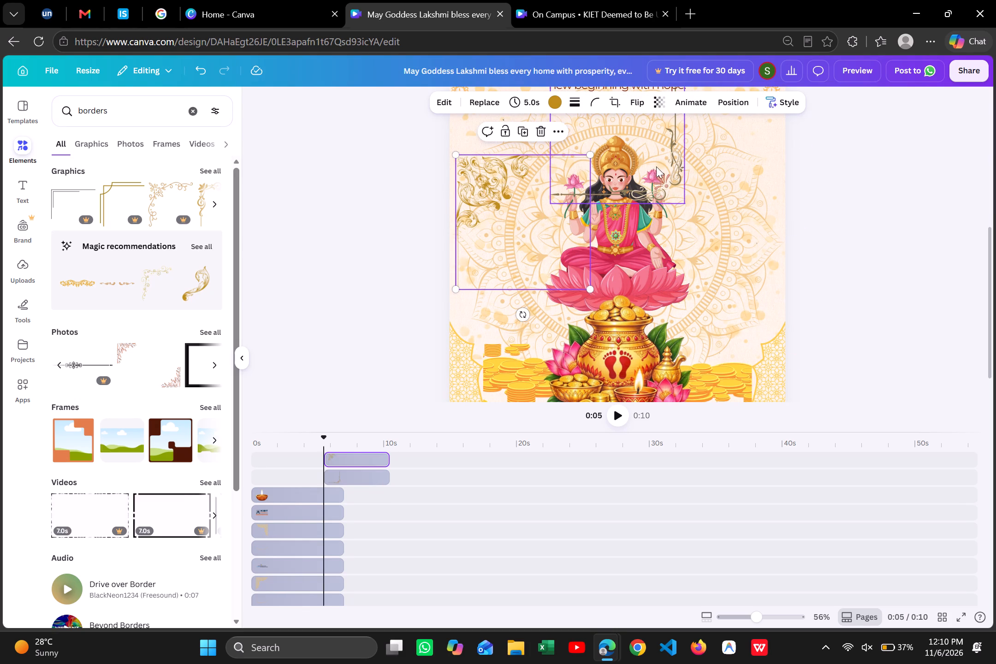
drag(658, 167, 736, 312)
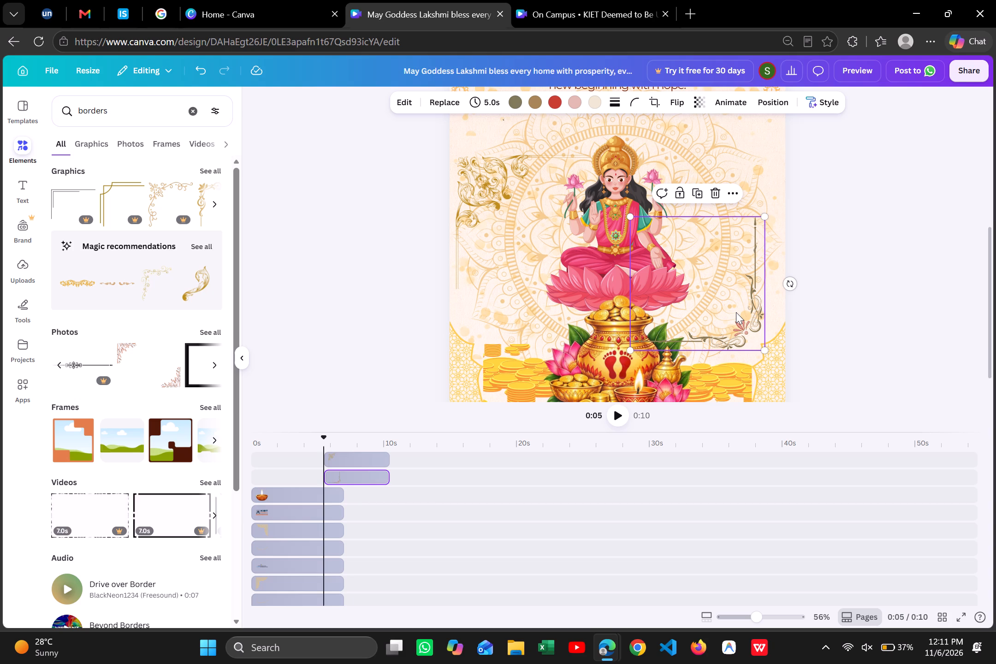
click(844, 332)
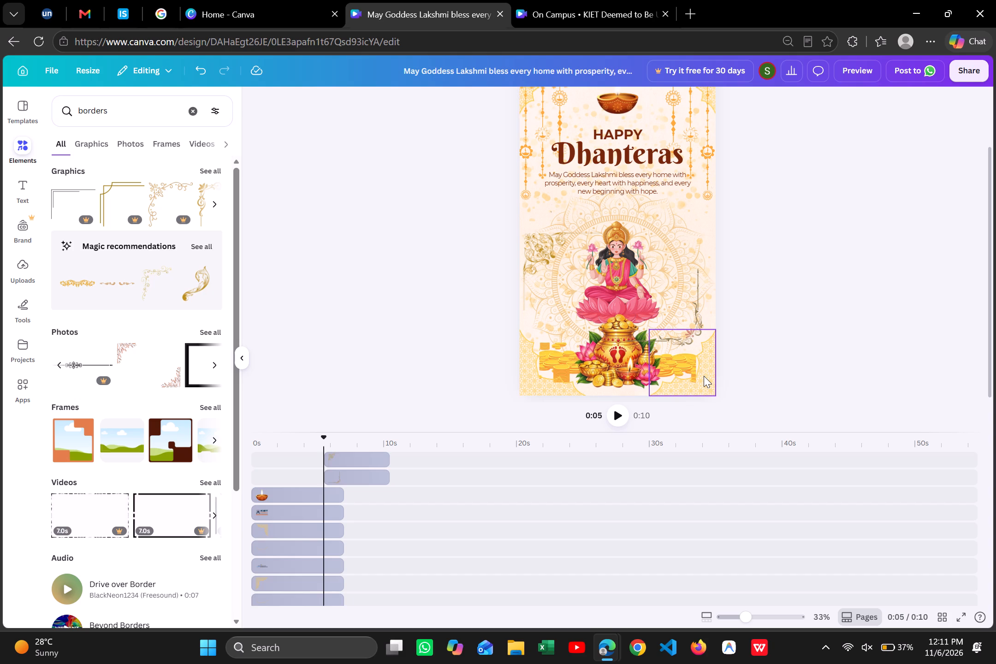
Replace the patterned corner graphic at the page's bottom right with the small-flower corner border.
click(704, 376)
click(694, 310)
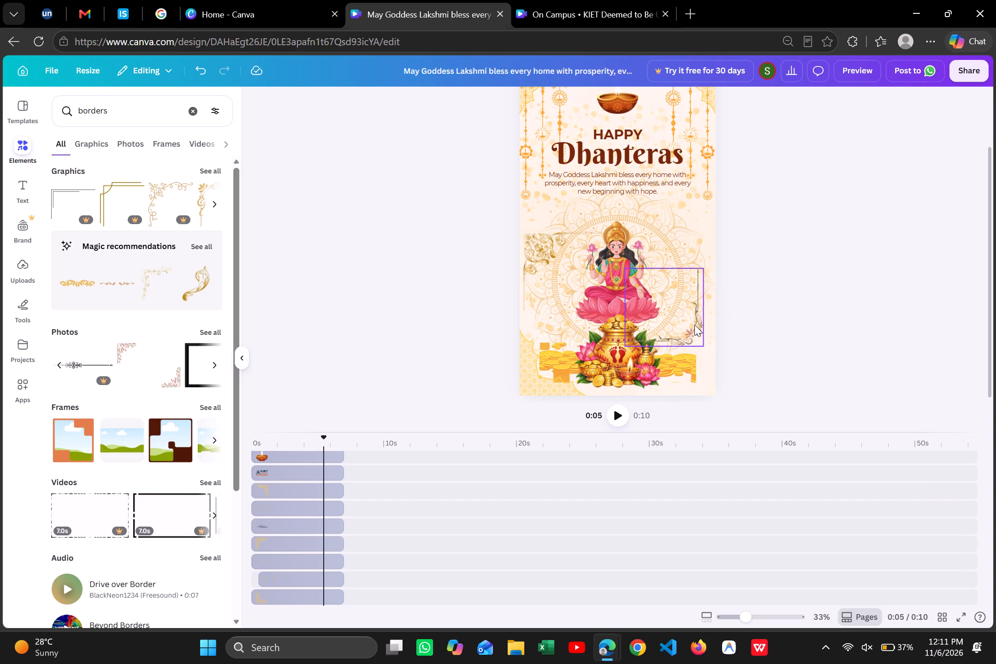
drag(695, 326, 703, 372)
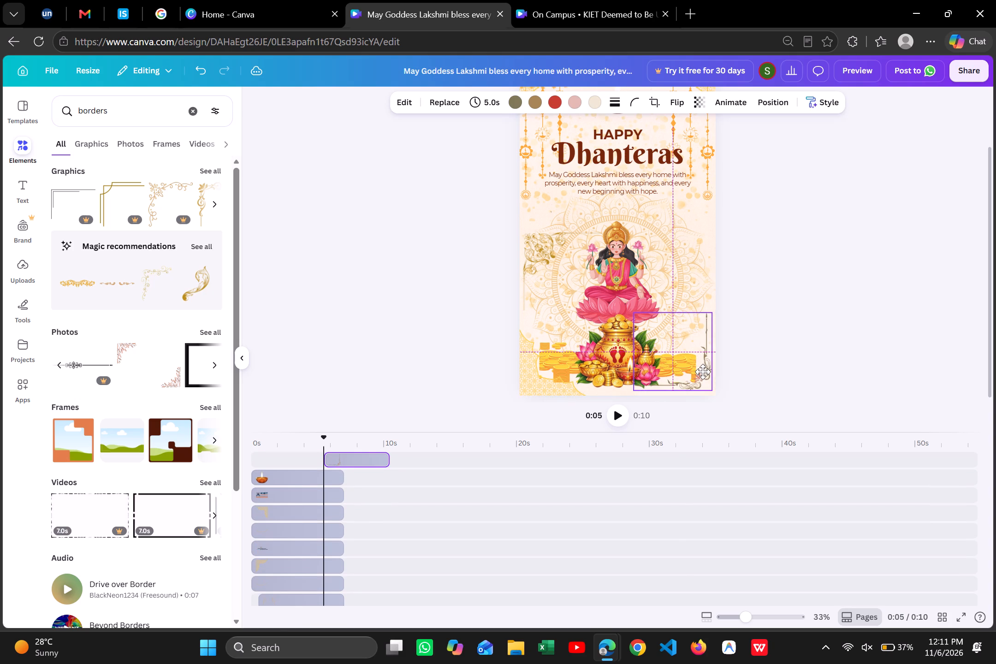
drag(703, 372, 705, 373)
click(796, 373)
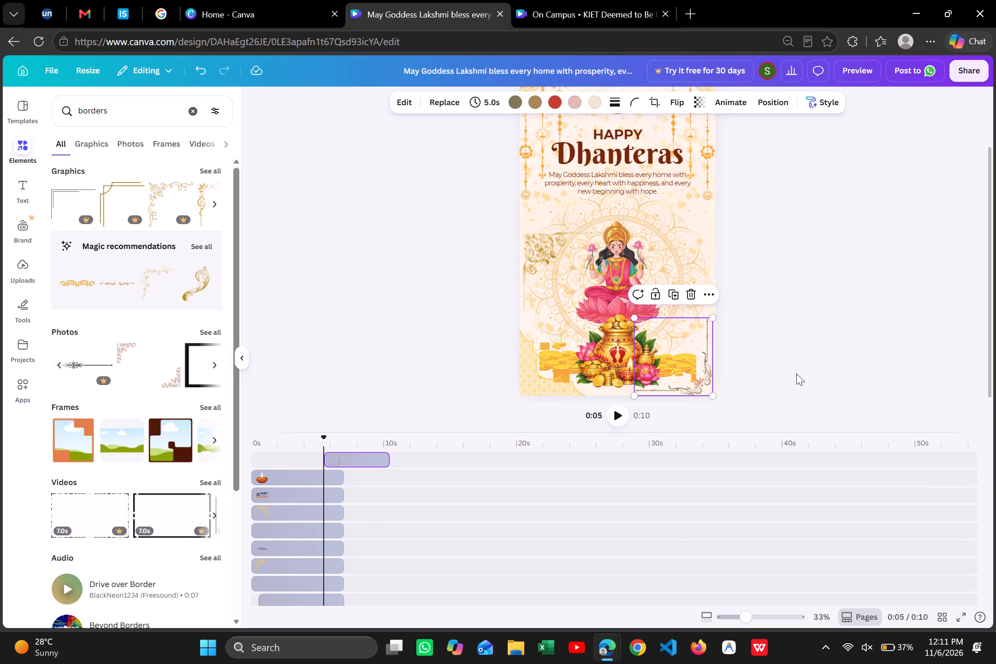
Replace the patterned corner graphic at the page's bottom left with the gold corner border, flipped vertically to fit the corner.
click(550, 394)
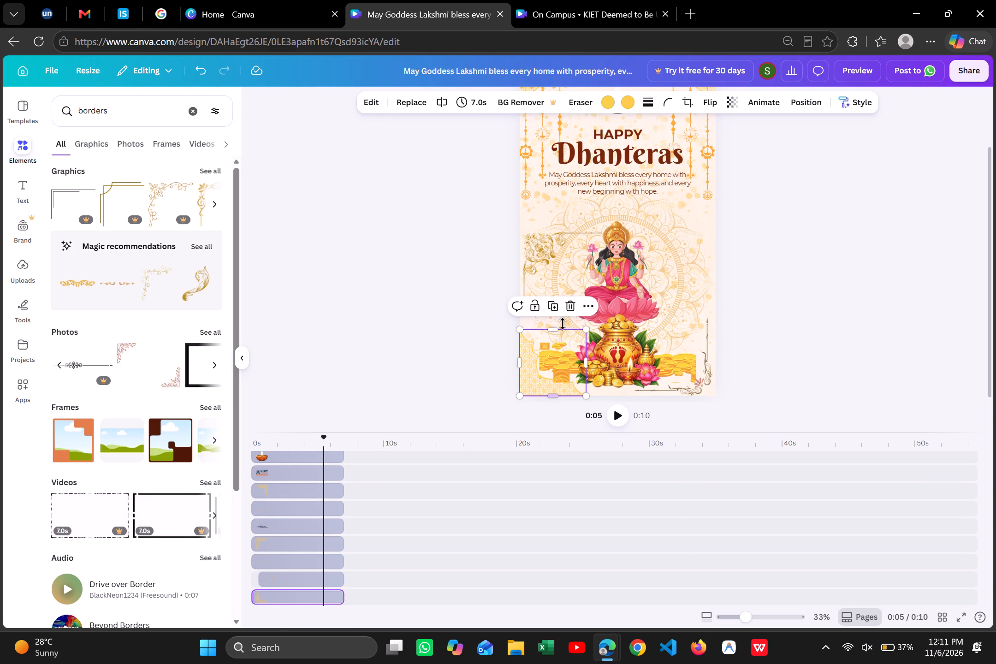
click(569, 308)
drag(534, 249, 539, 318)
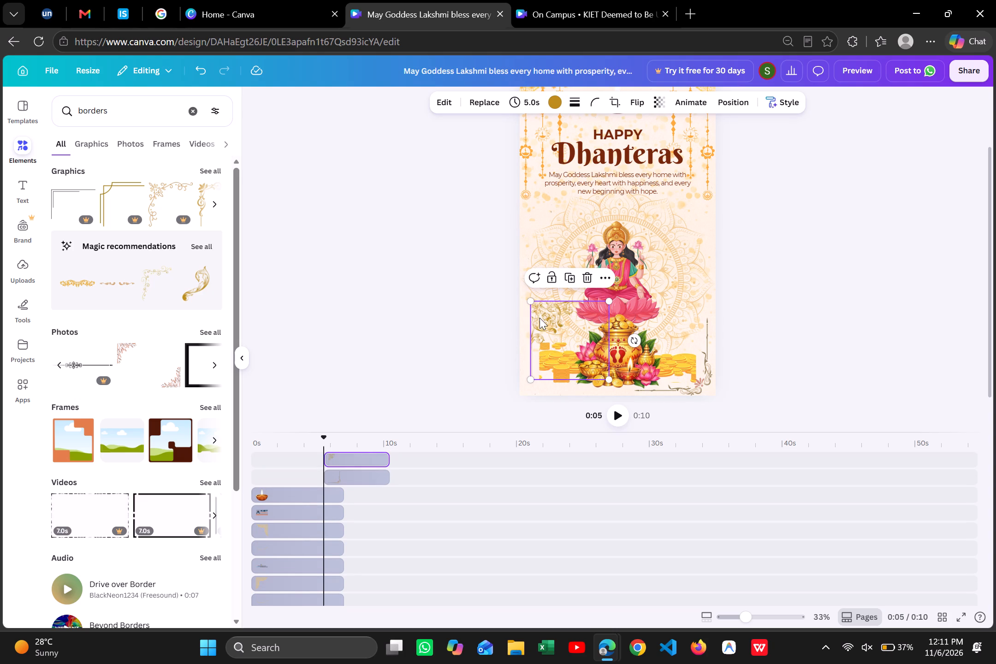
click(635, 101)
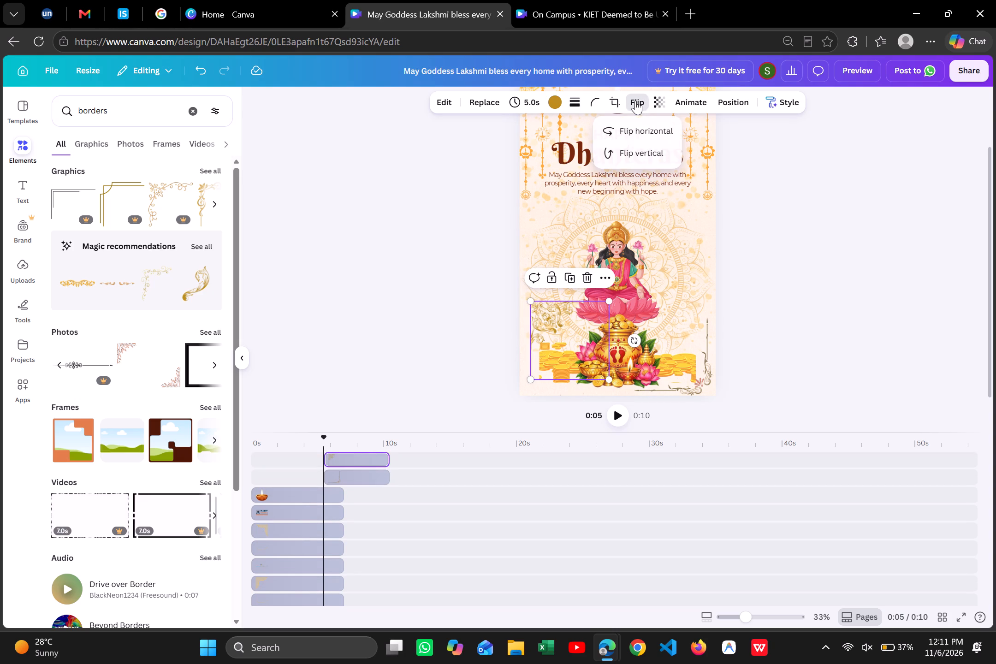
click(634, 135)
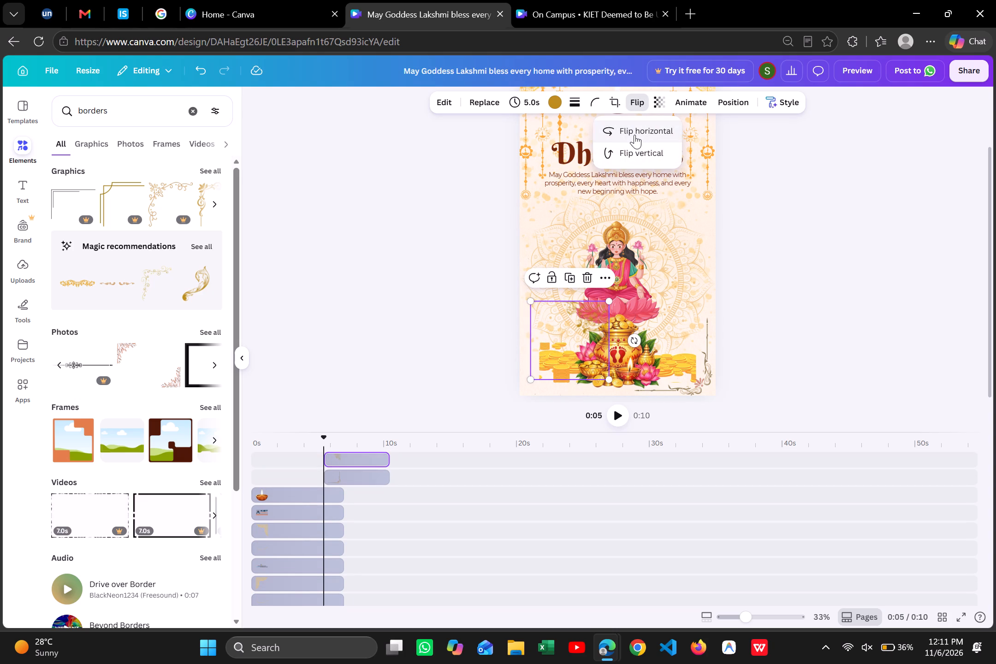
click(634, 147)
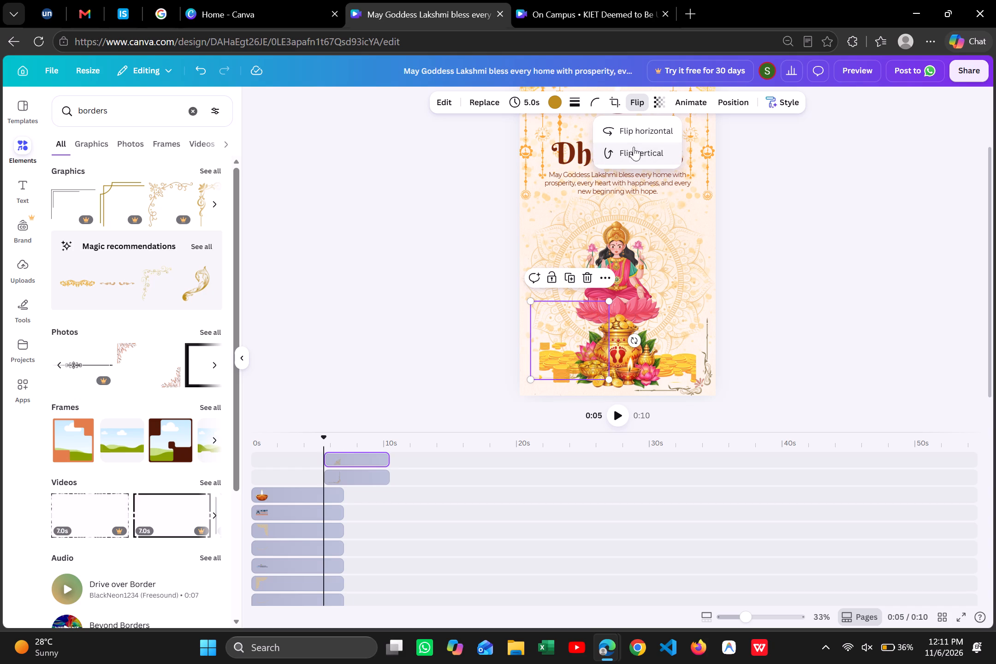
click(634, 126)
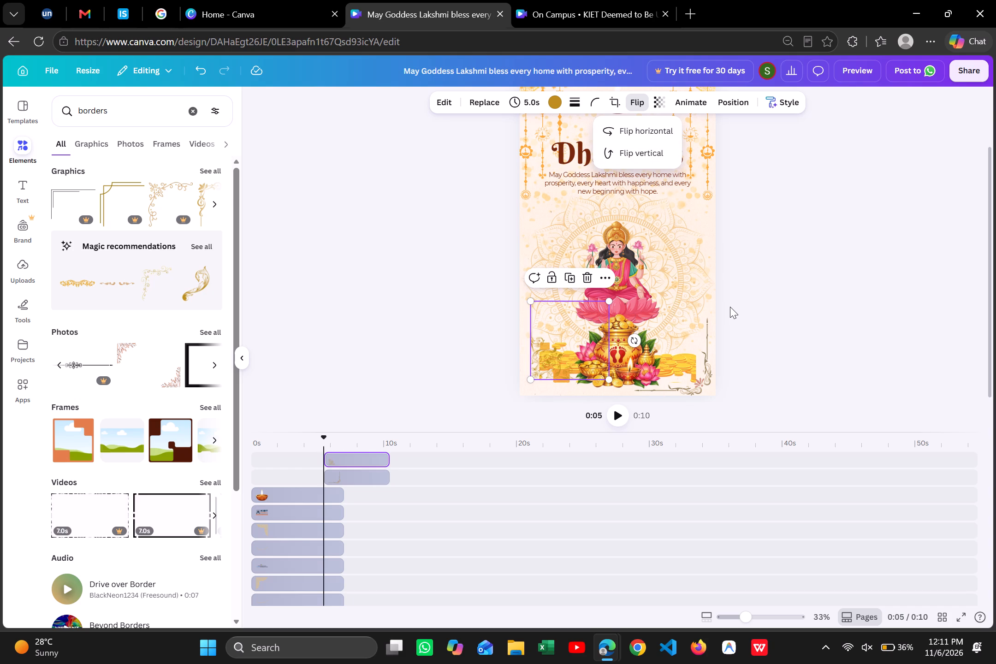
scroll(730, 307, down, 3)
drag(523, 345, 516, 368)
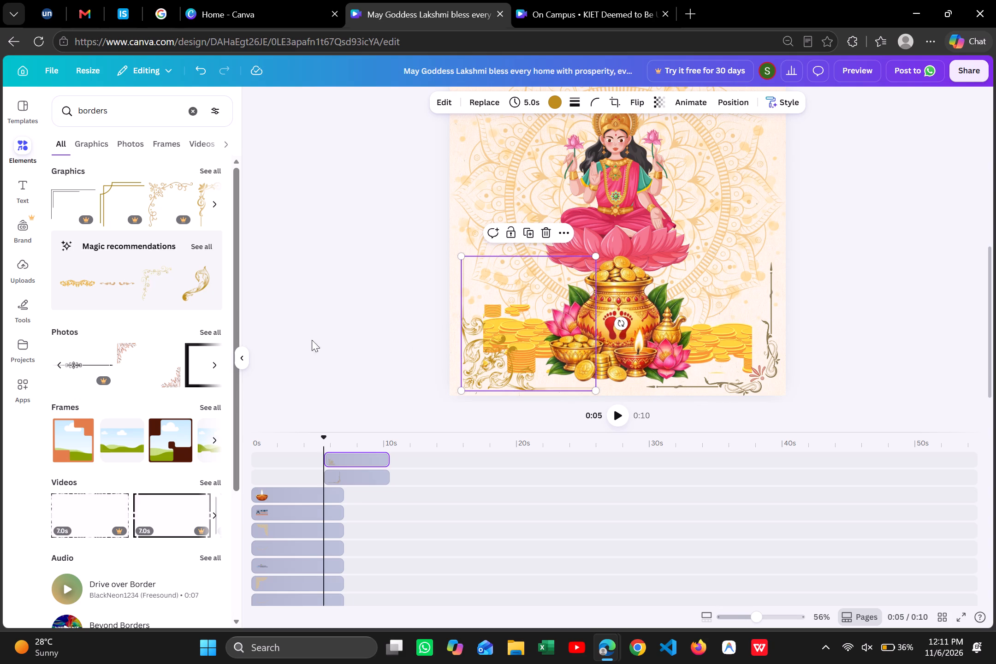
Search the design elements for "golden borders" and look through the graphics for a suitable corner design.
scroll(173, 213, left, 2)
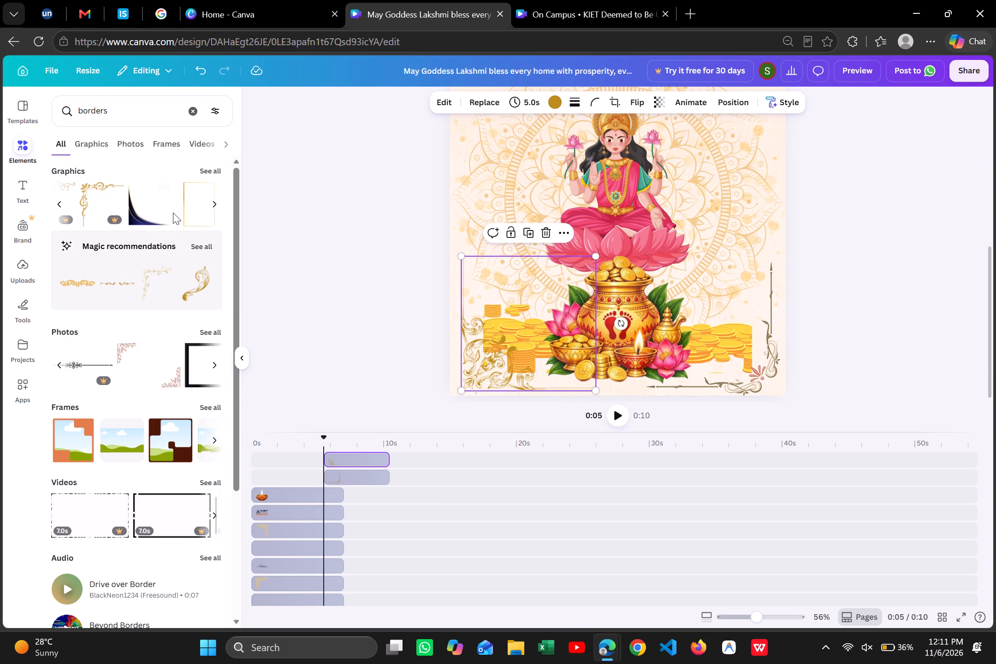
scroll(173, 192, left, 3)
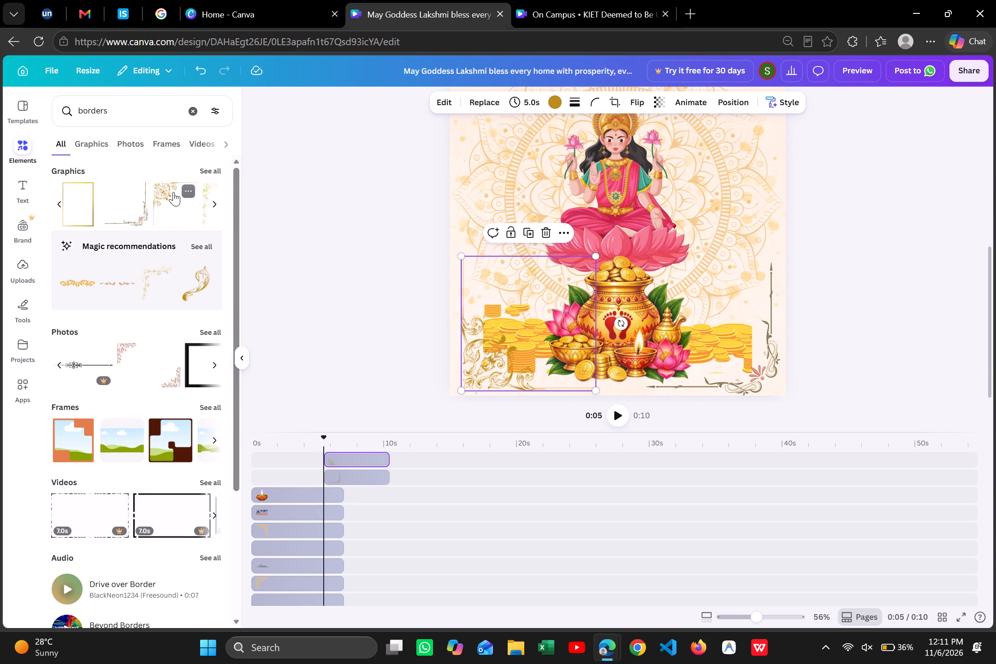
scroll(173, 192, left, 5)
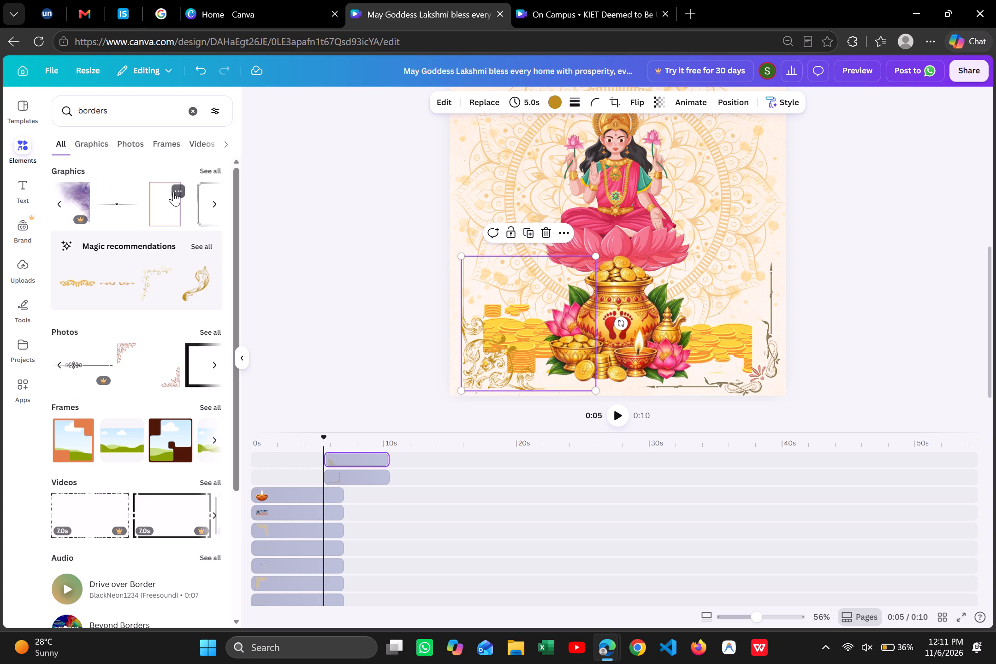
drag(100, 108, 76, 111)
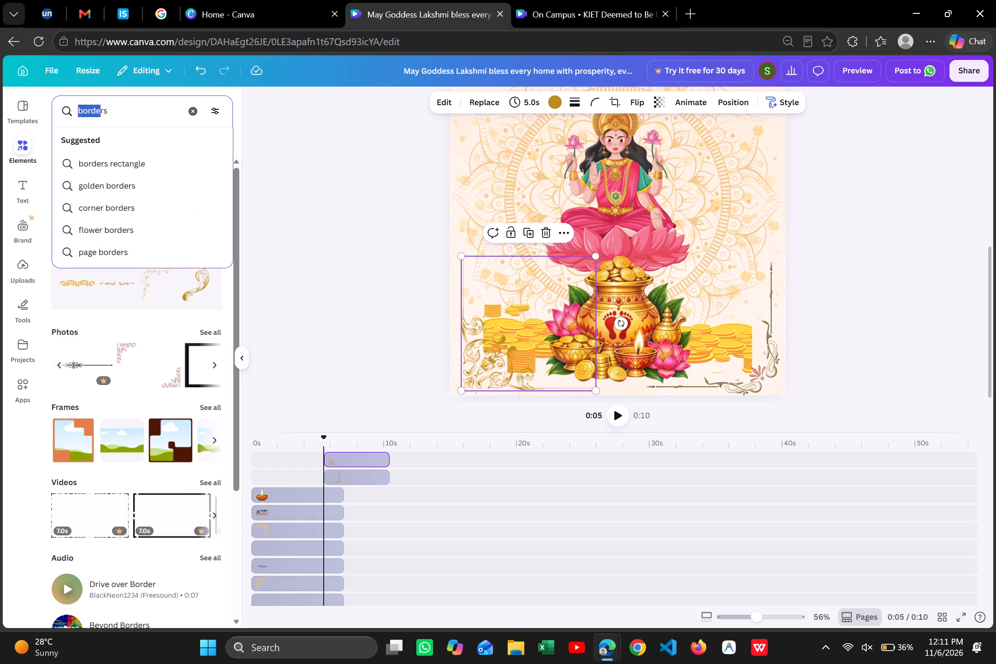
click(76, 111)
text(golden)
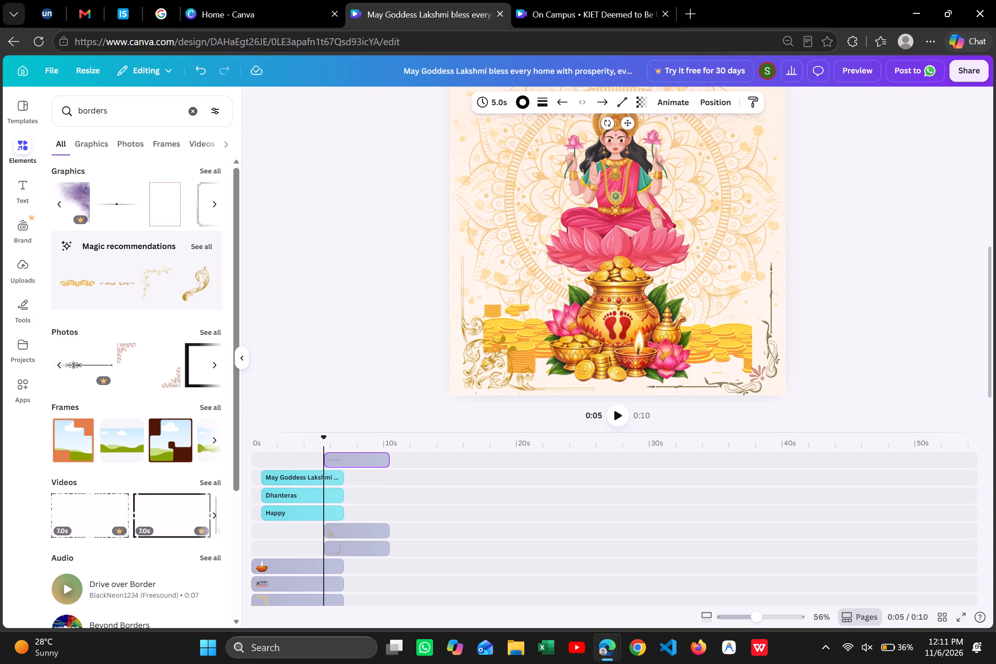
key(space)
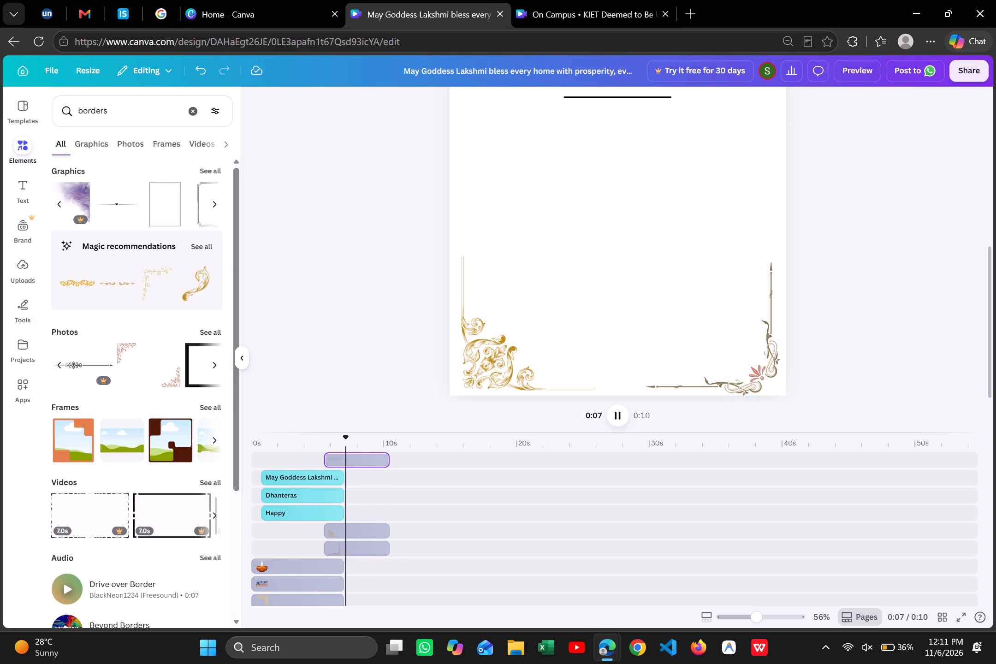
click(79, 112)
text(golden)
key(space)
key(Return)
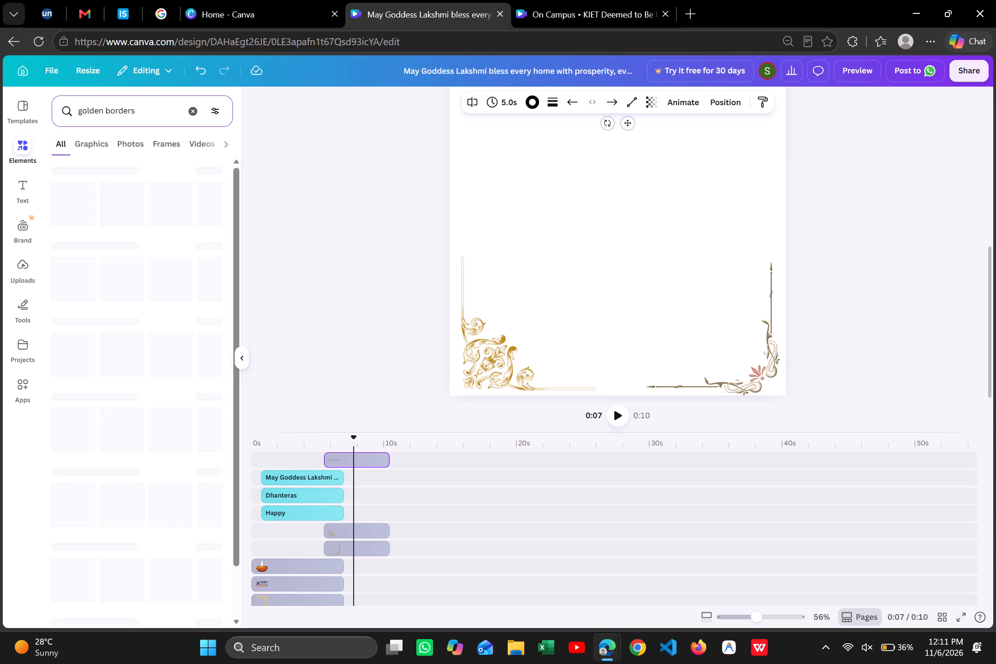
scroll(146, 205, left, 1)
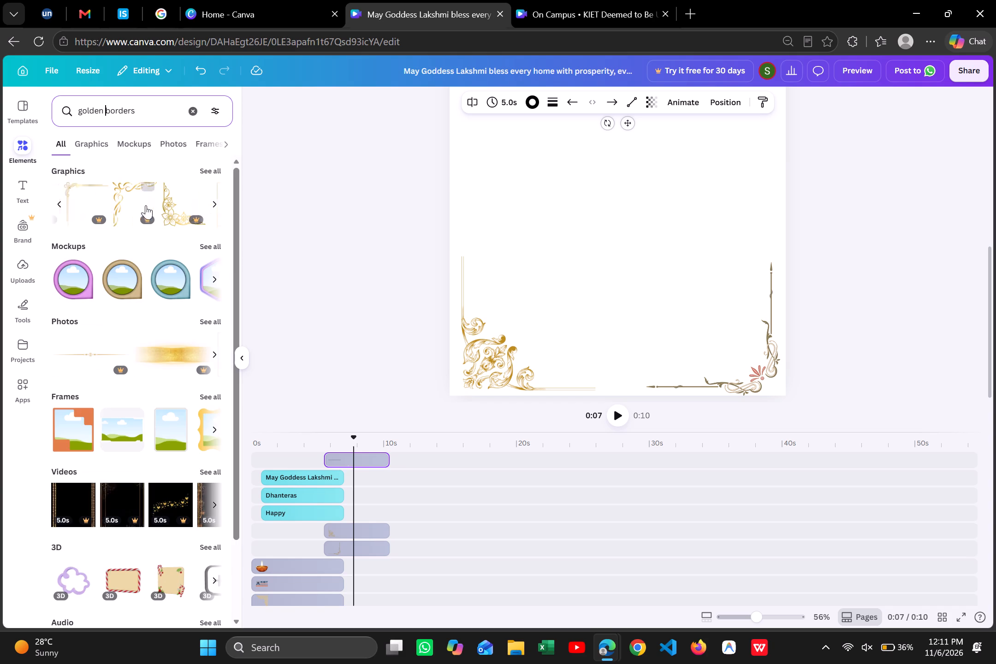
scroll(146, 205, left, 1)
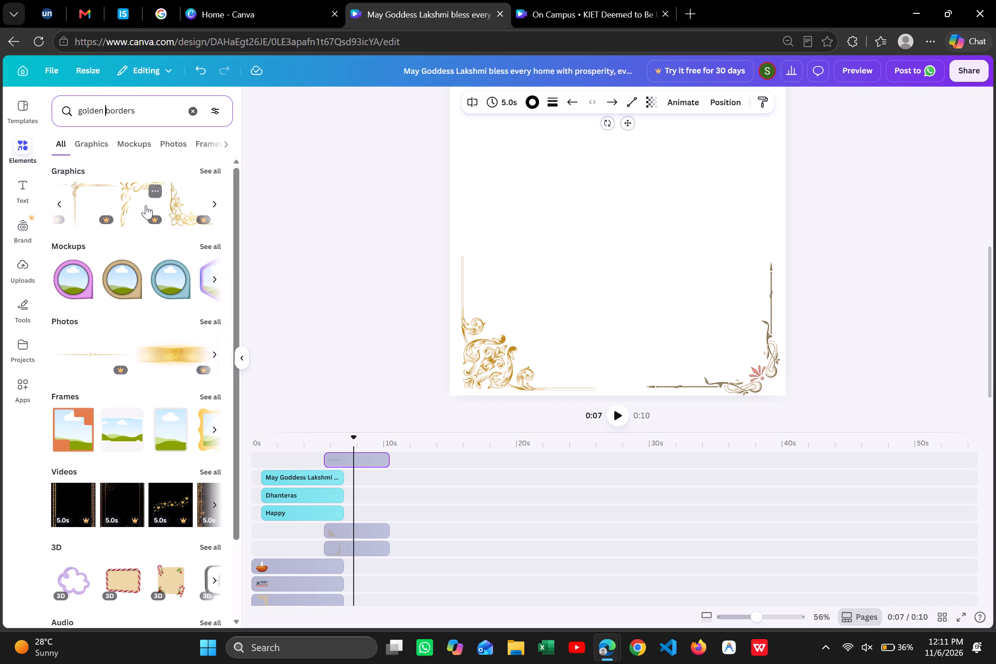
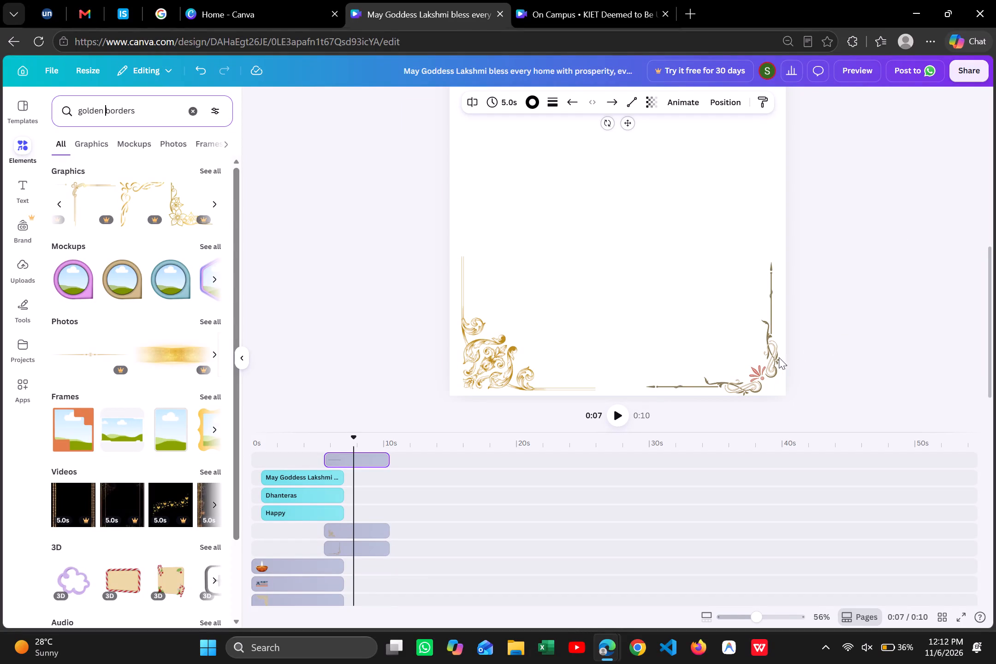
Recolour the grey-brown line work of the small-flower border at the page's bottom-right corner to dark gold.
click(759, 364)
click(528, 105)
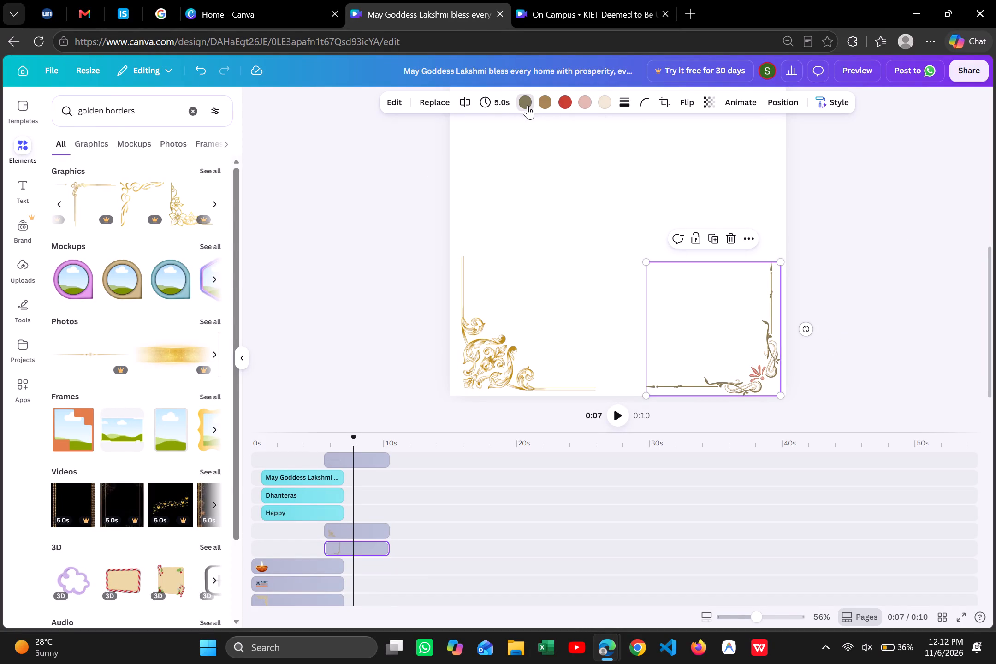
click(94, 206)
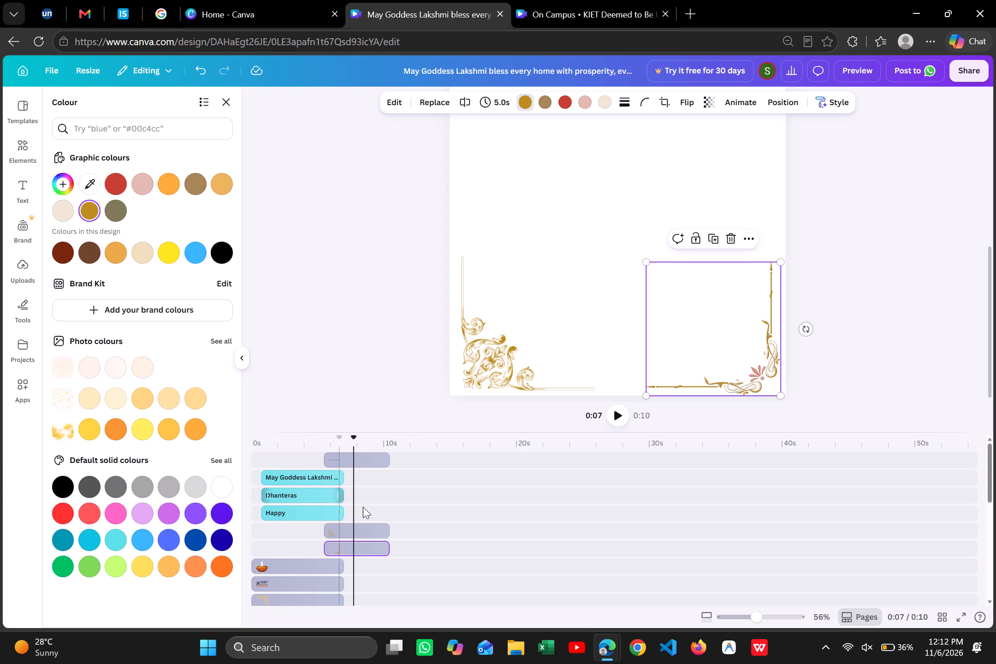
Extend the bottom-right border's clip back to 0s so it lasts 10.4 s, and return the playhead to the start.
drag(326, 547, 227, 553)
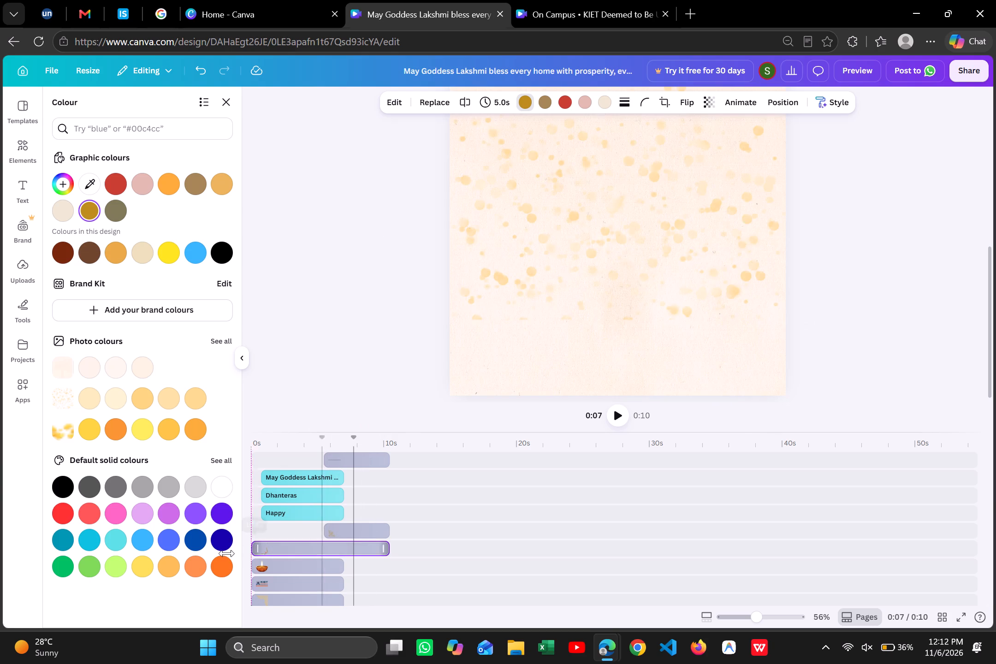
drag(227, 553, 220, 554)
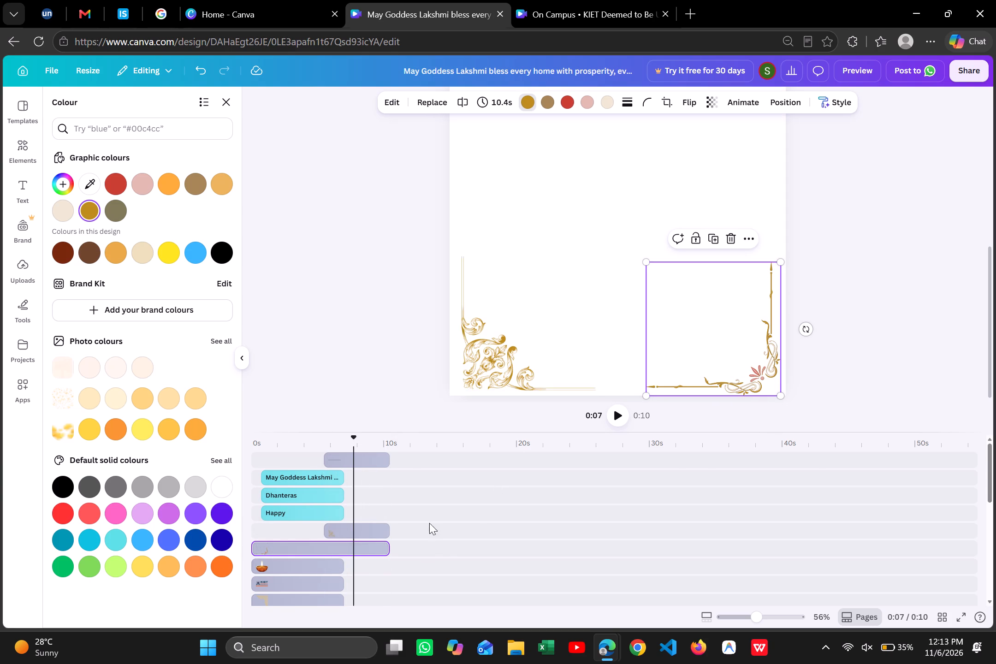
scroll(484, 544, down, 4)
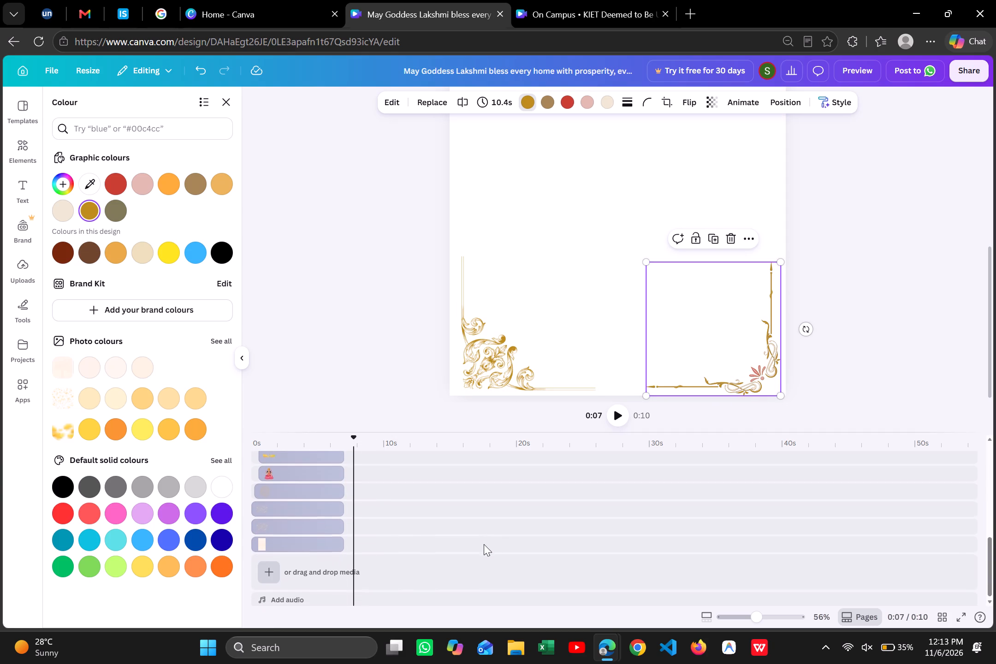
scroll(484, 544, up, 2)
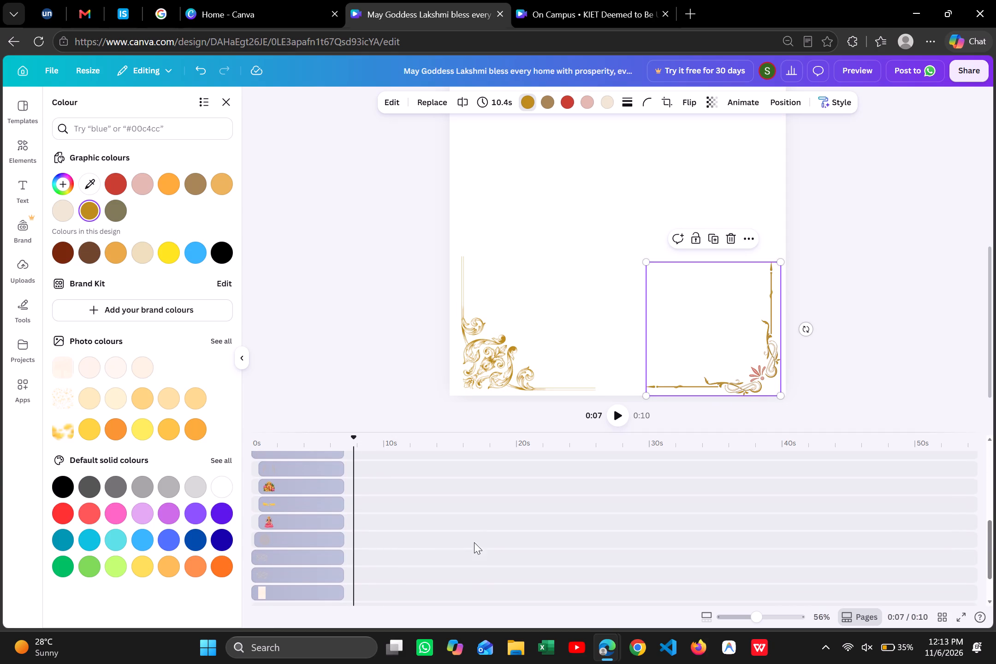
scroll(472, 525, up, 3)
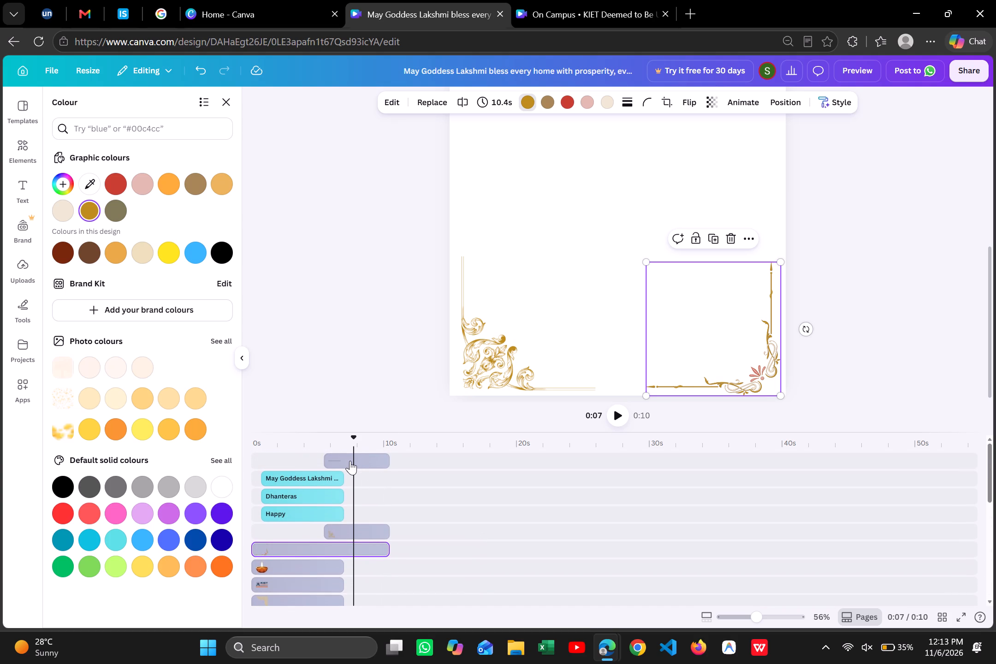
drag(354, 440, 225, 464)
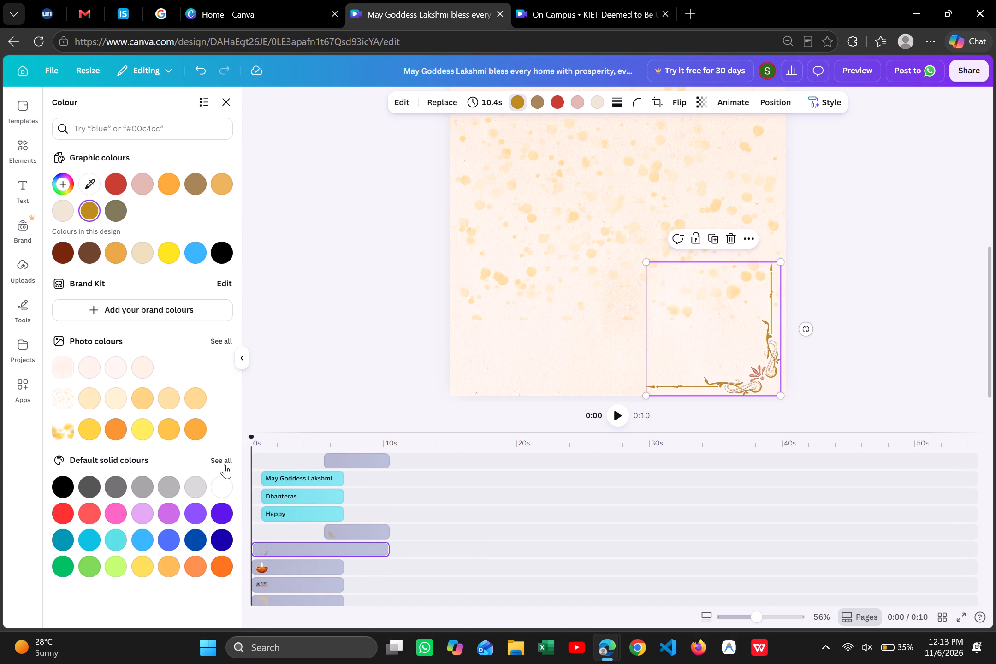
Duplicate the bottom-right border, flip the copy horizontally and align it in the page's bottom-left corner level with the original.
scroll(724, 379, down, 1)
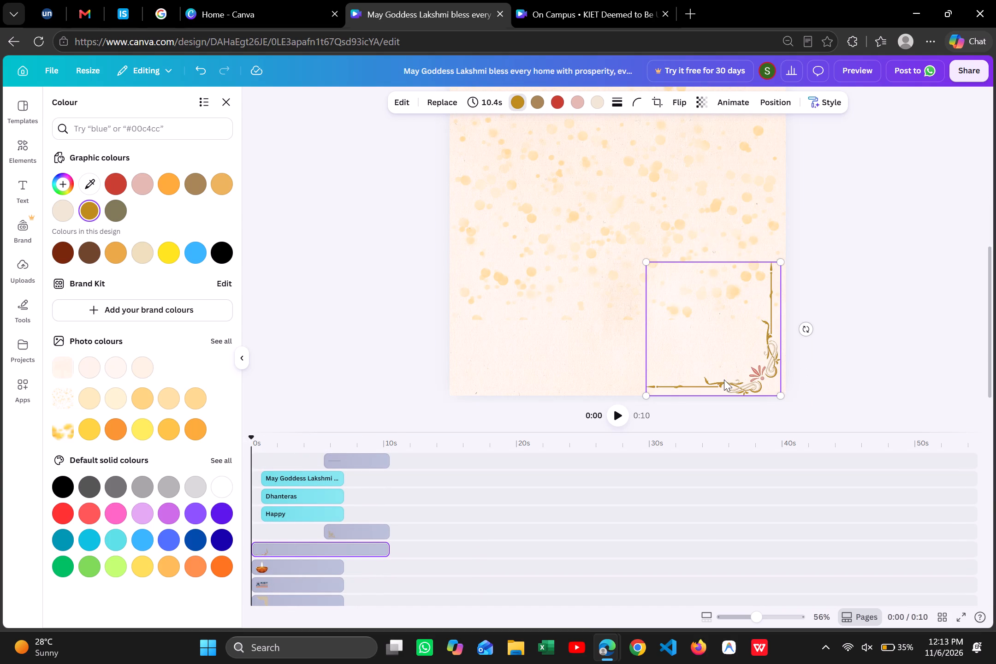
right_click(748, 316)
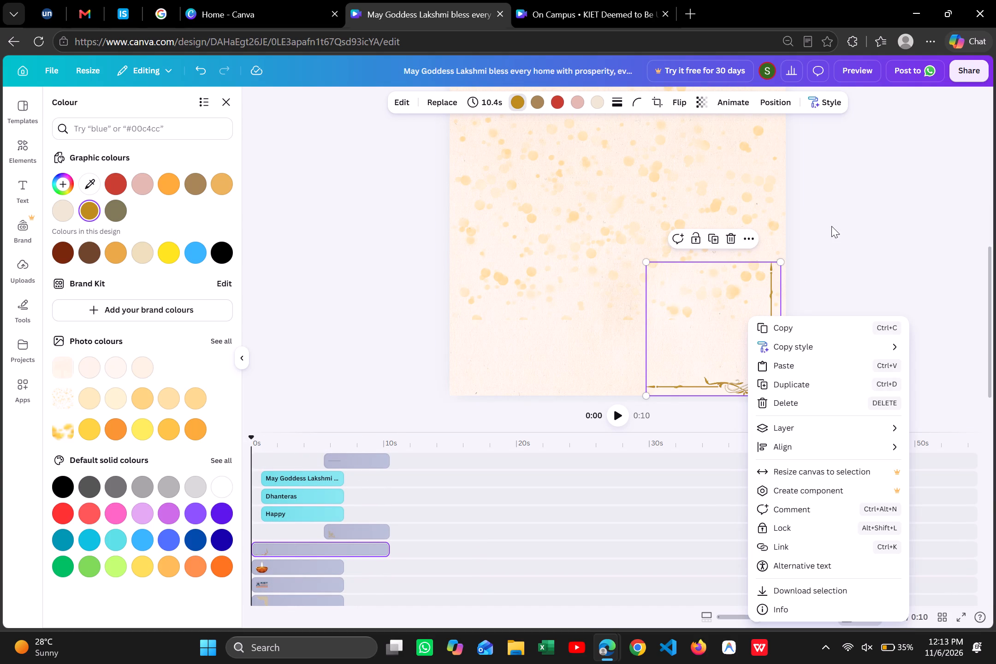
click(854, 280)
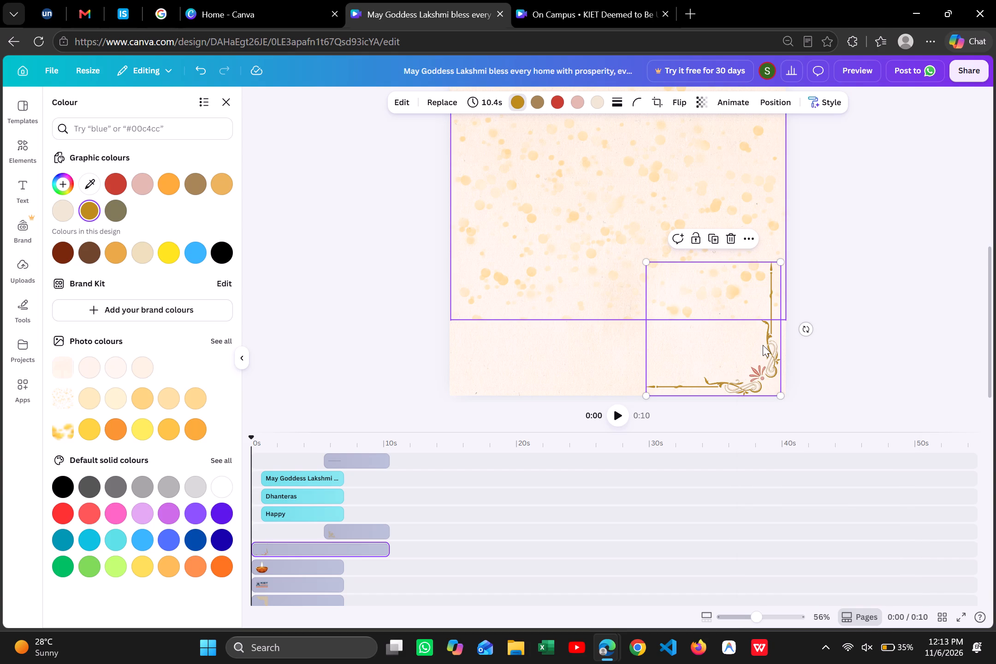
key(ctrl+d)
drag(763, 345, 577, 331)
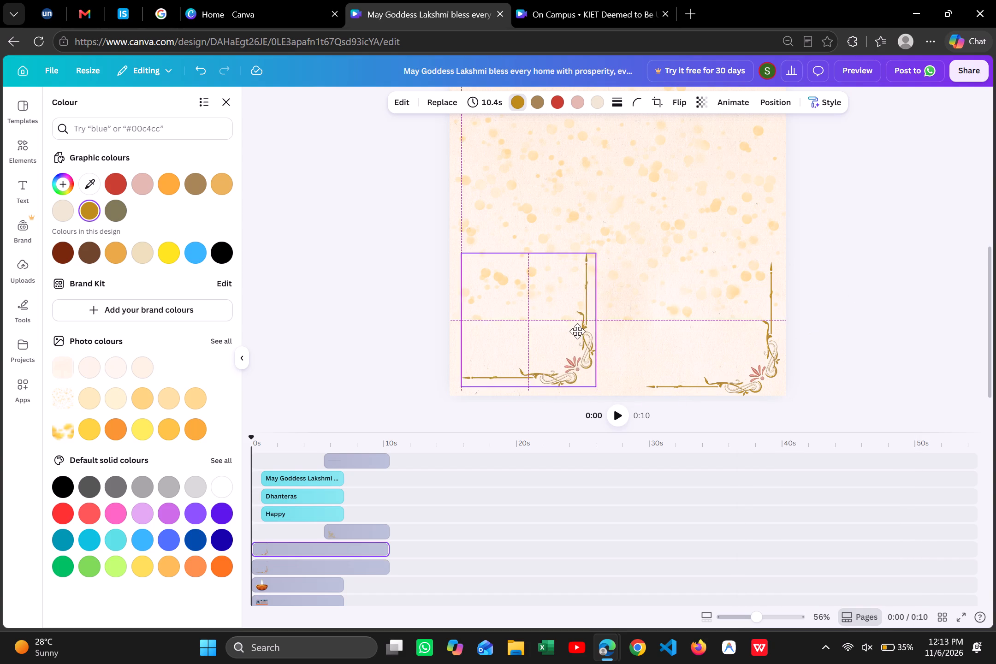
drag(577, 331, 571, 334)
click(678, 104)
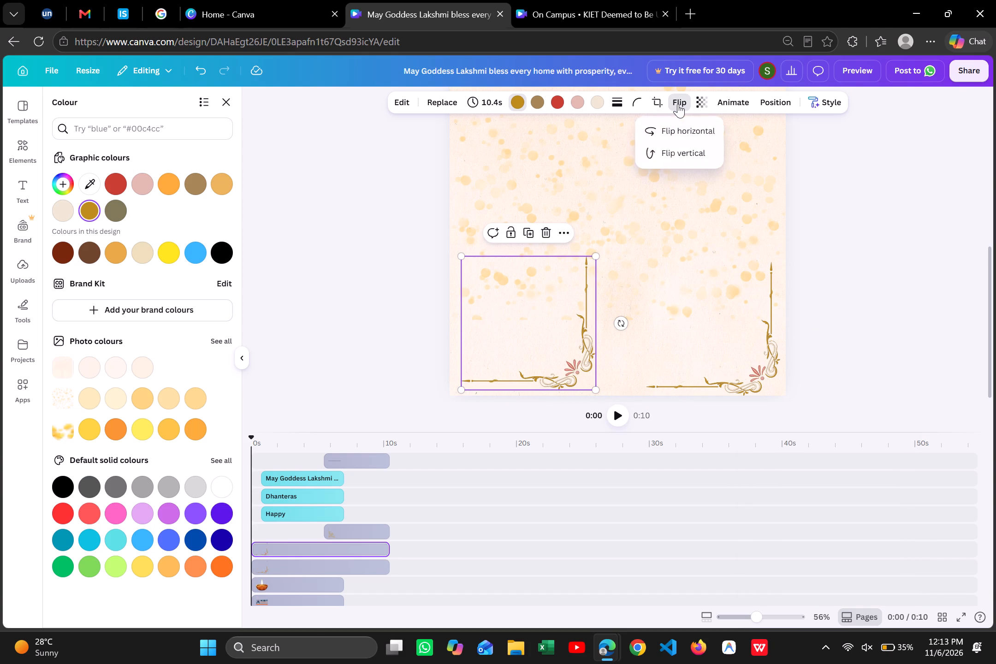
click(681, 135)
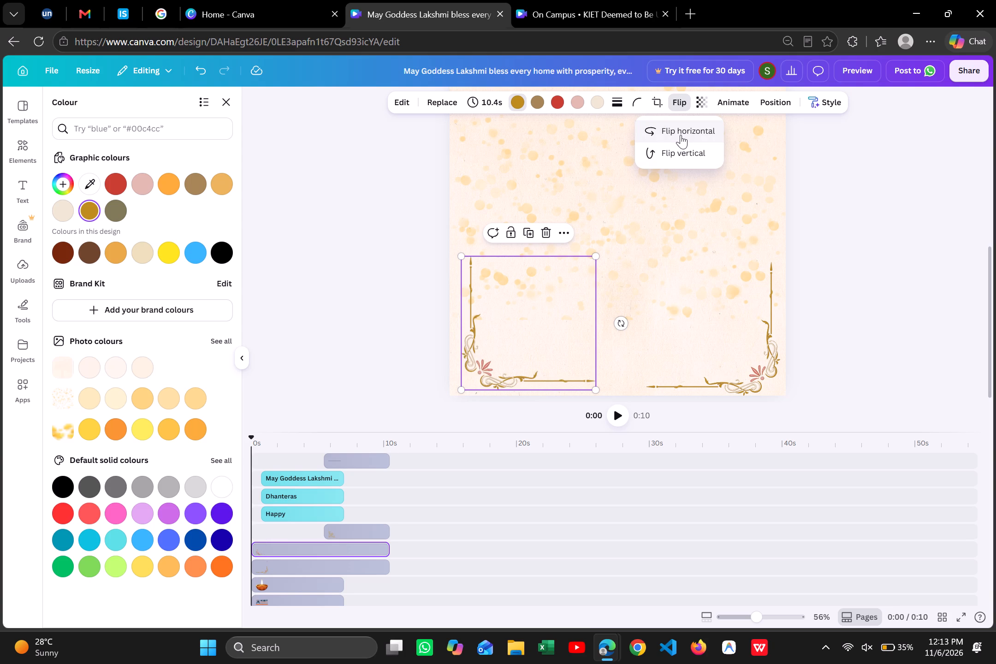
drag(557, 317, 551, 322)
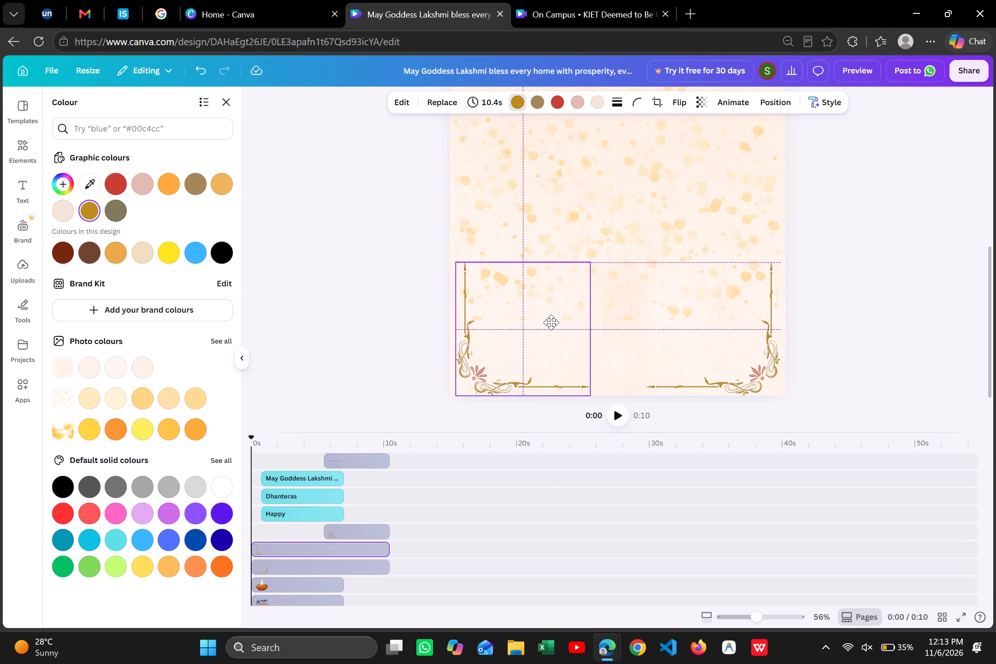
drag(551, 322, 550, 323)
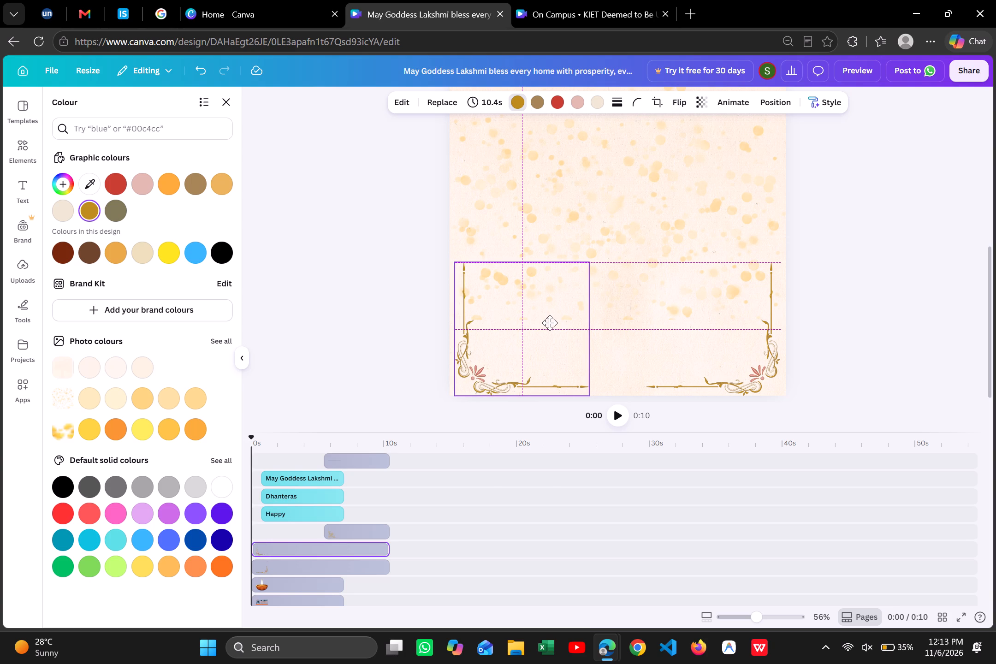
drag(550, 323, 549, 323)
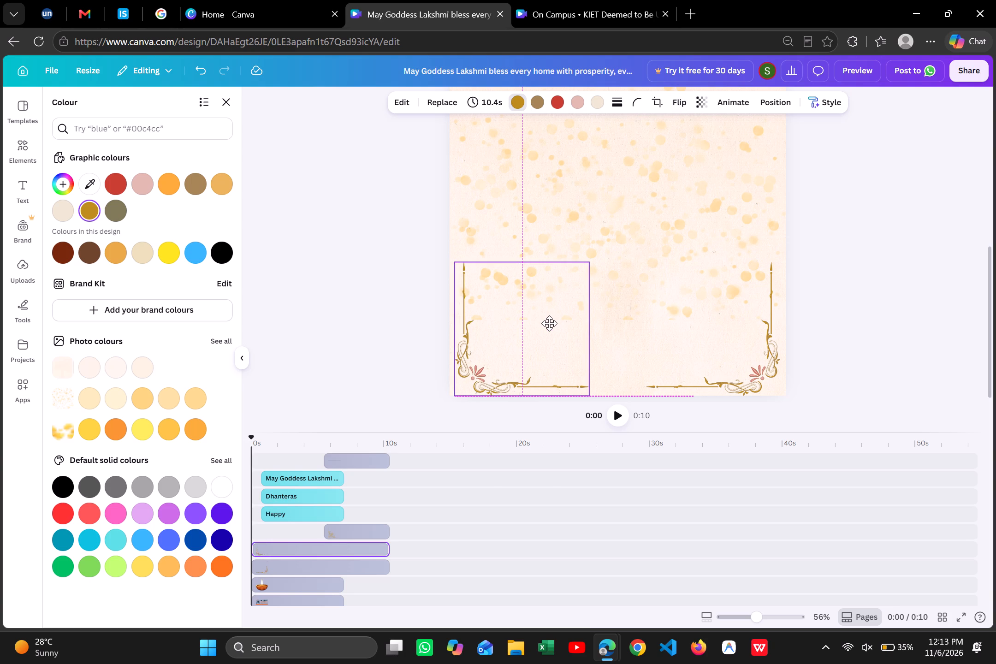
drag(549, 323, 549, 323)
click(834, 289)
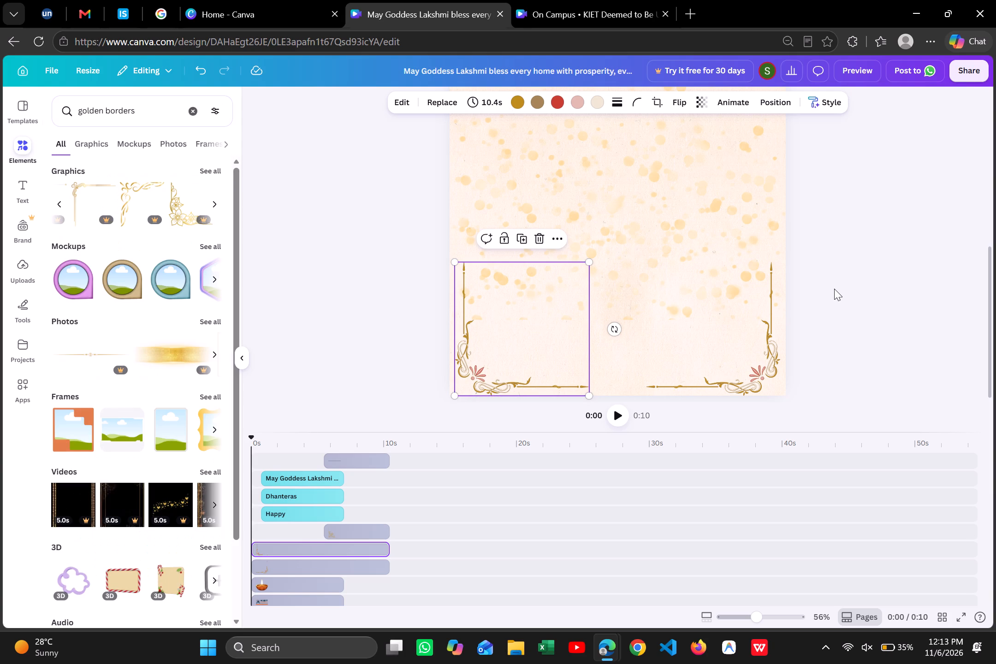
click(834, 289)
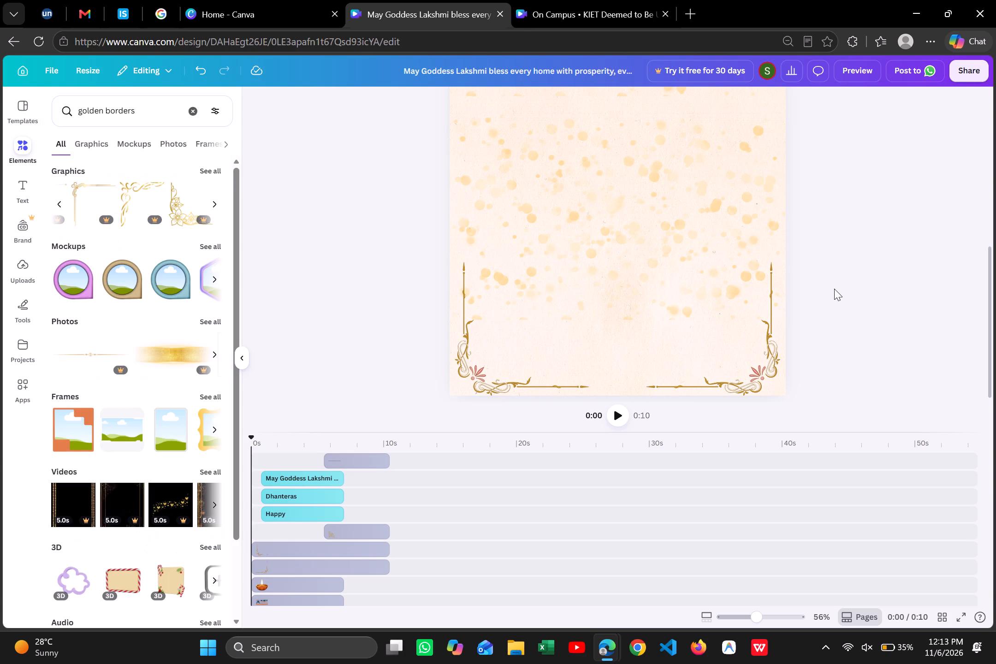
Duplicate the bottom-right border again, flip the copy vertically and move it up along the page's right edge.
click(765, 352)
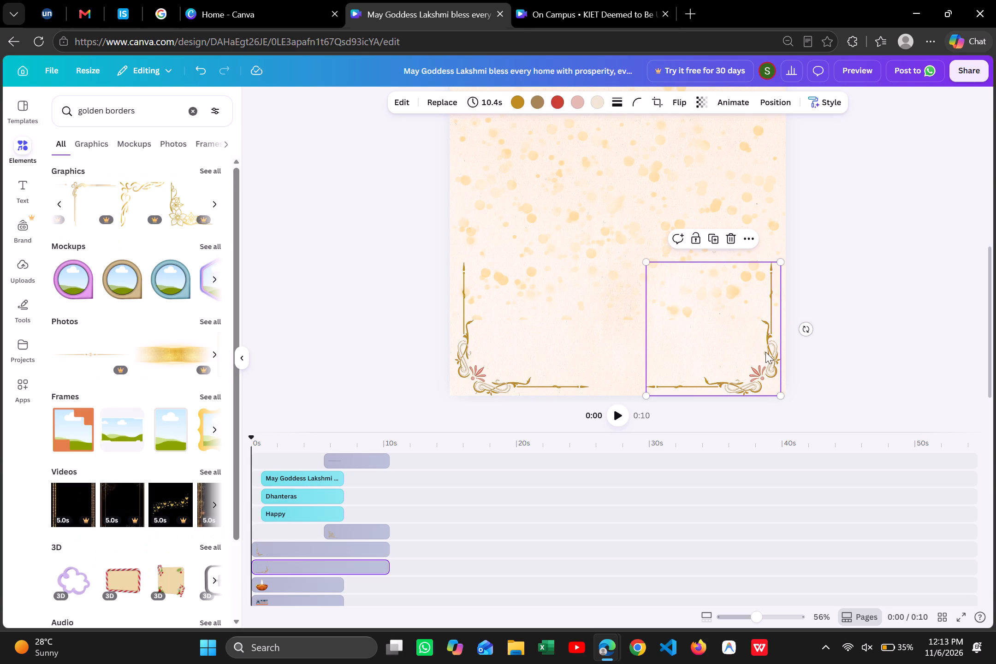
key(ctrl+d)
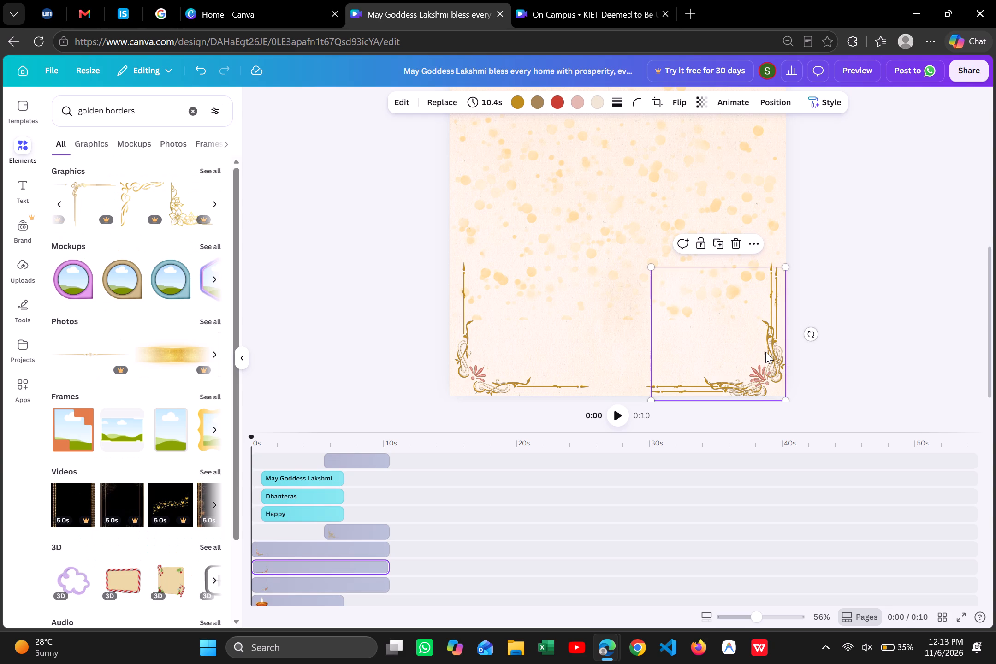
drag(765, 352, 732, 183)
scroll(732, 183, up, 1)
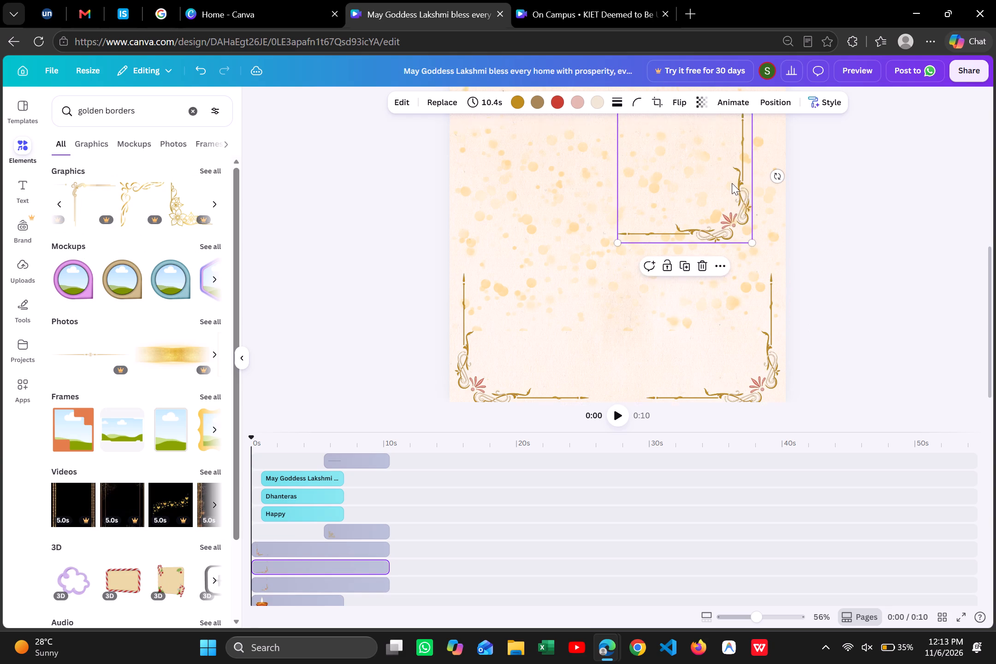
scroll(732, 183, up, 1)
click(679, 107)
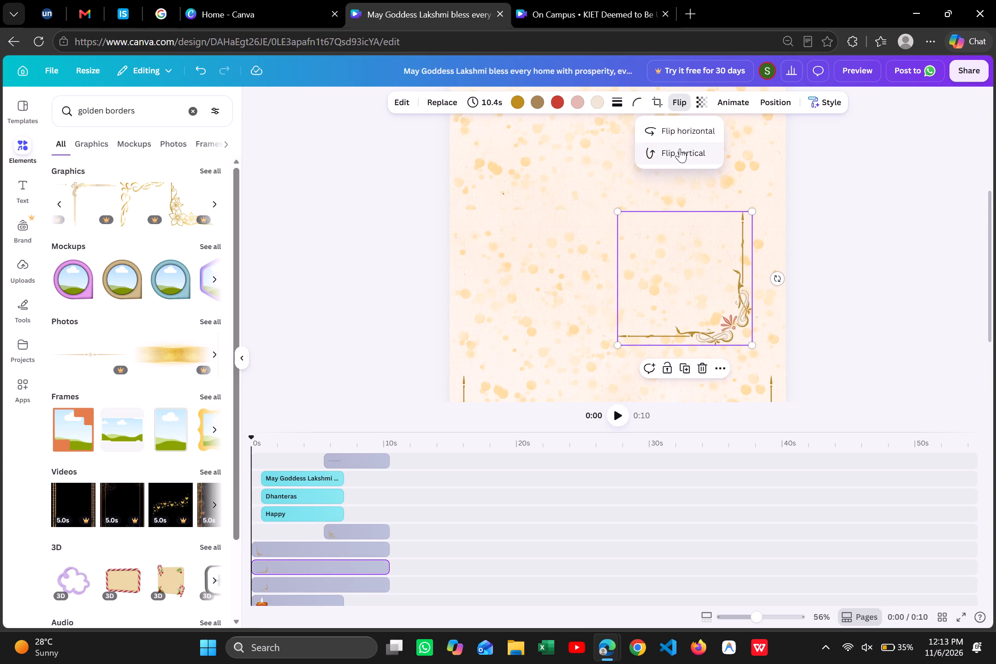
click(680, 148)
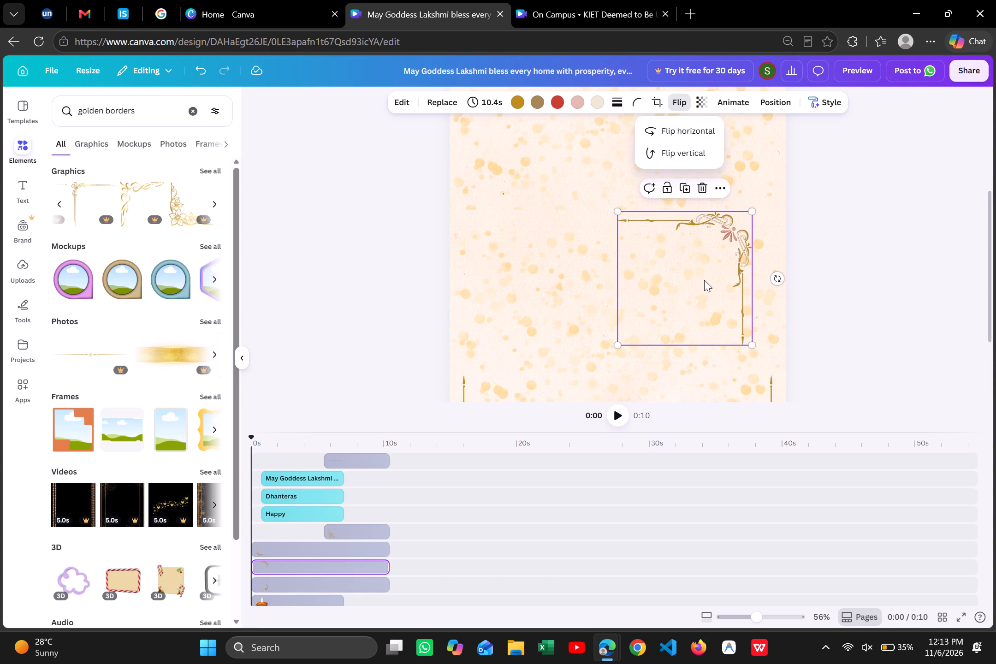
scroll(704, 280, up, 1)
drag(704, 280, 738, 143)
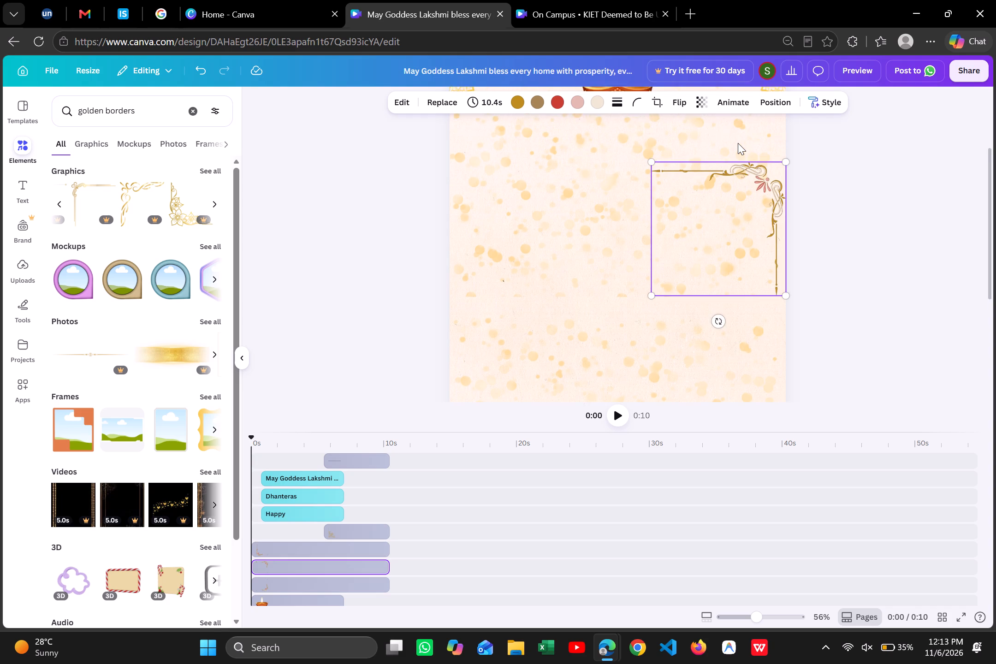
Delete the two patterned corner graphics at the top of the page behind the KIET and Google Developer Groups logos.
scroll(738, 143, up, 2)
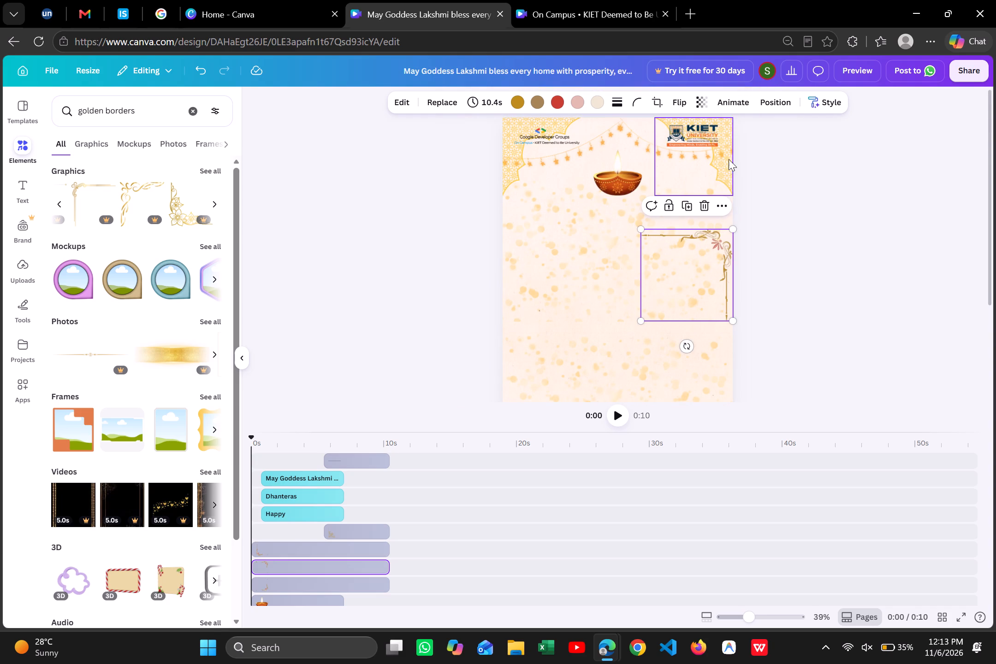
click(726, 167)
click(713, 217)
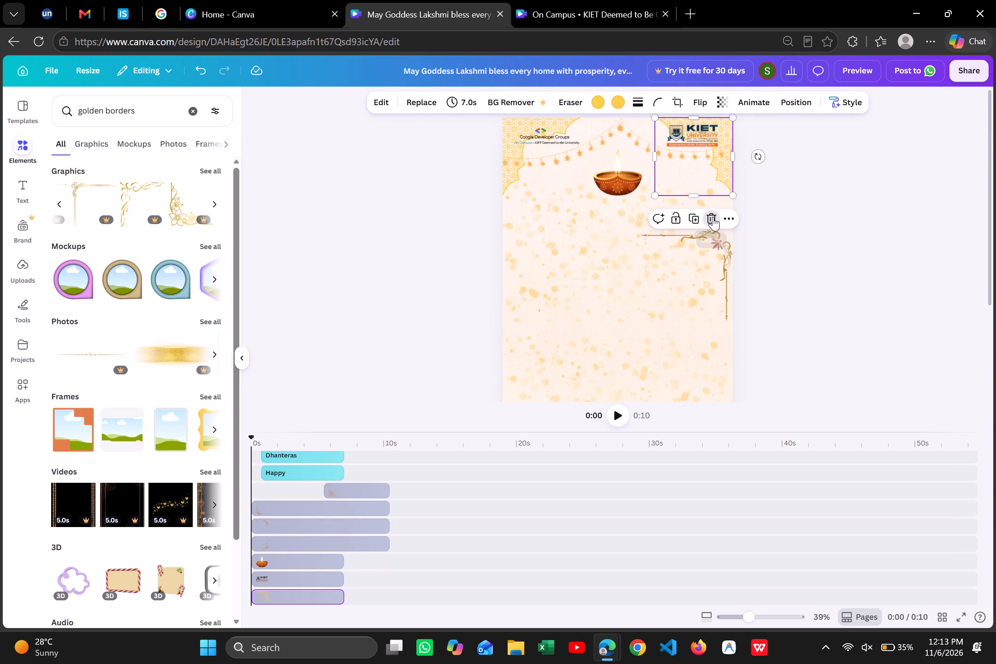
click(513, 174)
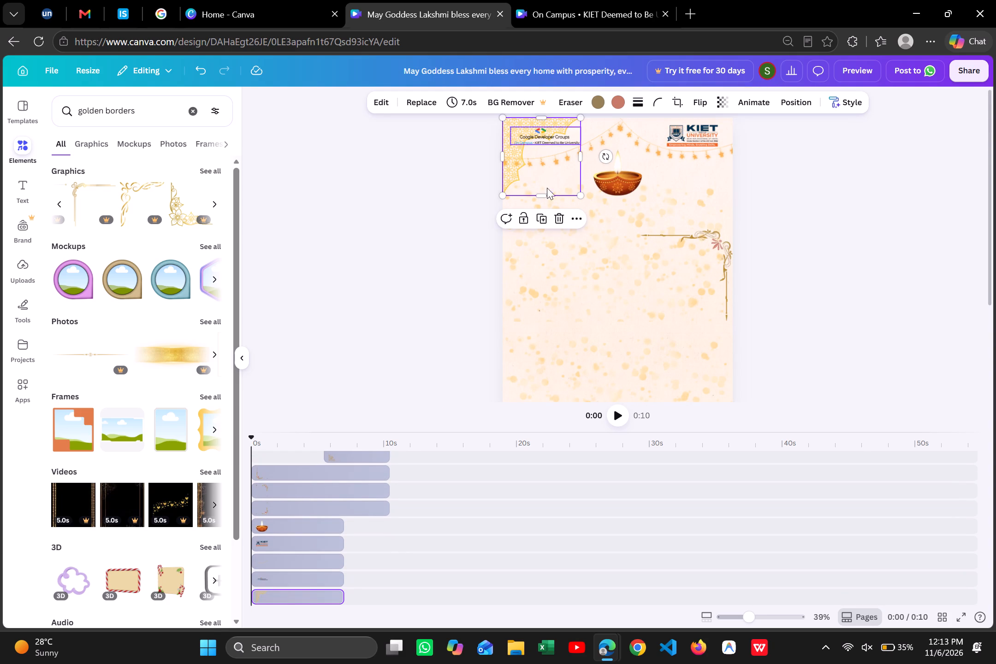
click(561, 219)
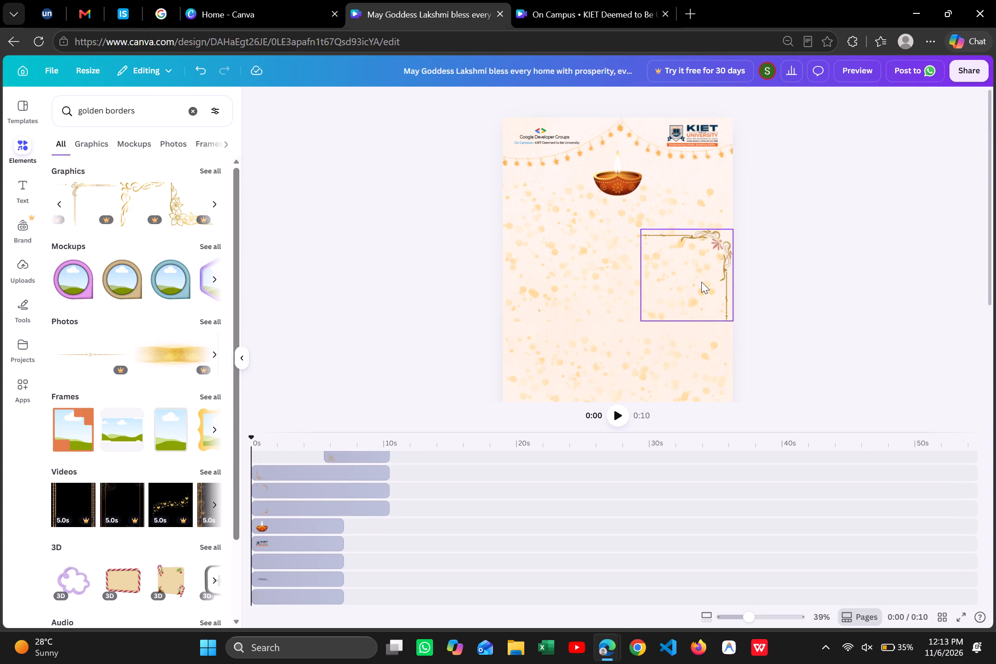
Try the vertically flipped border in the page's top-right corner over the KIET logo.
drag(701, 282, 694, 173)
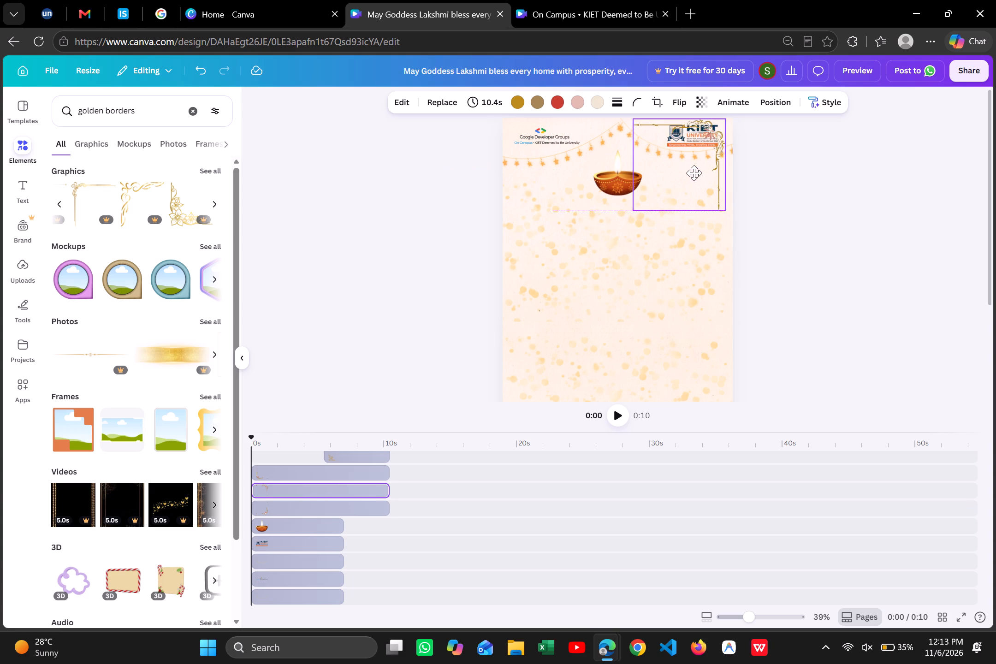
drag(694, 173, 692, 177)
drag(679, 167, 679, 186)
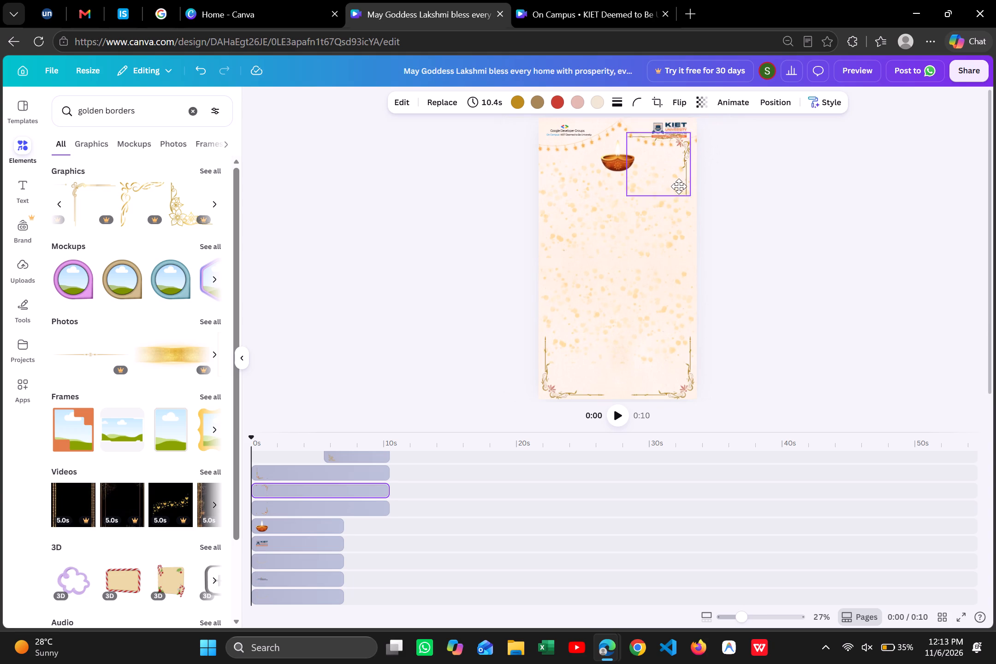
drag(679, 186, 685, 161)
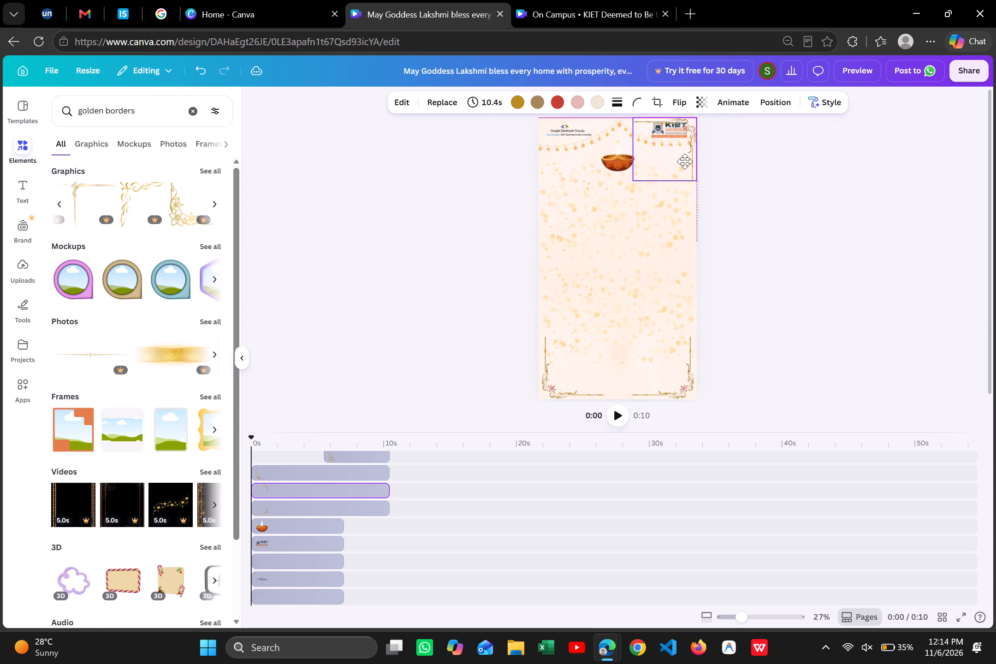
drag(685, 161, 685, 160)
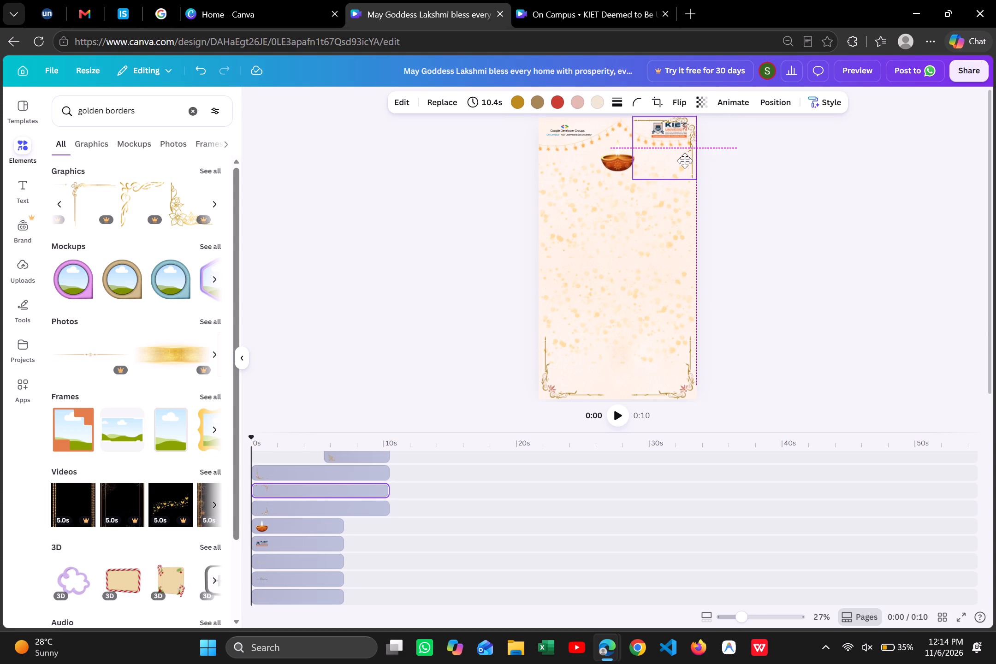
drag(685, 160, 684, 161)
Move the flipped border aside and the KIET logo down to mid-page, clear of the top-right corner.
drag(684, 161, 680, 238)
drag(669, 137, 620, 215)
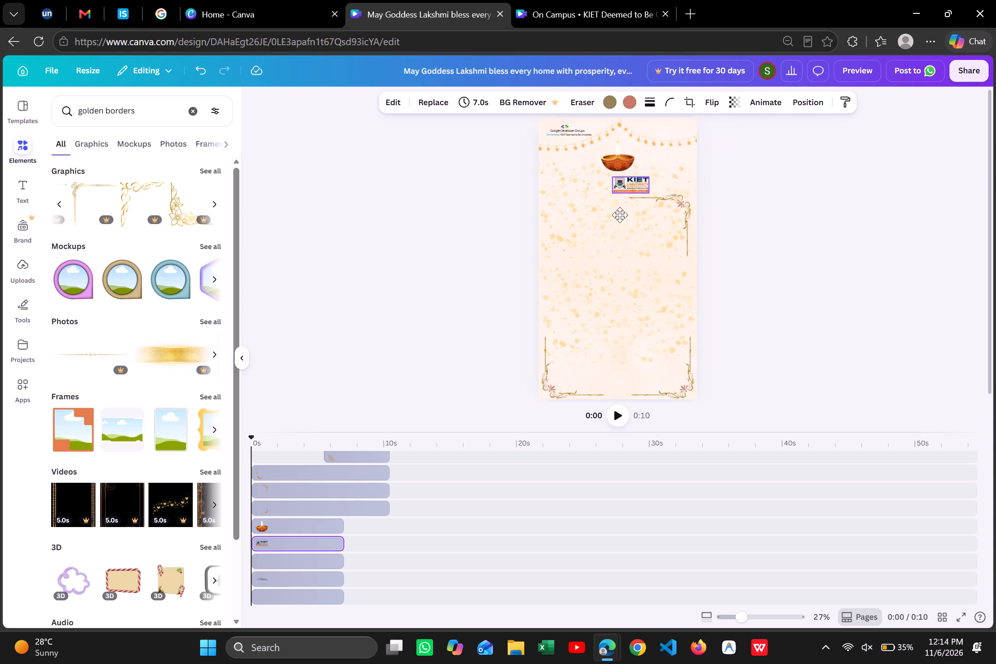
drag(620, 215, 599, 248)
Place the vertically flipped border in the page's top-right corner, in line with the bottom-right border.
drag(649, 241, 646, 163)
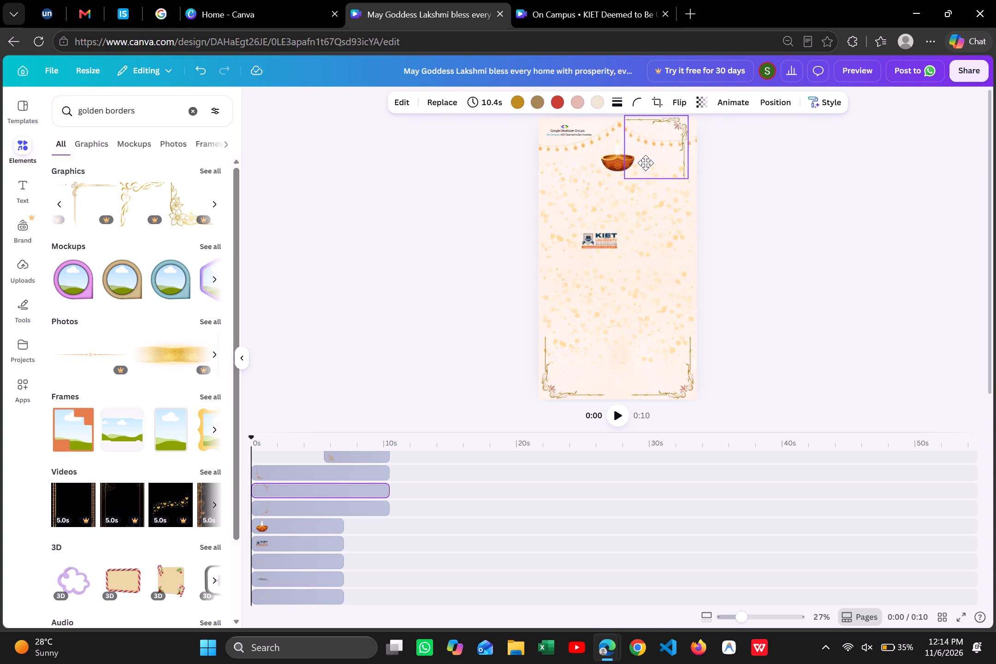
drag(646, 163, 637, 162)
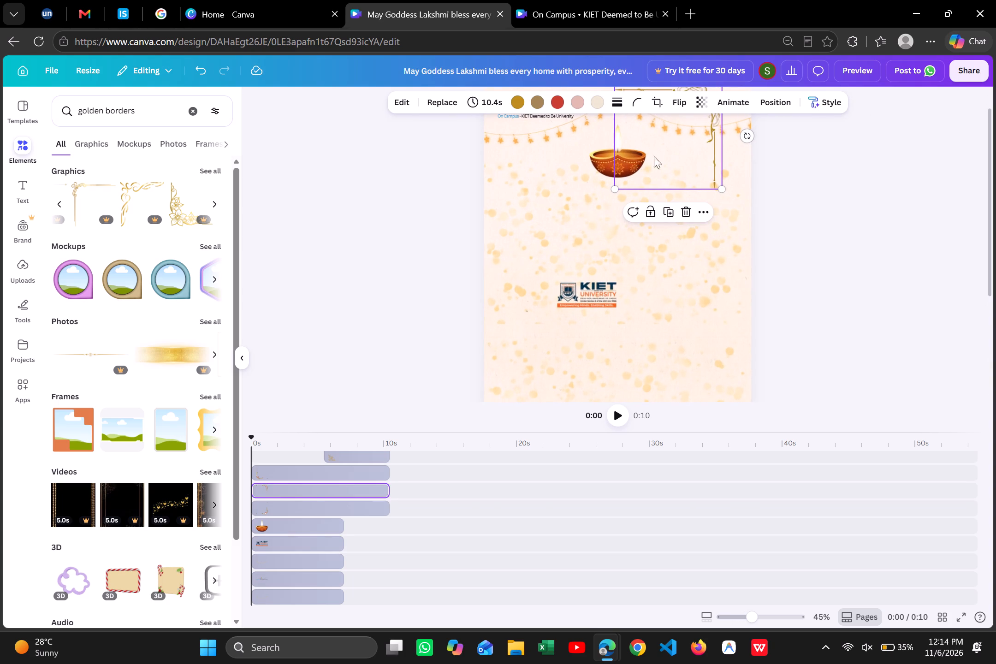
drag(664, 154, 681, 151)
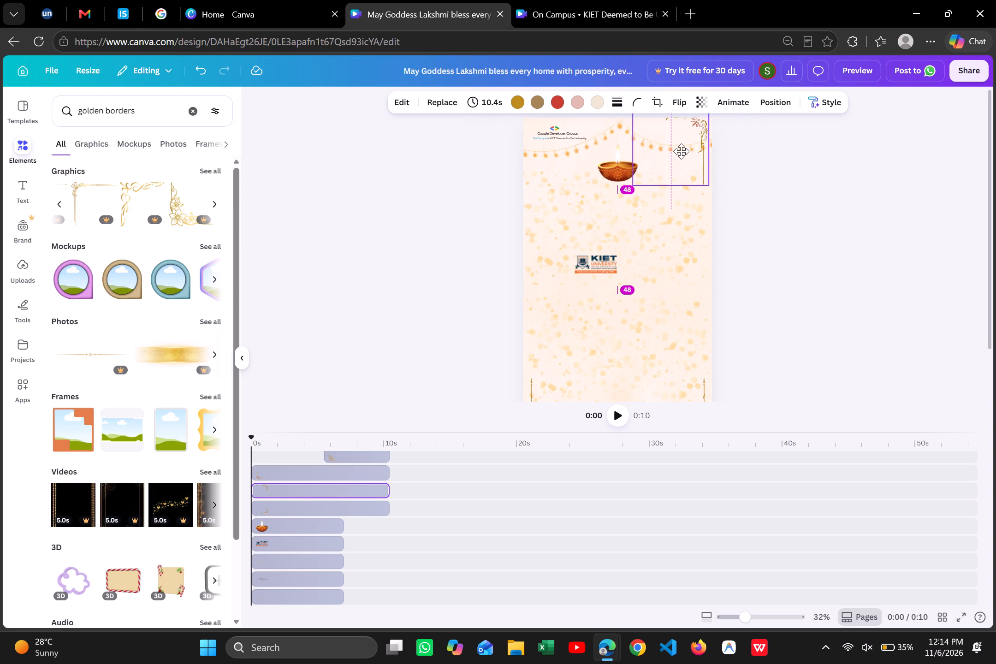
drag(681, 151, 679, 158)
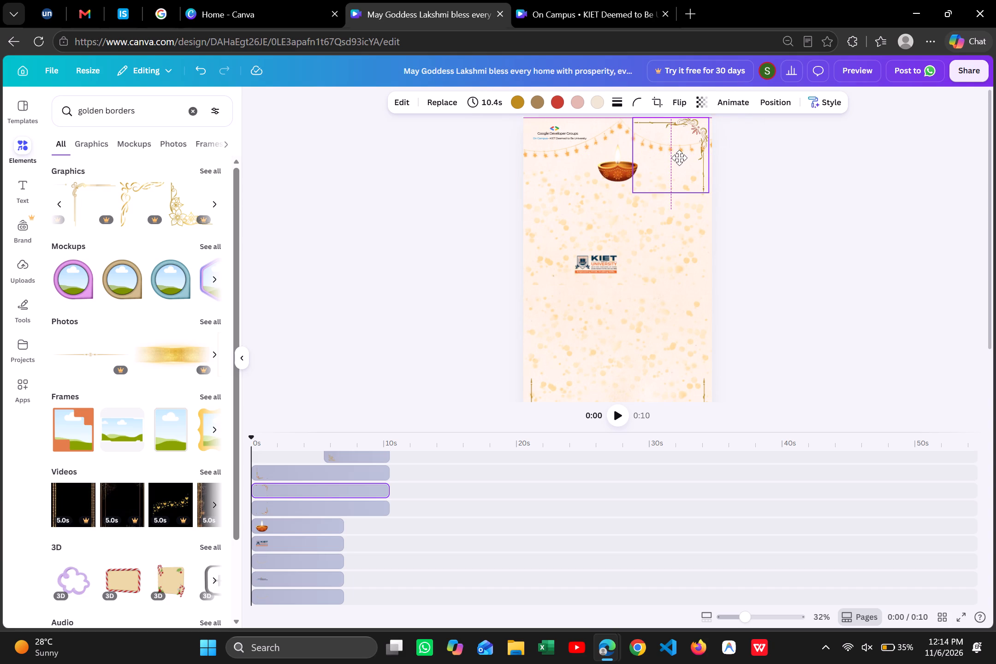
drag(679, 158, 677, 160)
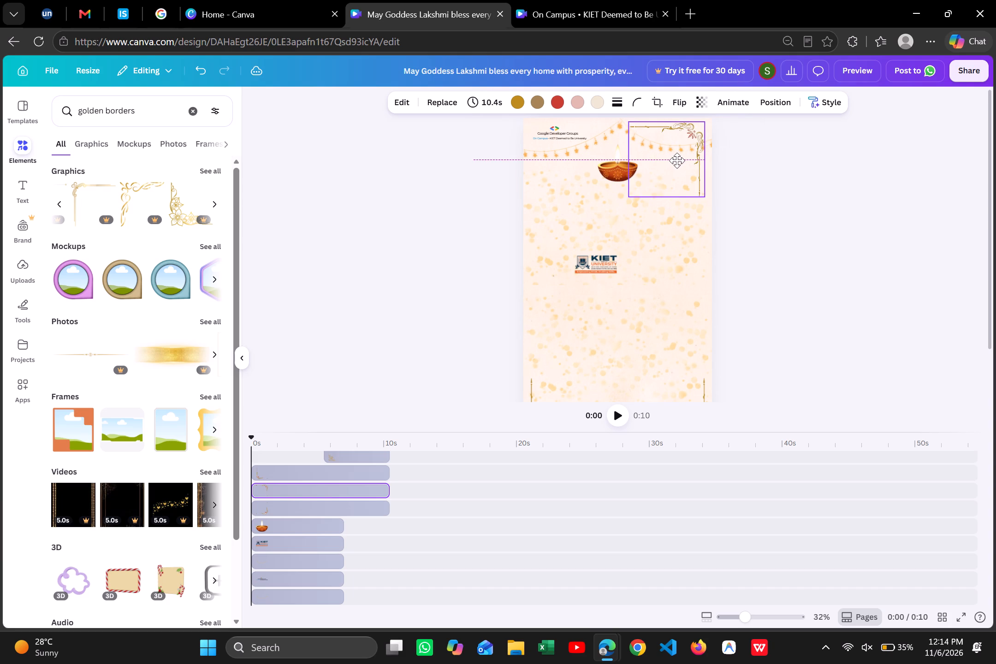
drag(677, 160, 681, 160)
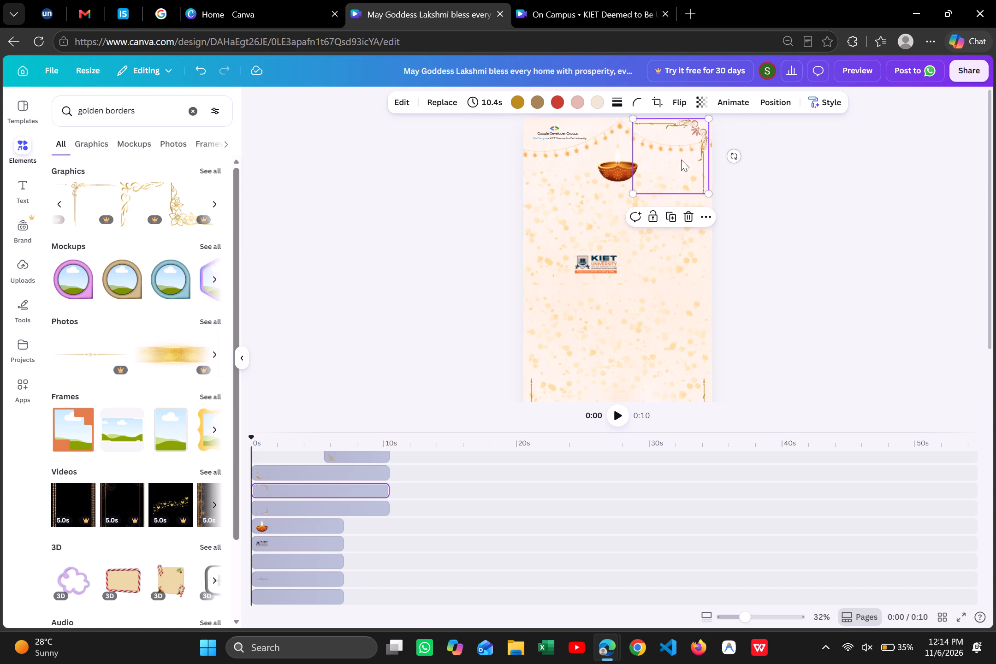
click(811, 212)
scroll(811, 212, down, 4)
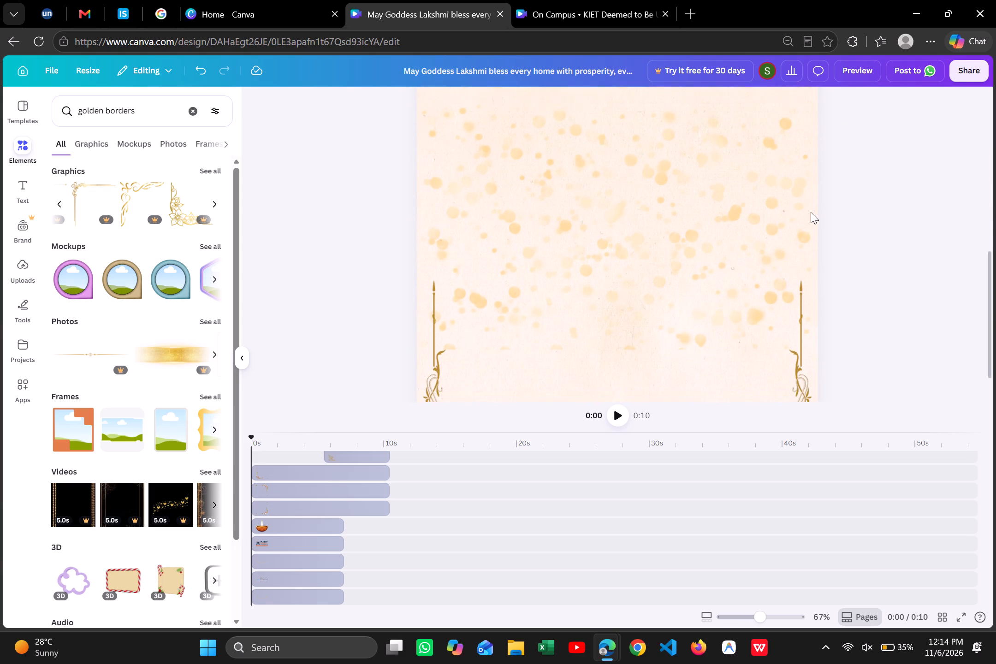
scroll(811, 212, up, 1)
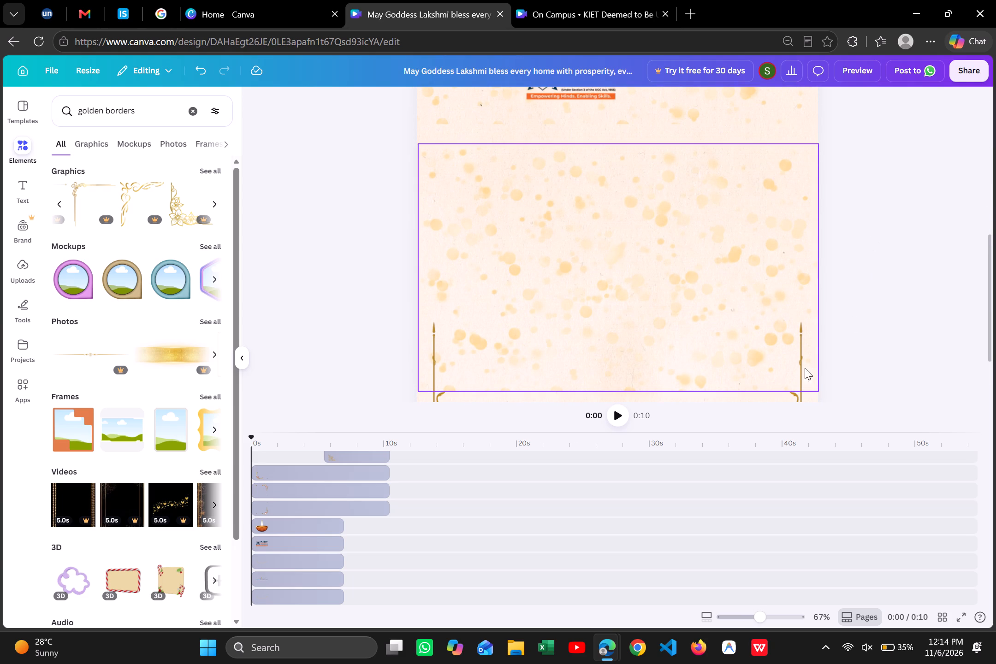
scroll(821, 365, up, 5)
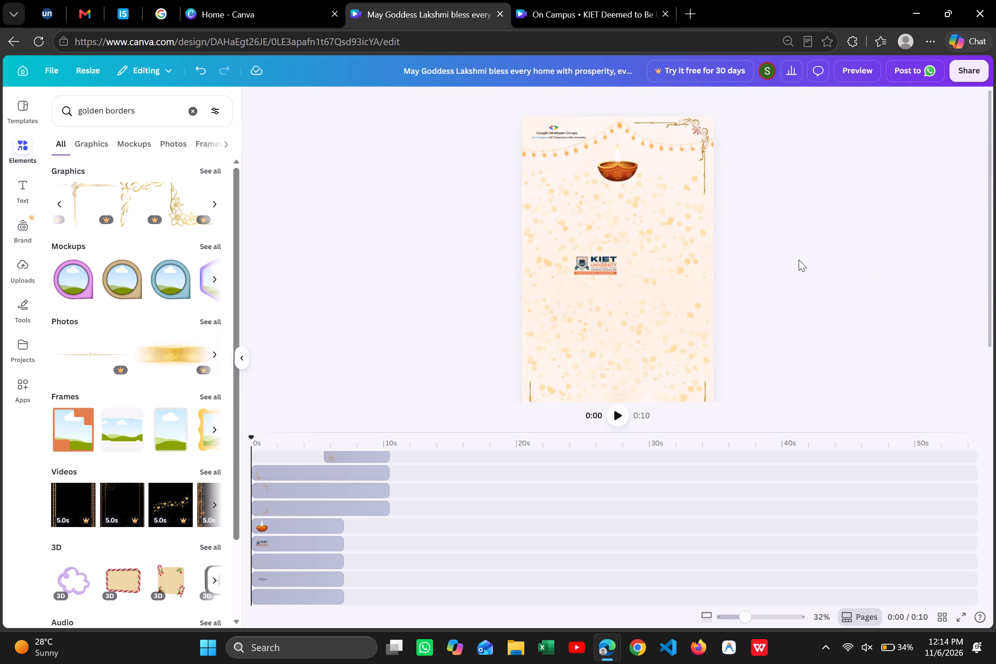
Duplicate the top-right border, flip the copy horizontally and align it in the page's top-left corner level with the original.
click(687, 157)
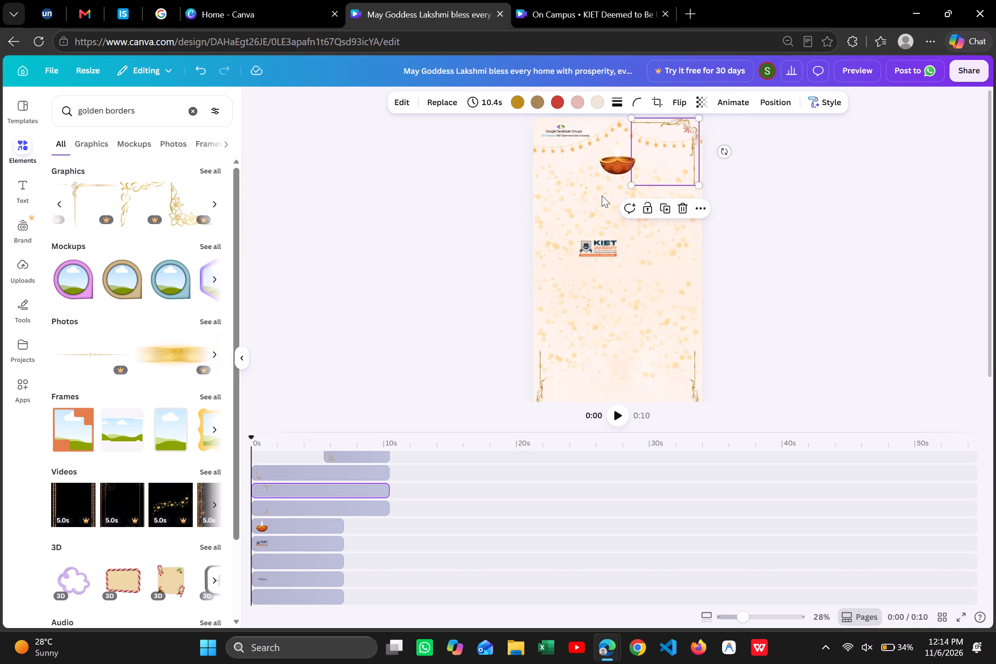
key(ctrl+d)
drag(657, 156, 568, 160)
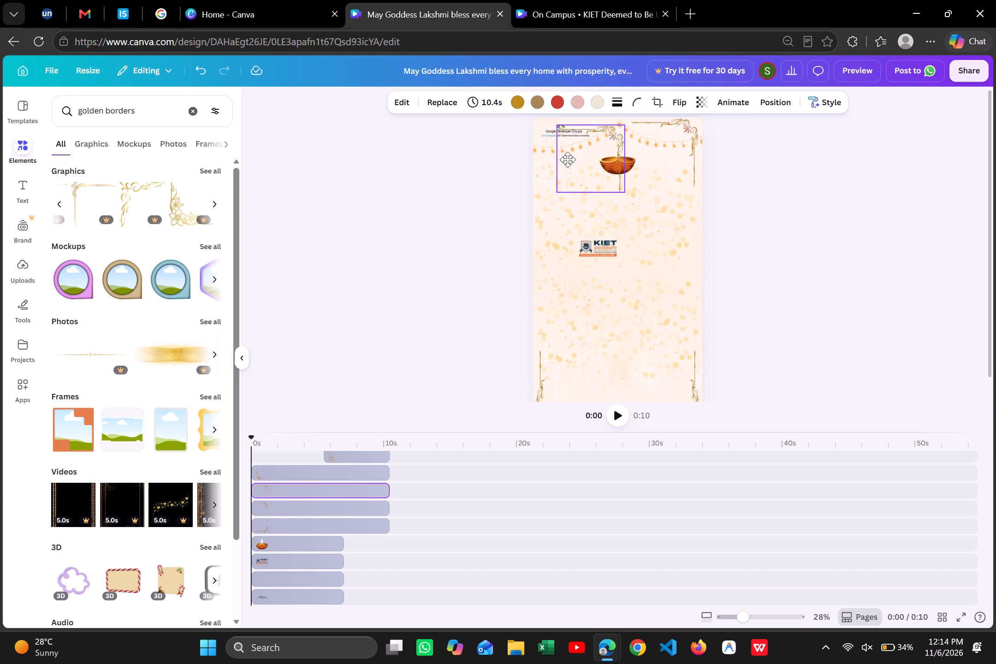
drag(568, 160, 562, 158)
click(672, 107)
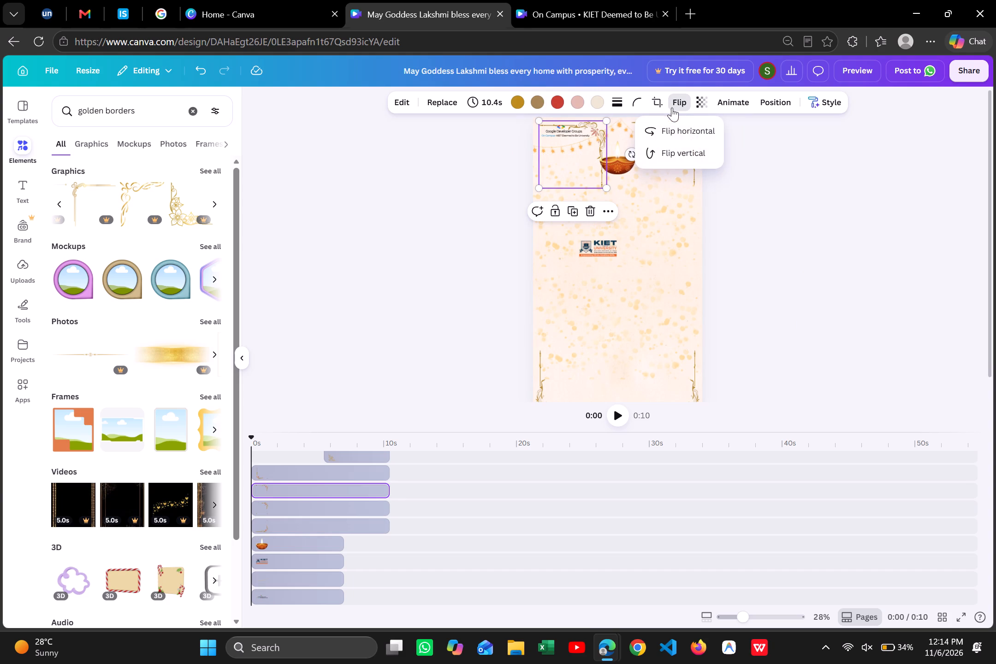
click(680, 137)
click(800, 176)
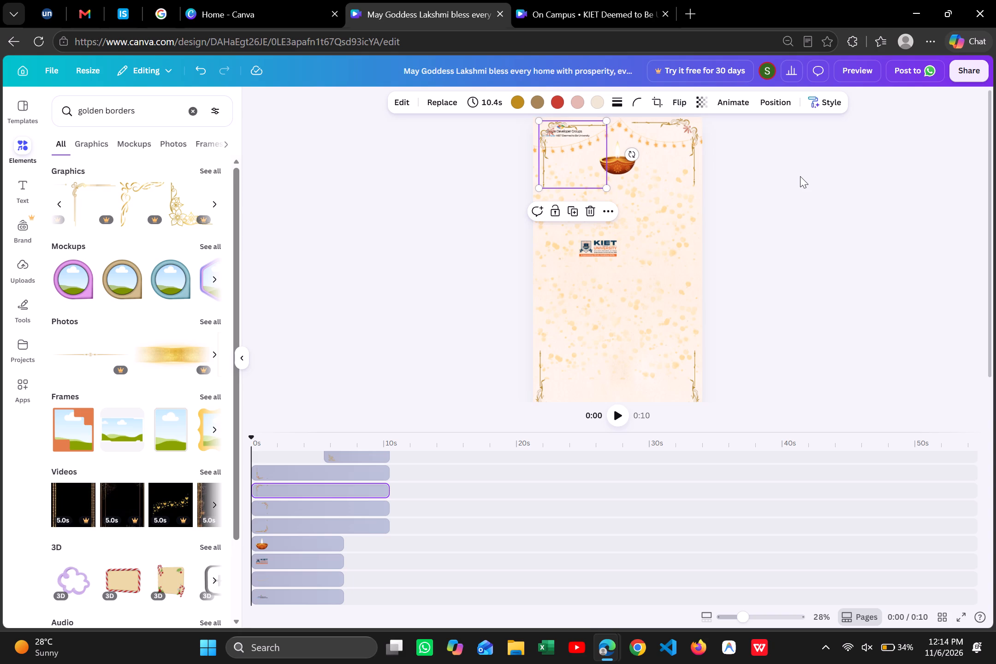
click(800, 176)
click(562, 156)
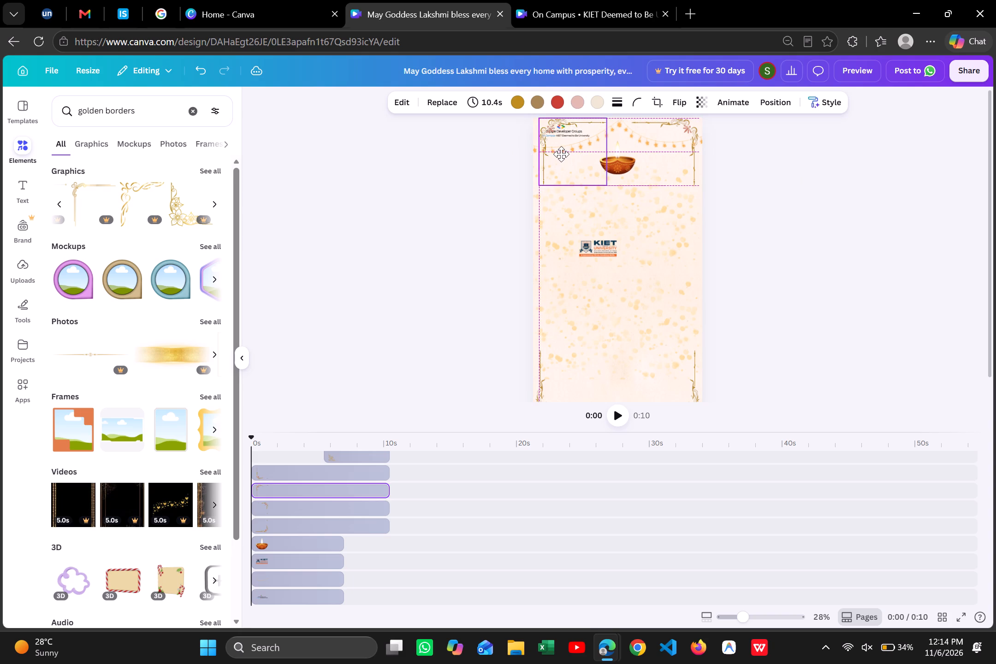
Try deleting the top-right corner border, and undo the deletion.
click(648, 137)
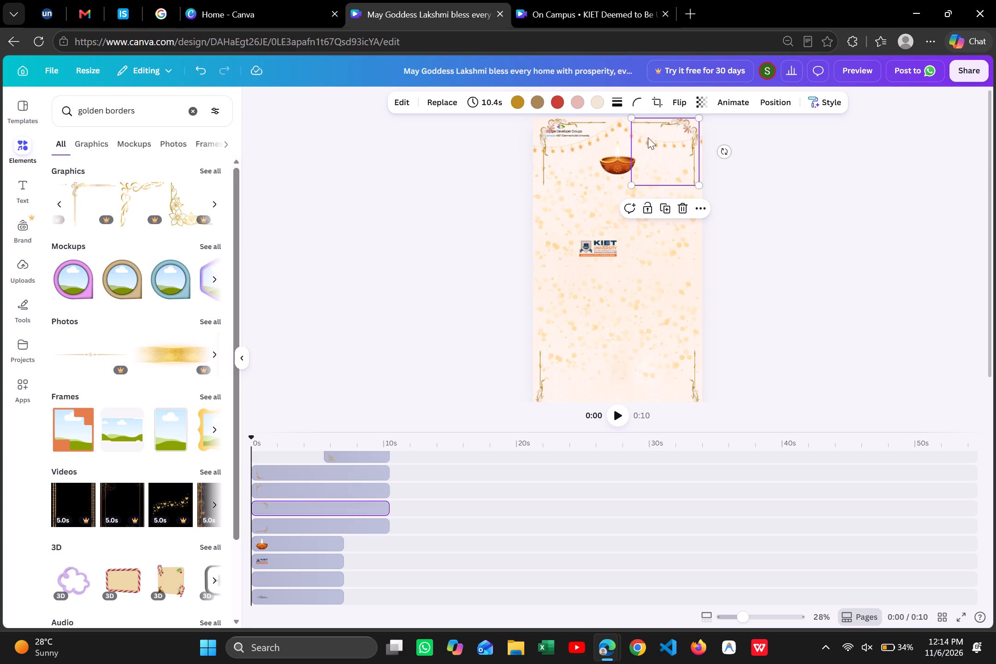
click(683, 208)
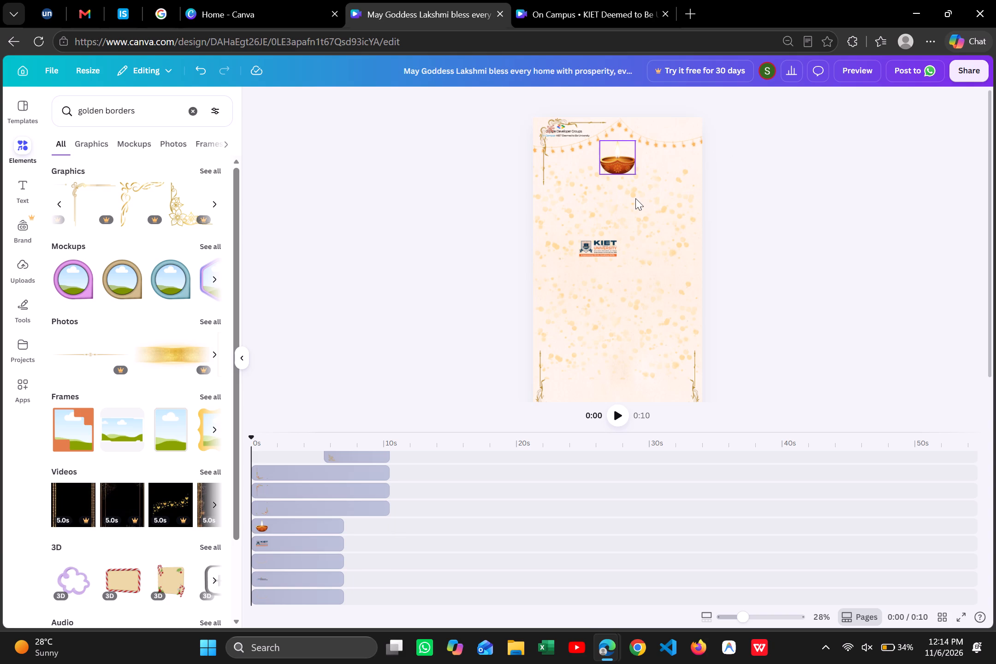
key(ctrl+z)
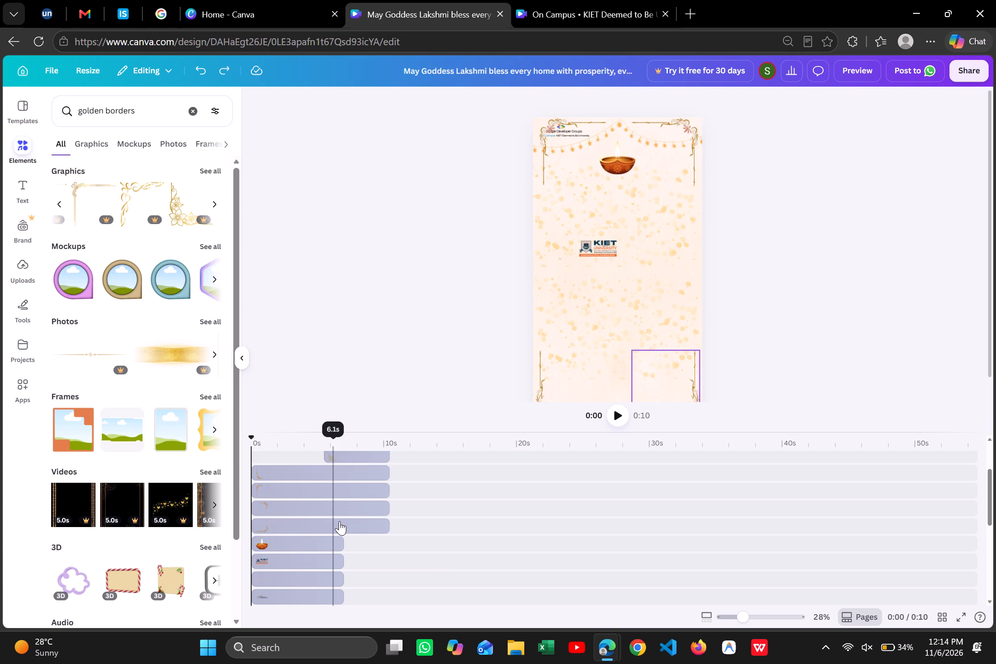
Extend the clip of the golden floral ornament in the page's bottom-left corner back to the start of the timeline.
scroll(339, 521, up, 1)
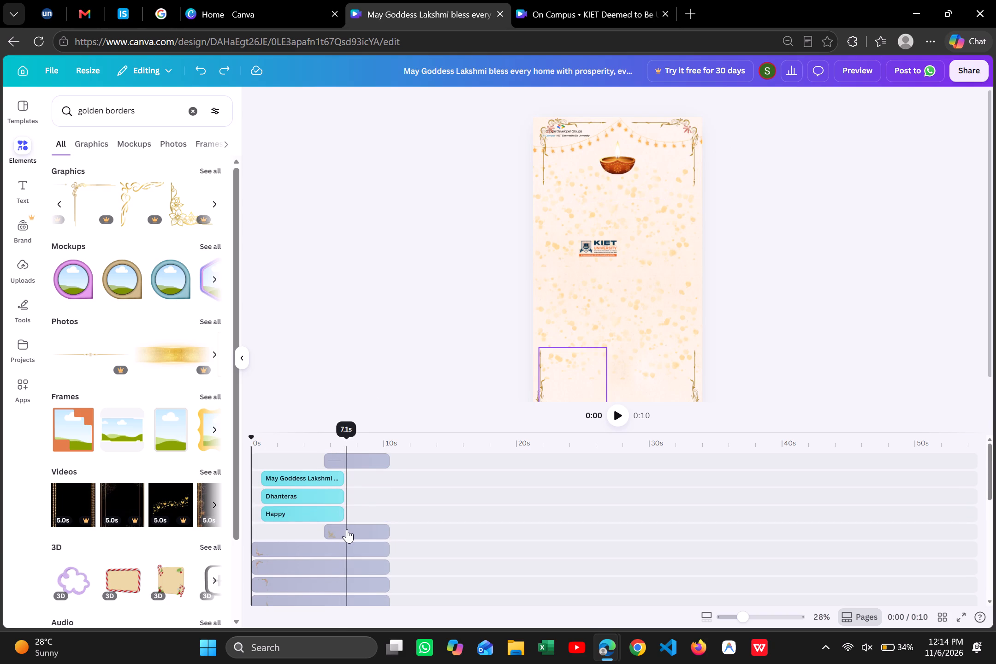
drag(326, 531, 217, 535)
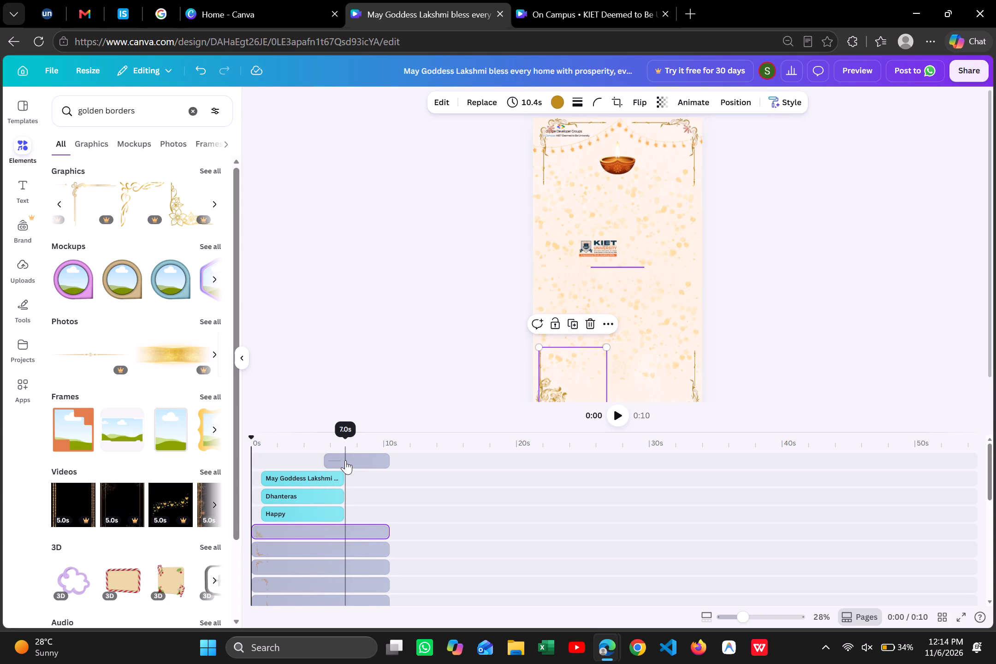
Delete the two star-light garlands strung across the top of the page.
scroll(403, 507, down, 5)
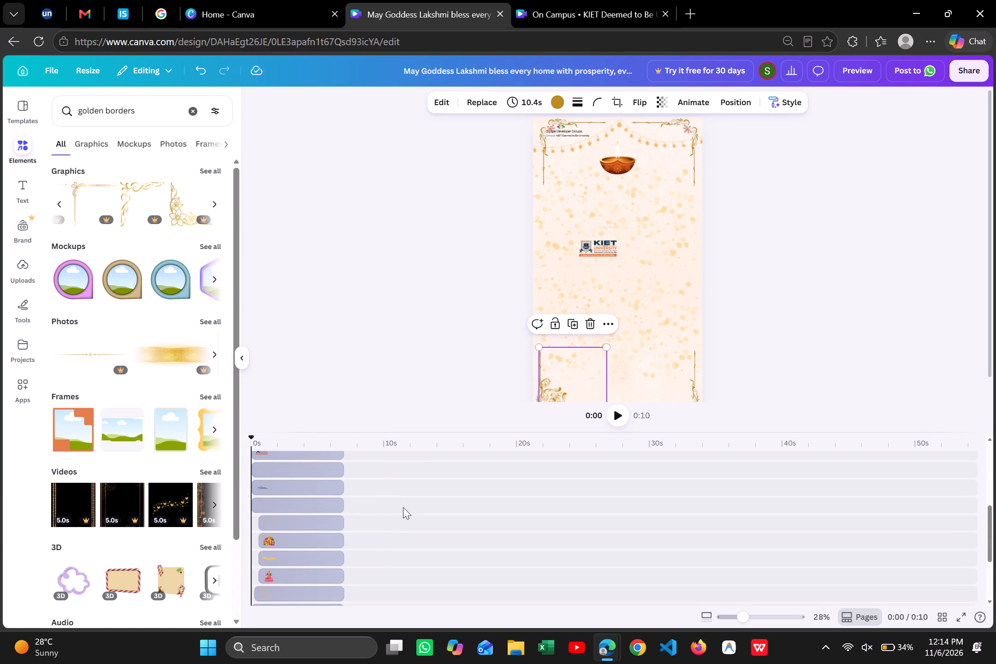
scroll(403, 507, down, 1)
scroll(276, 470, up, 1)
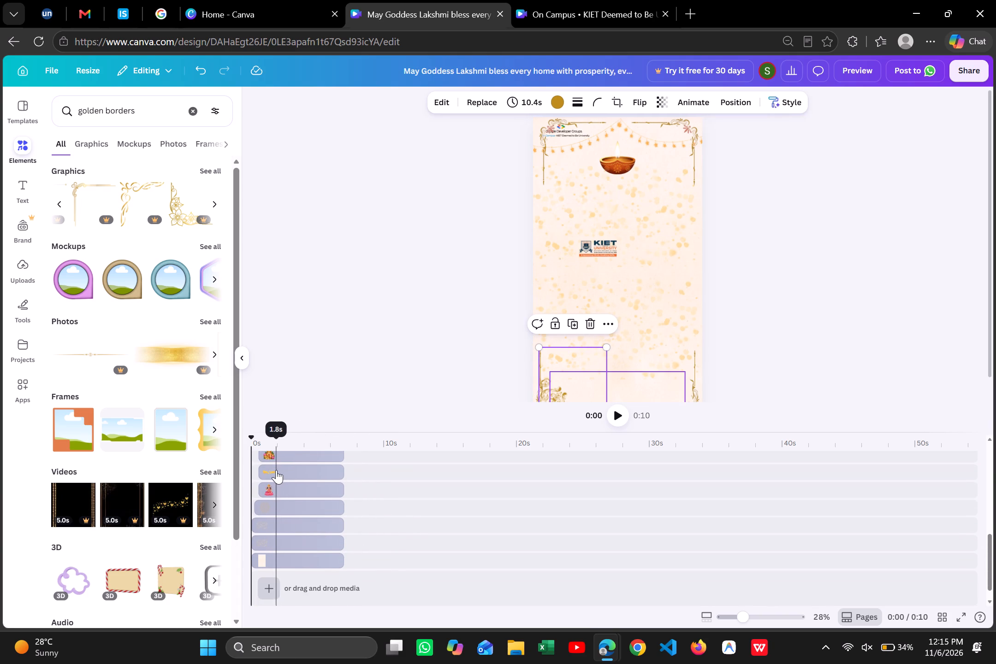
scroll(276, 470, up, 1)
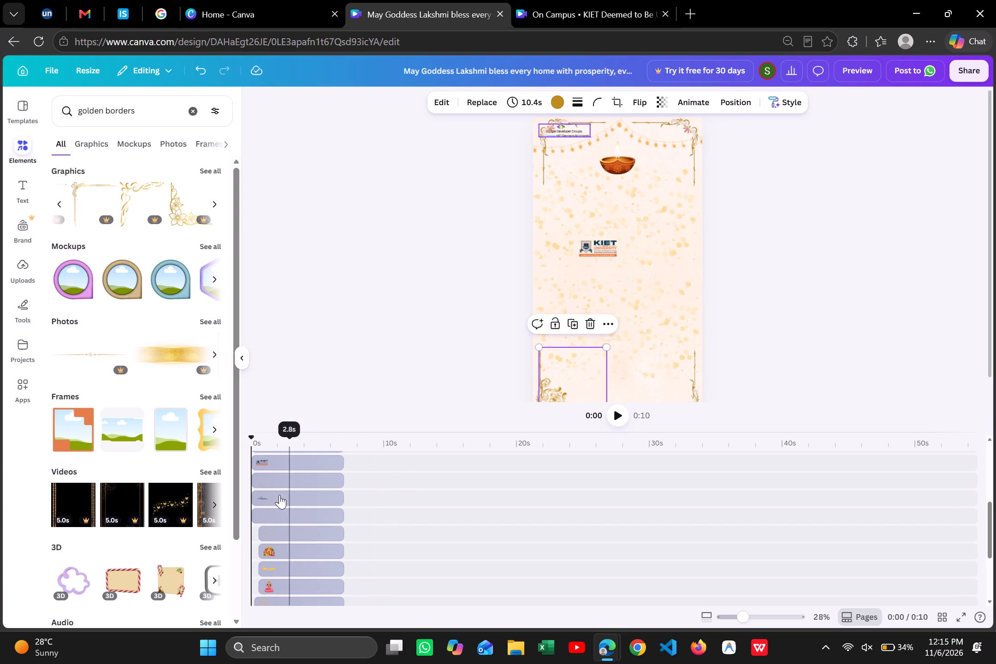
scroll(275, 493, up, 1)
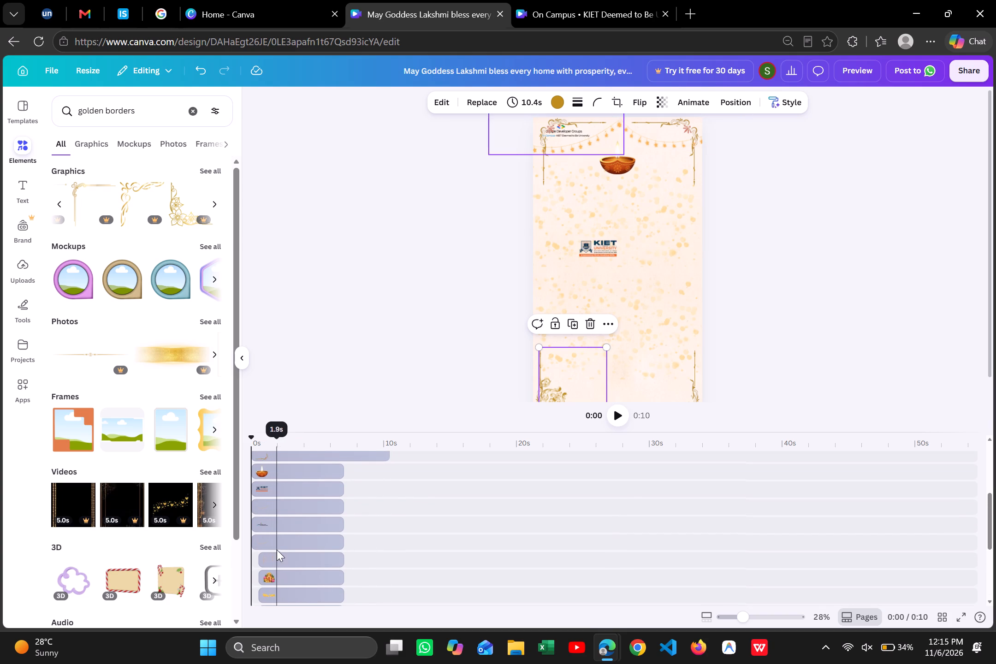
click(278, 543)
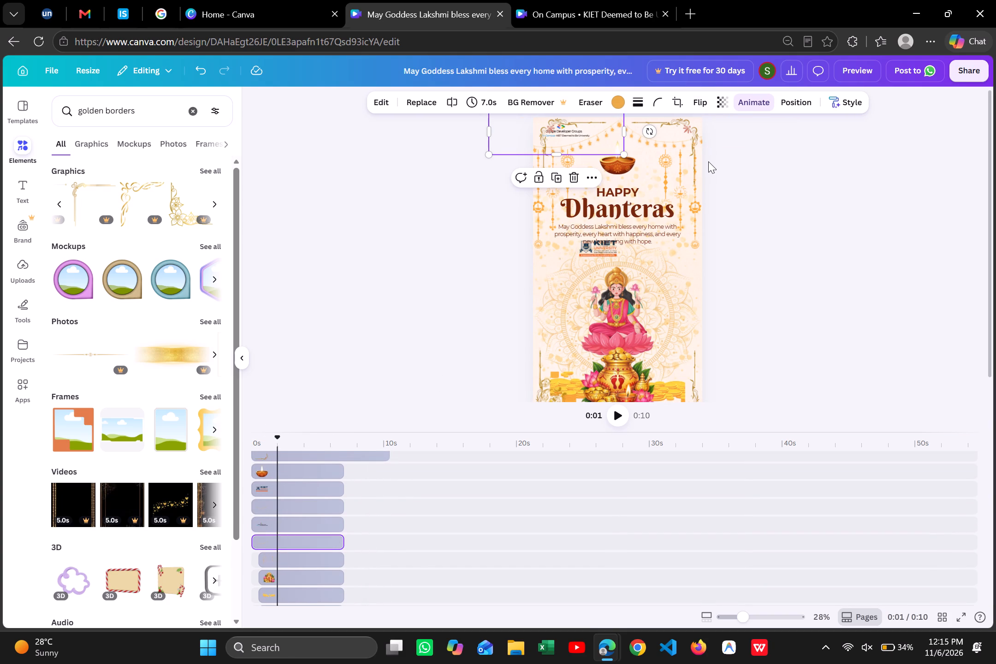
key(Delete)
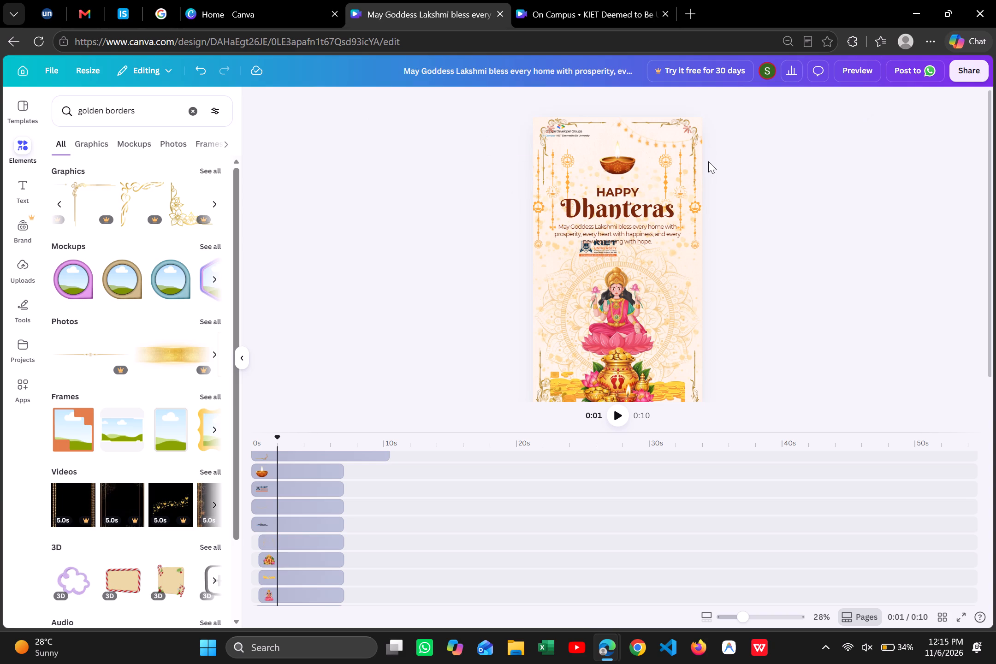
click(294, 504)
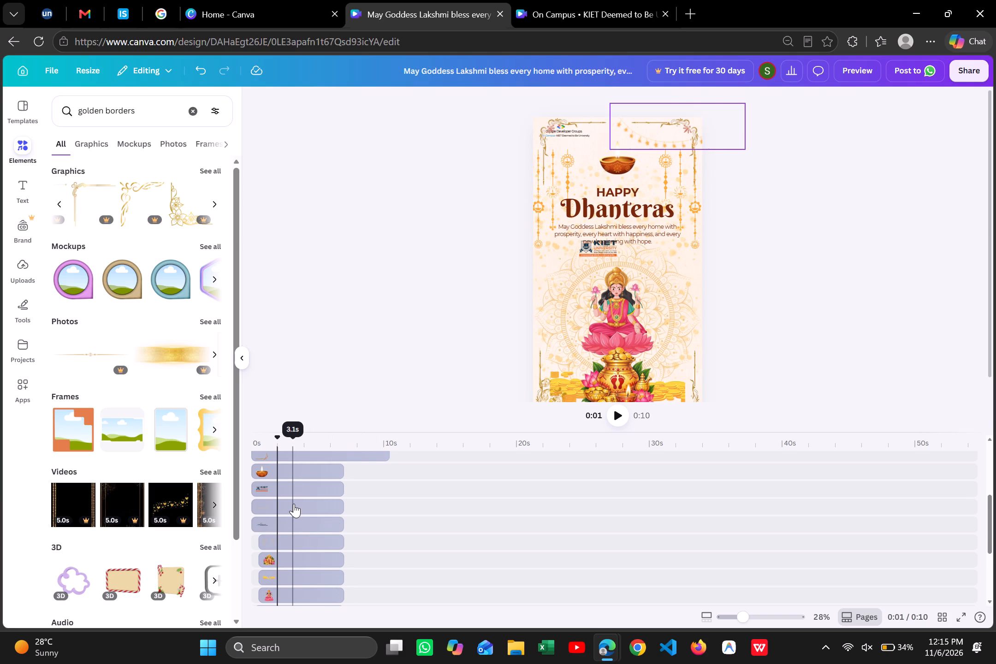
key(Delete)
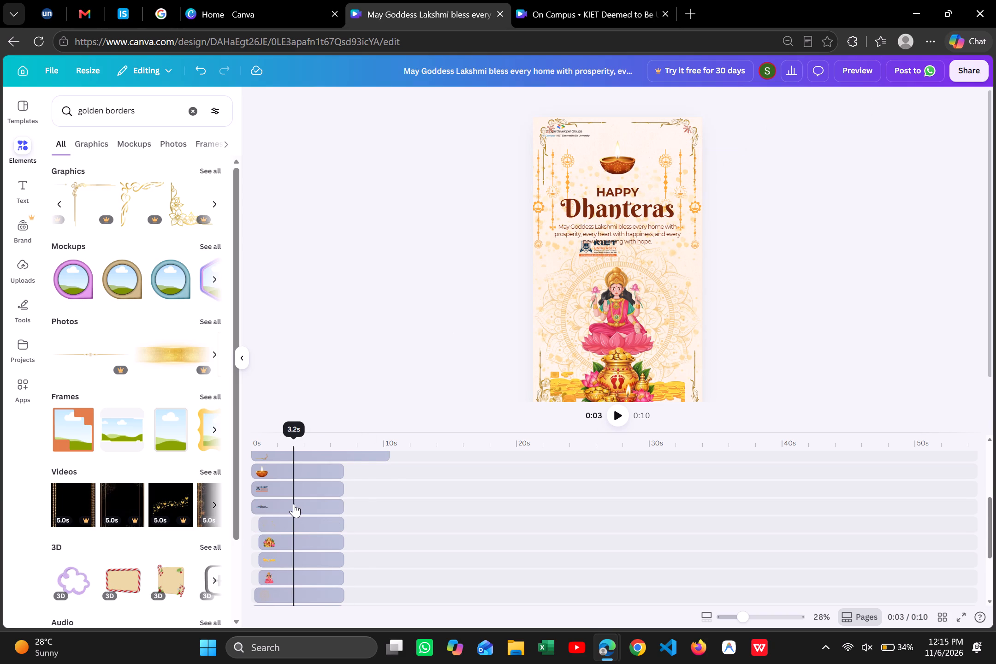
Shift the top-left border slightly towards the page's left edge, closer in line with the bottom-left border.
click(574, 137)
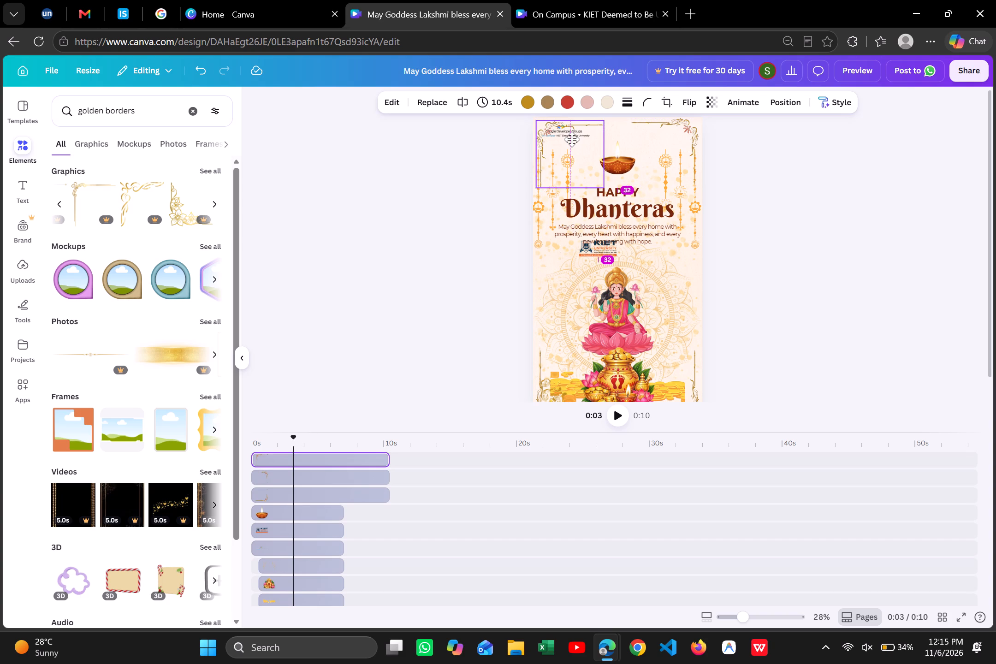
click(812, 196)
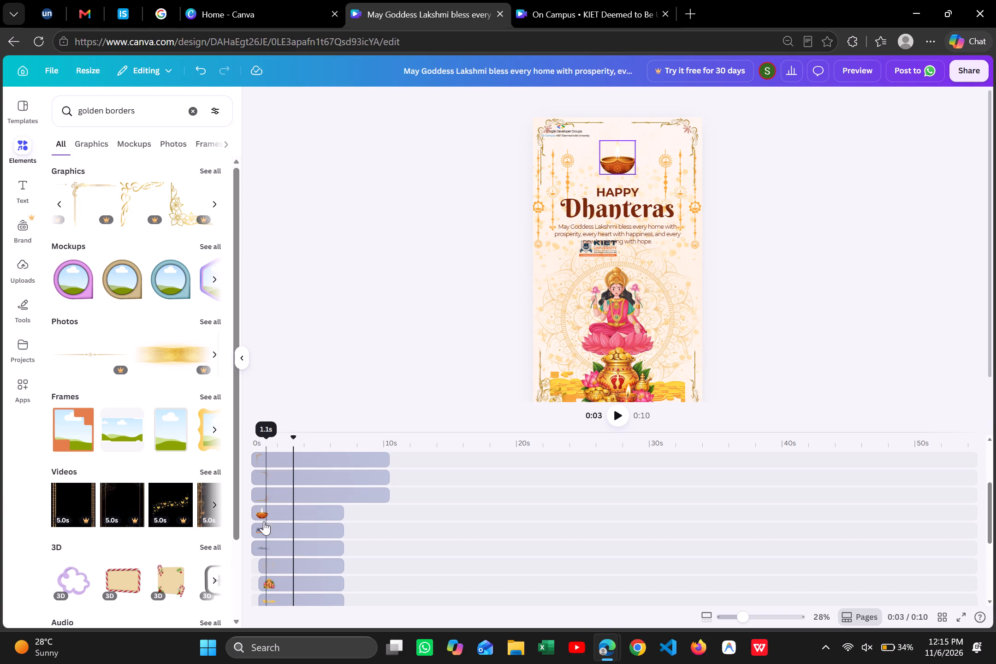
Move the KIET logo back to the top of the page, just inside the top-right corner border.
click(261, 526)
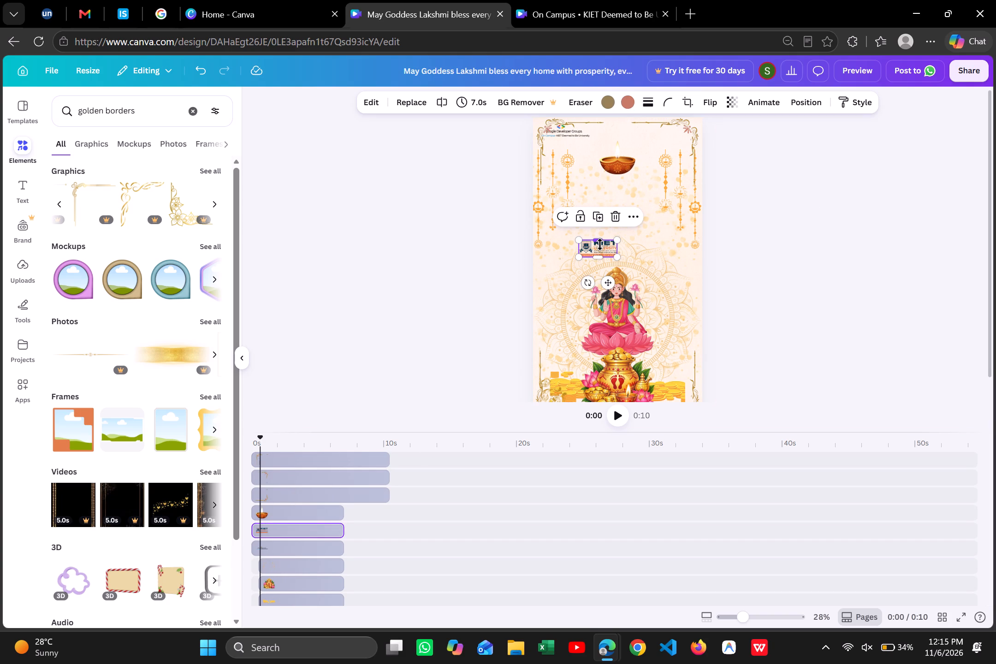
drag(601, 247, 656, 137)
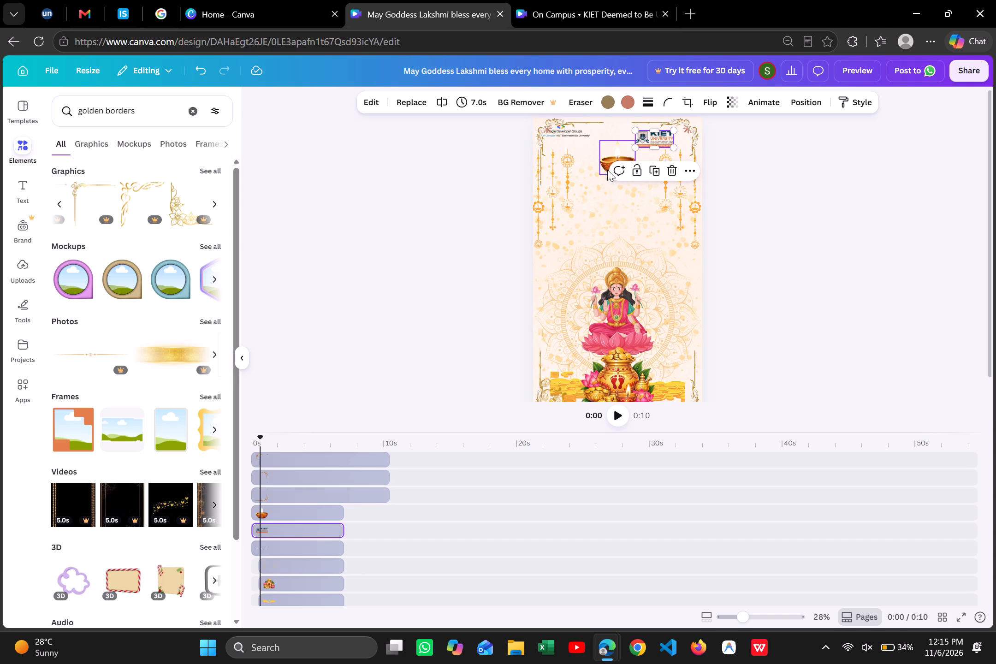
Delete the diya lamp at the top centre of the page.
click(607, 170)
click(636, 192)
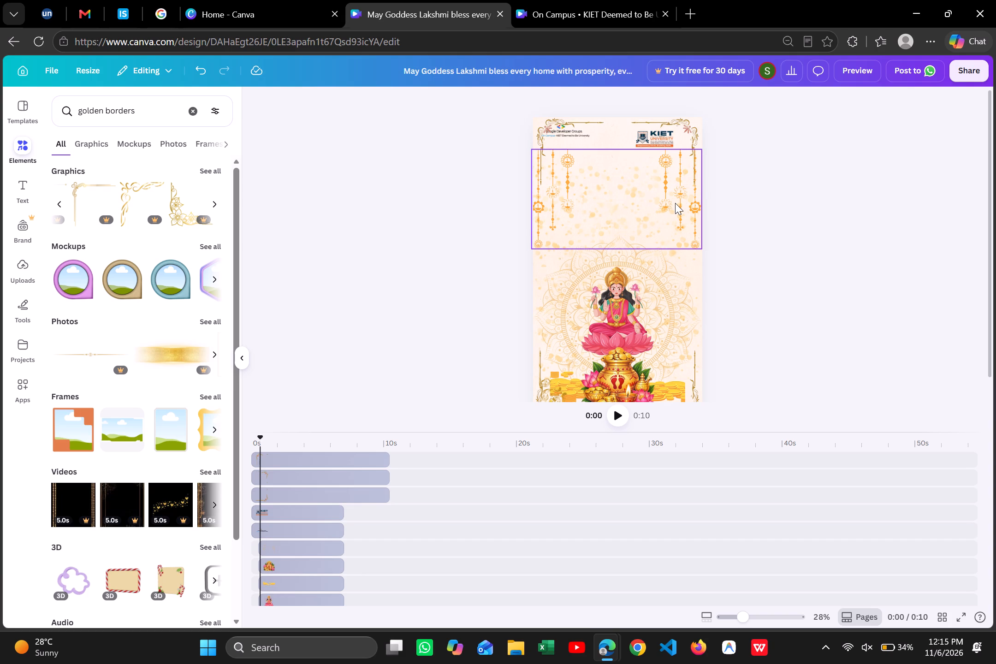
Reposition the hanging golden ornament strings slightly lower on the page, between the logos and the goddess.
drag(675, 203, 673, 183)
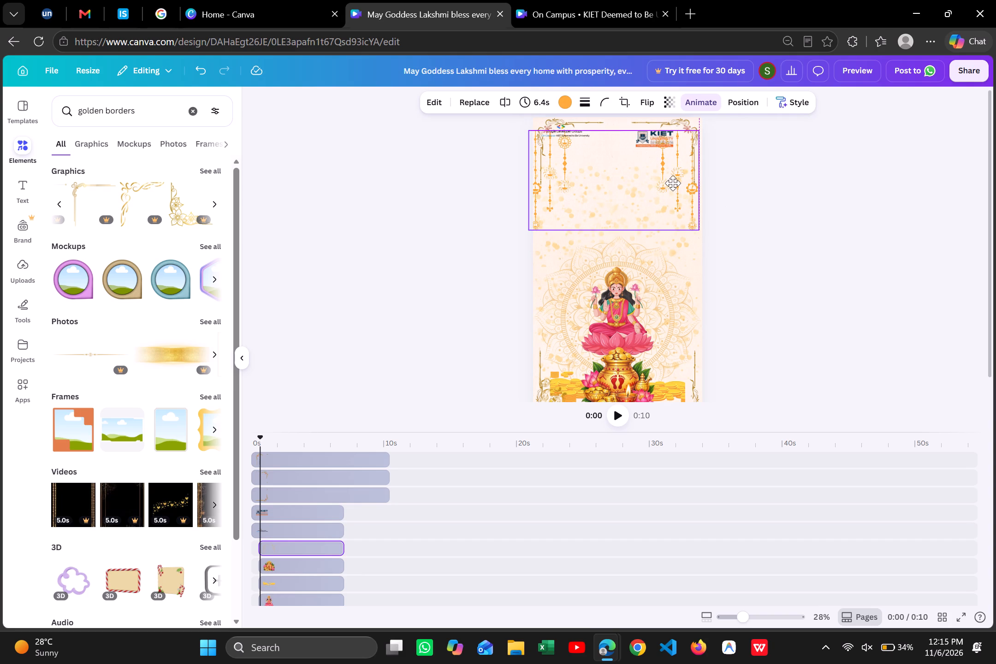
drag(673, 183, 674, 232)
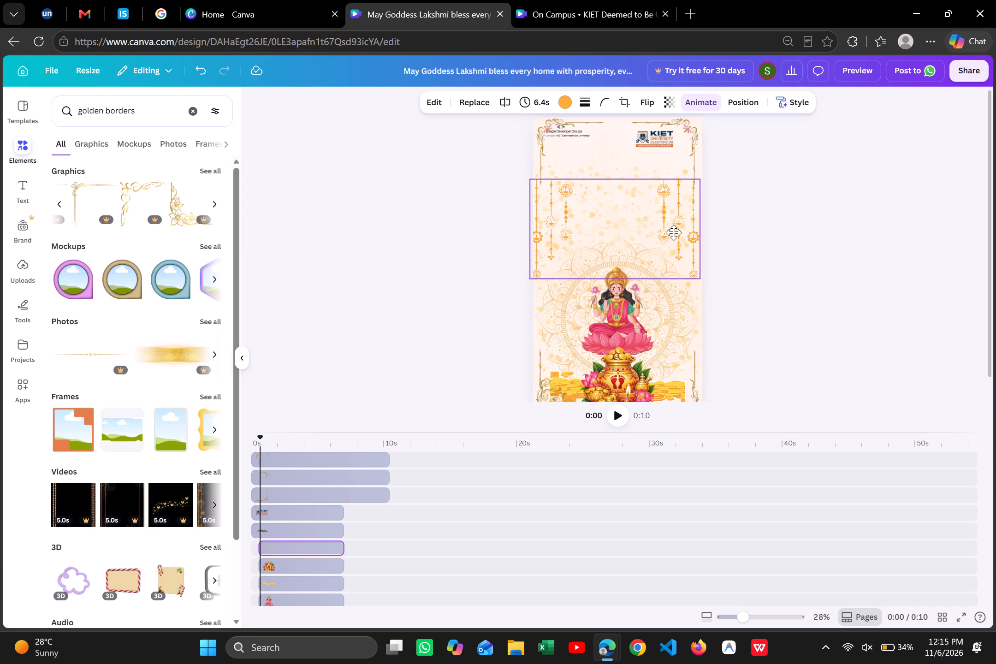
drag(674, 232, 672, 180)
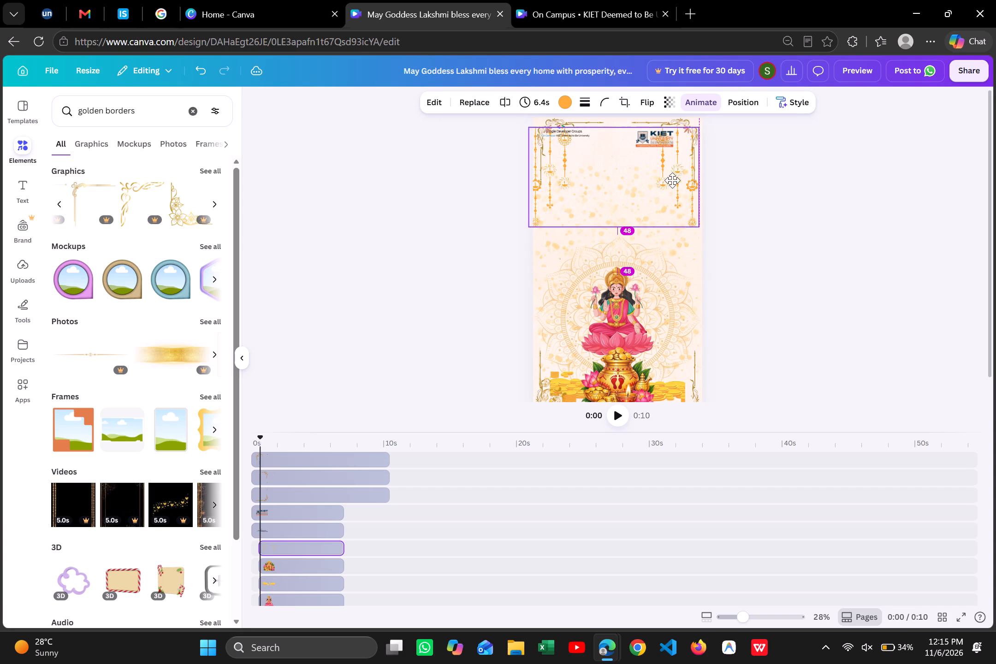
drag(672, 180, 674, 215)
Set the transparency of the gold coin piles behind the kalash to 89.
scroll(674, 215, down, 2)
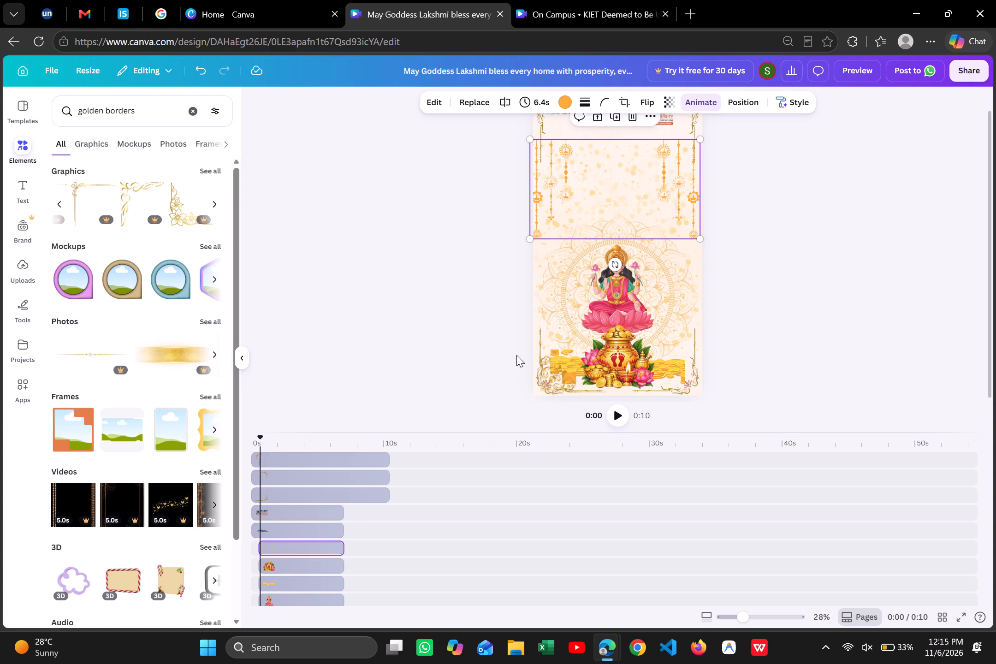
scroll(516, 355, down, 2)
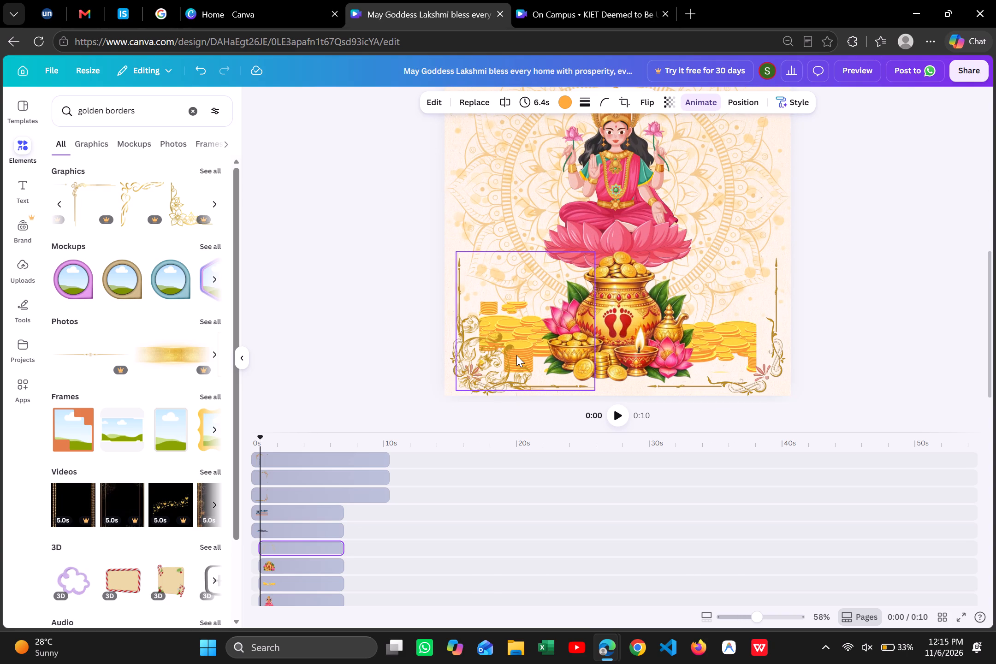
scroll(516, 355, down, 1)
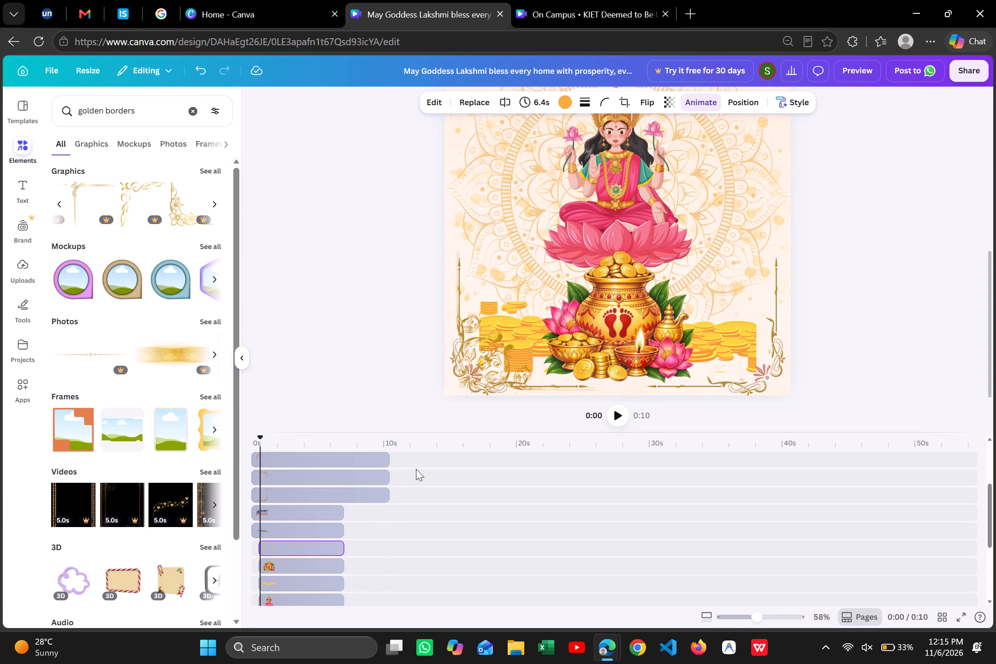
scroll(332, 551, down, 1)
click(301, 511)
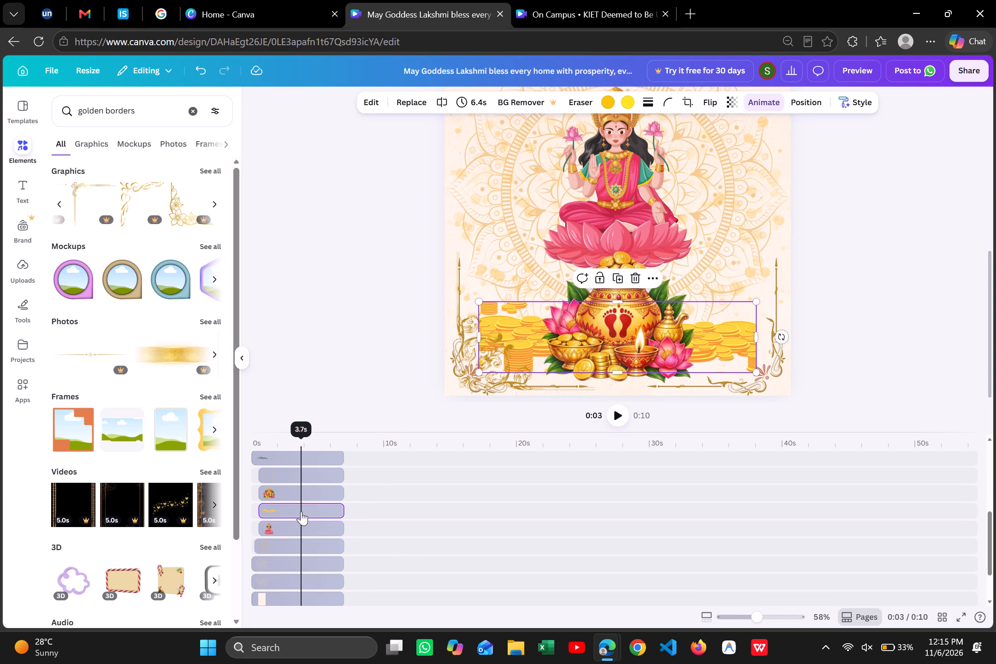
click(732, 102)
click(744, 142)
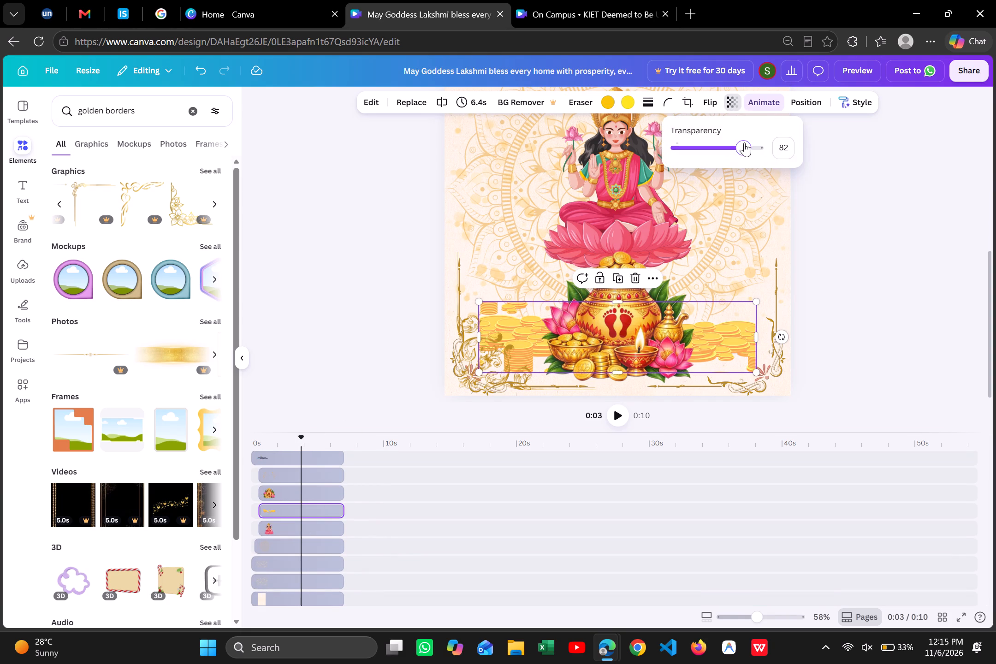
click(746, 151)
Move the coin piles up behind the kalash and extend their right edge slightly towards the bottom-right corner border.
drag(736, 346, 742, 323)
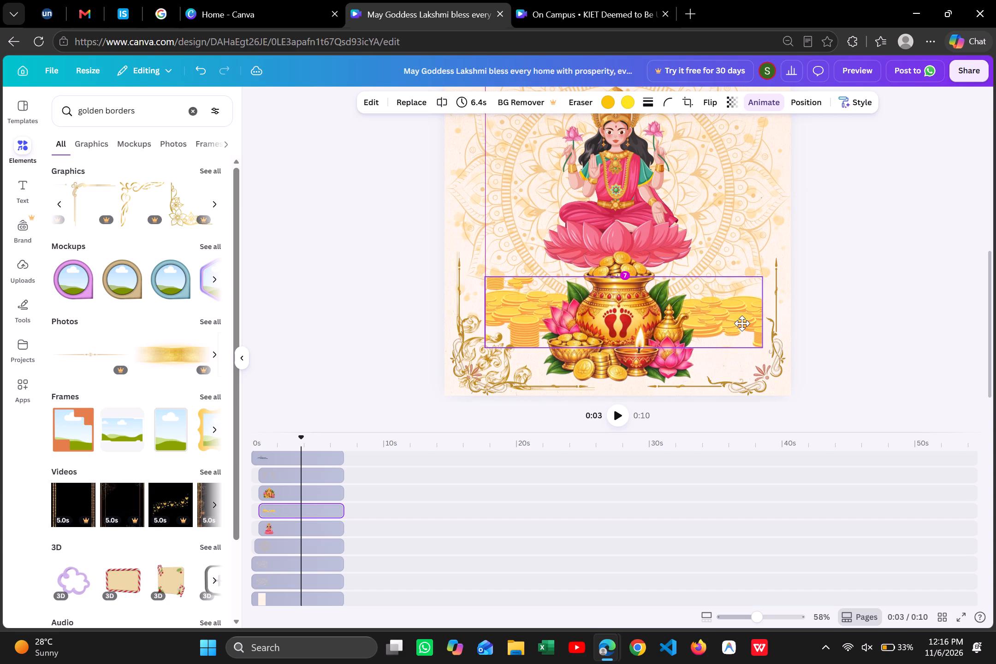
drag(742, 323, 742, 323)
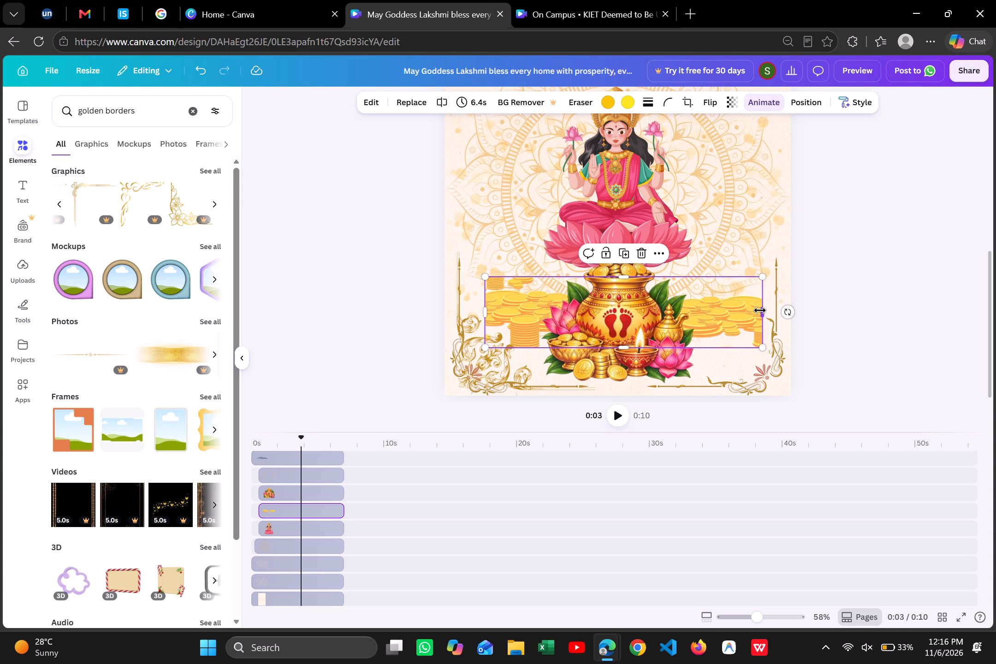
drag(763, 310, 769, 309)
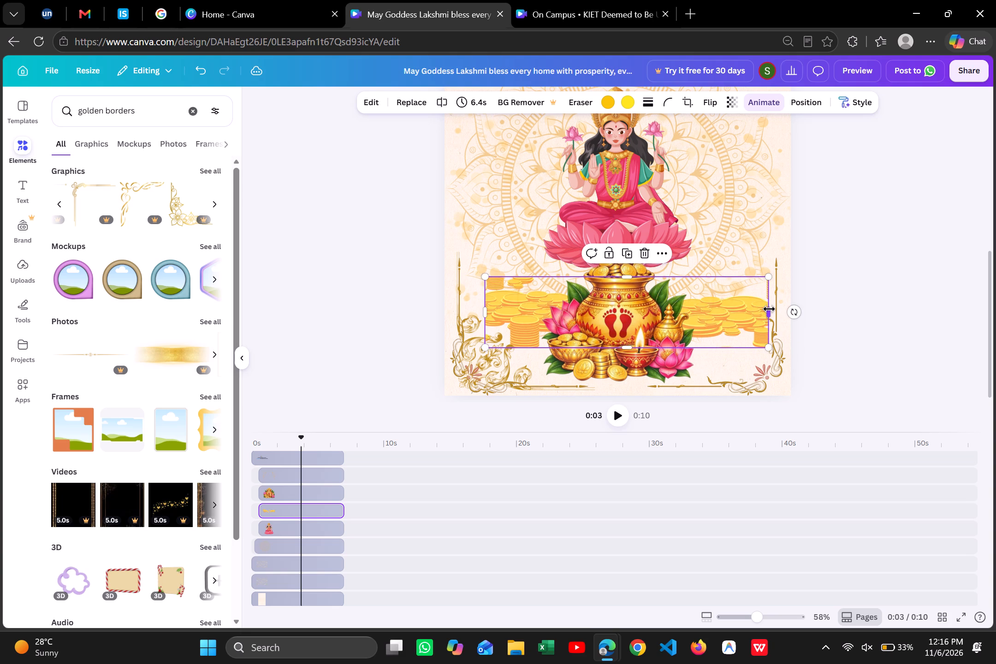
scroll(702, 306, left, 1)
click(913, 224)
scroll(560, 319, left, 2)
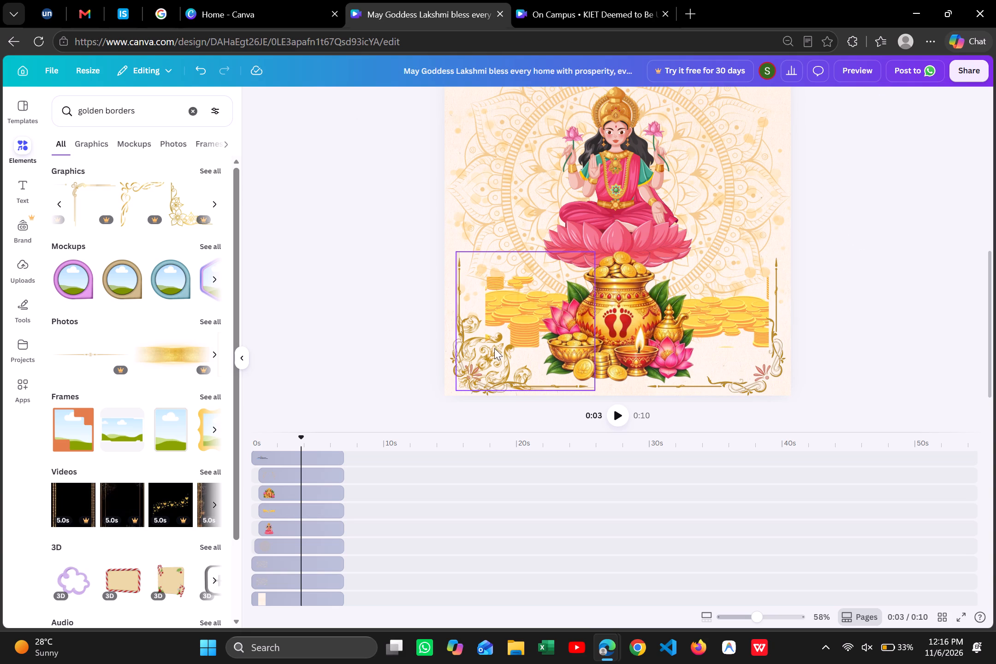
Extend the coin piles' left edge outwards to meet the vertical line of the bottom-left corner border.
click(316, 509)
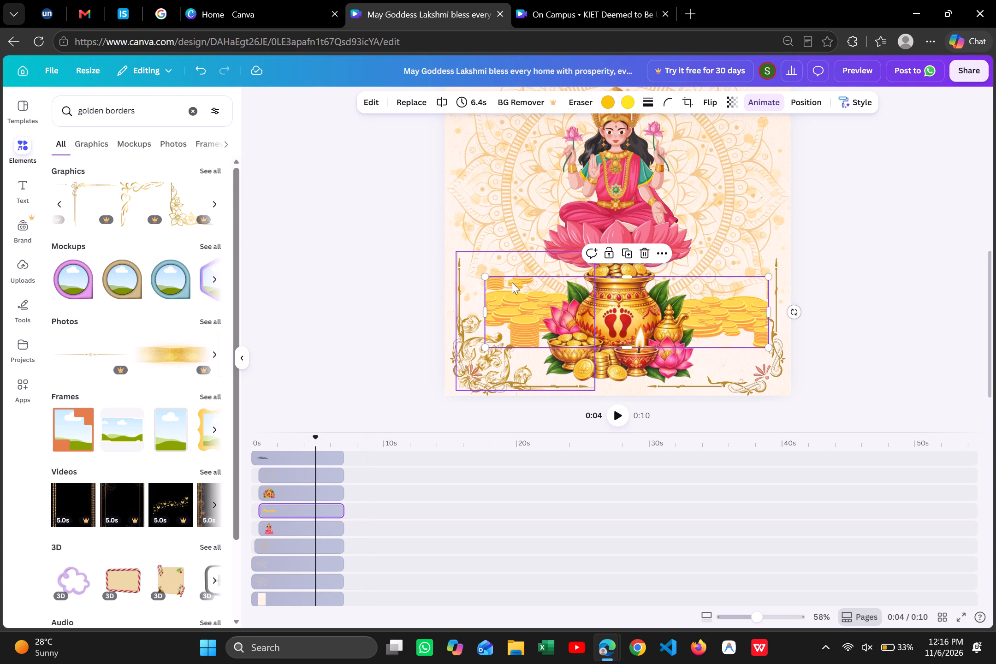
click(479, 314)
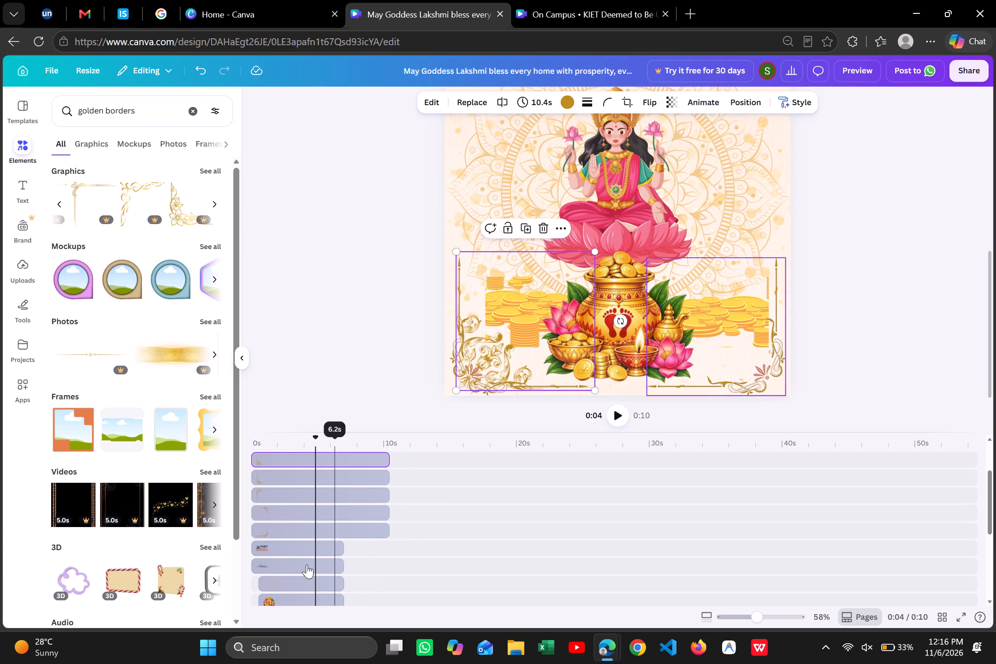
scroll(293, 517, down, 2)
click(285, 500)
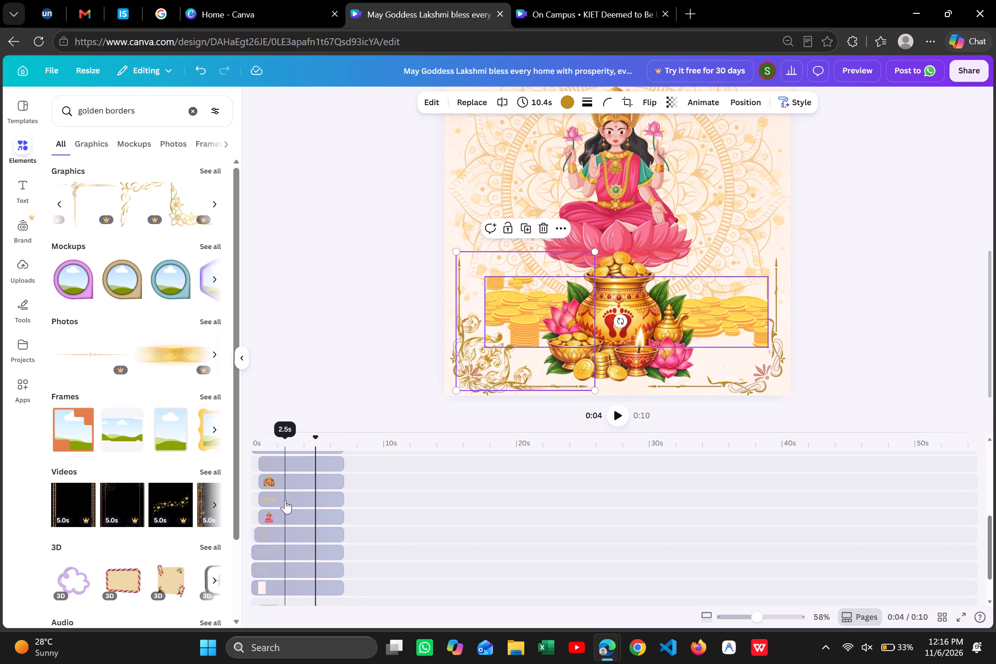
drag(487, 313, 479, 313)
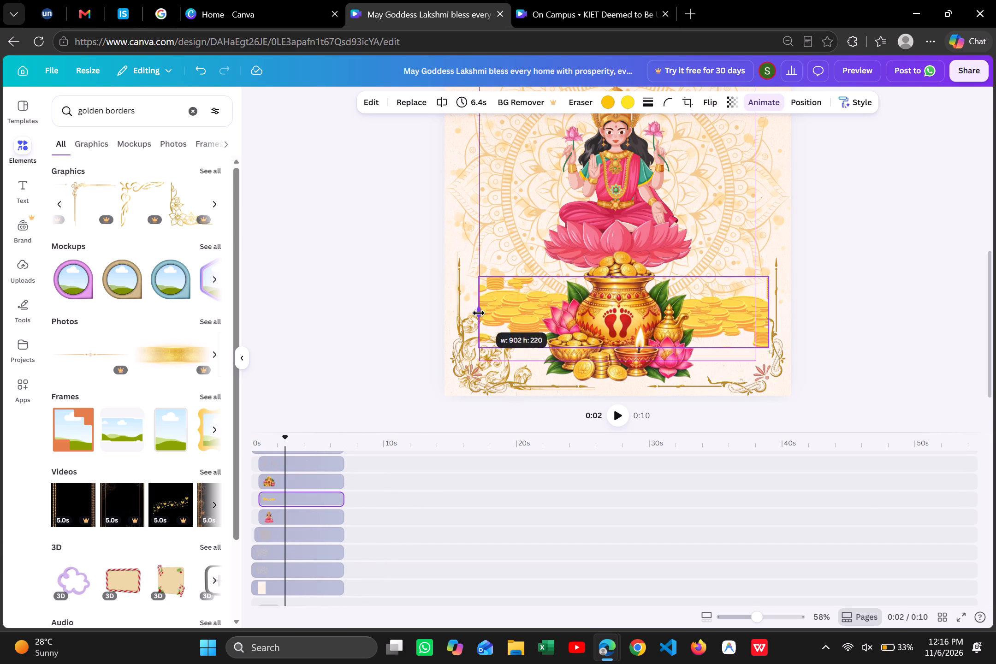
drag(479, 313, 464, 313)
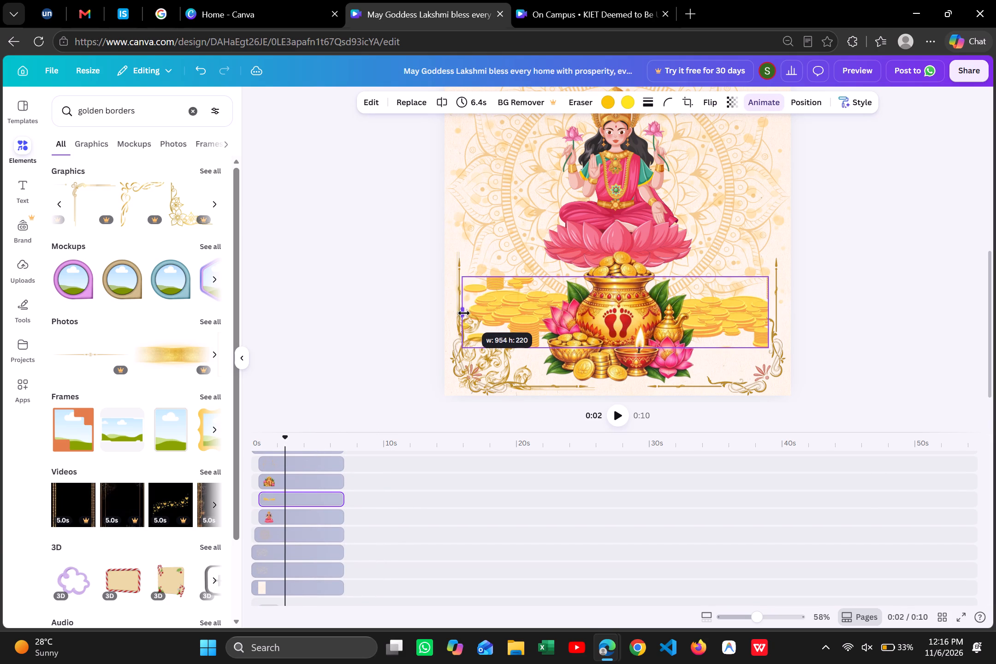
drag(464, 313, 773, 282)
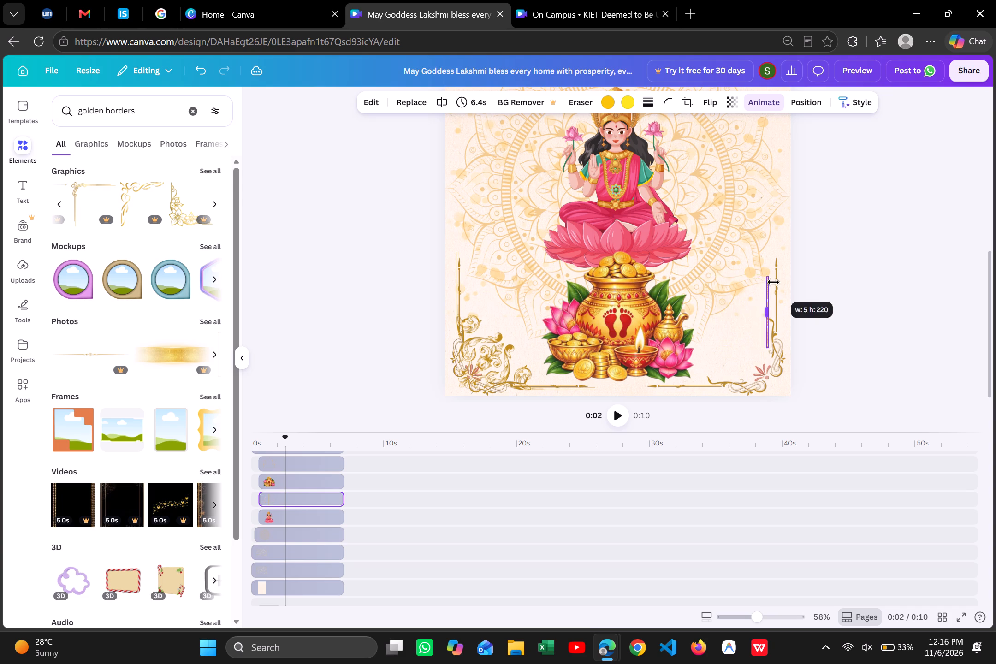
drag(773, 282, 461, 317)
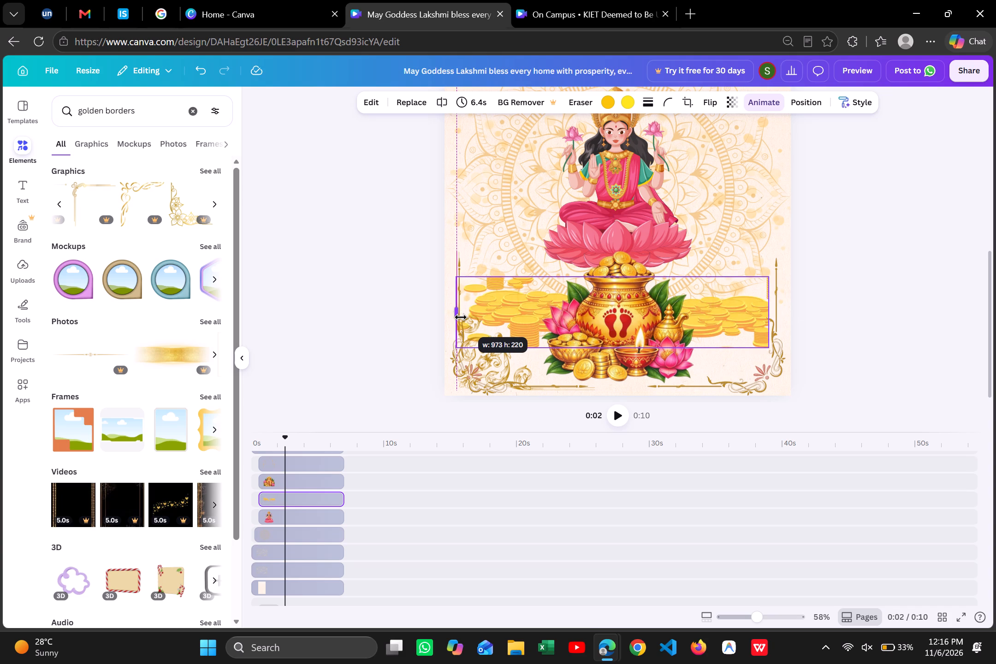
drag(461, 317, 462, 337)
click(462, 337)
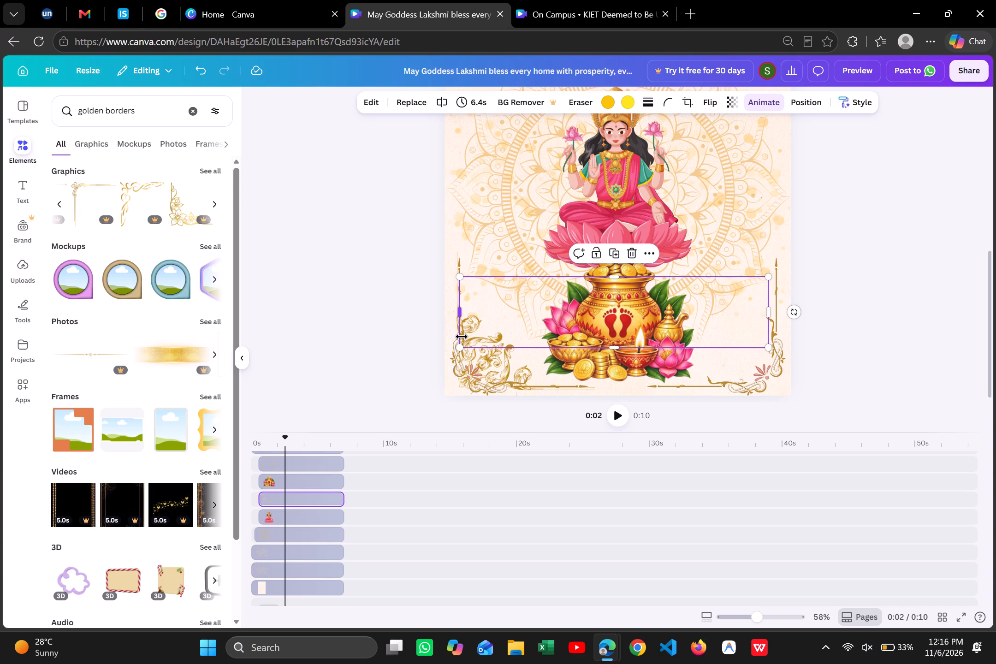
click(425, 338)
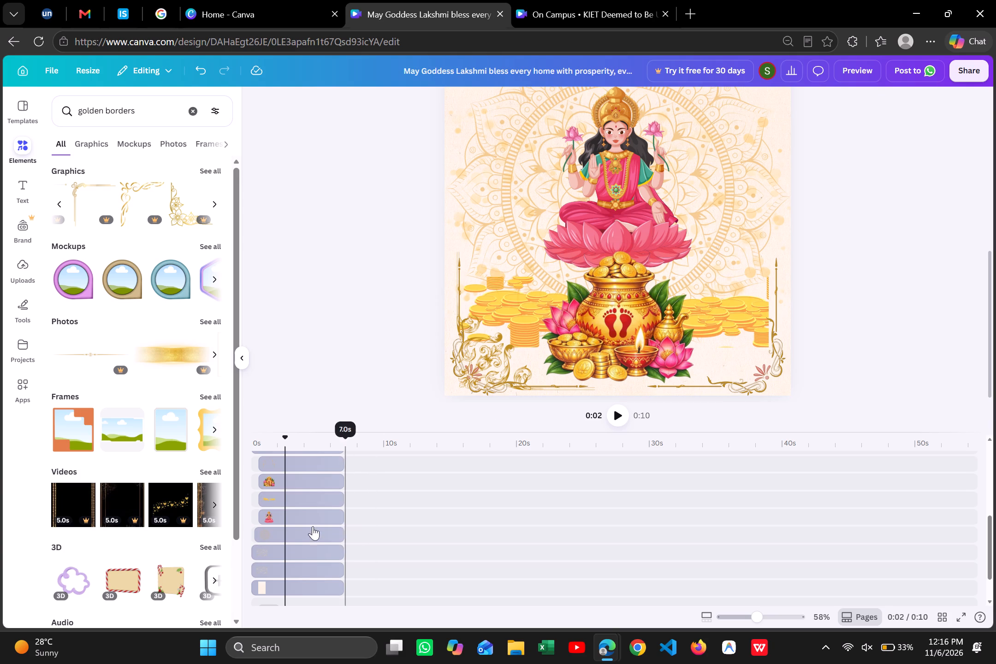
Extend the coin piles' right edge outwards, just short of the bottom-right border's vertical line.
click(294, 496)
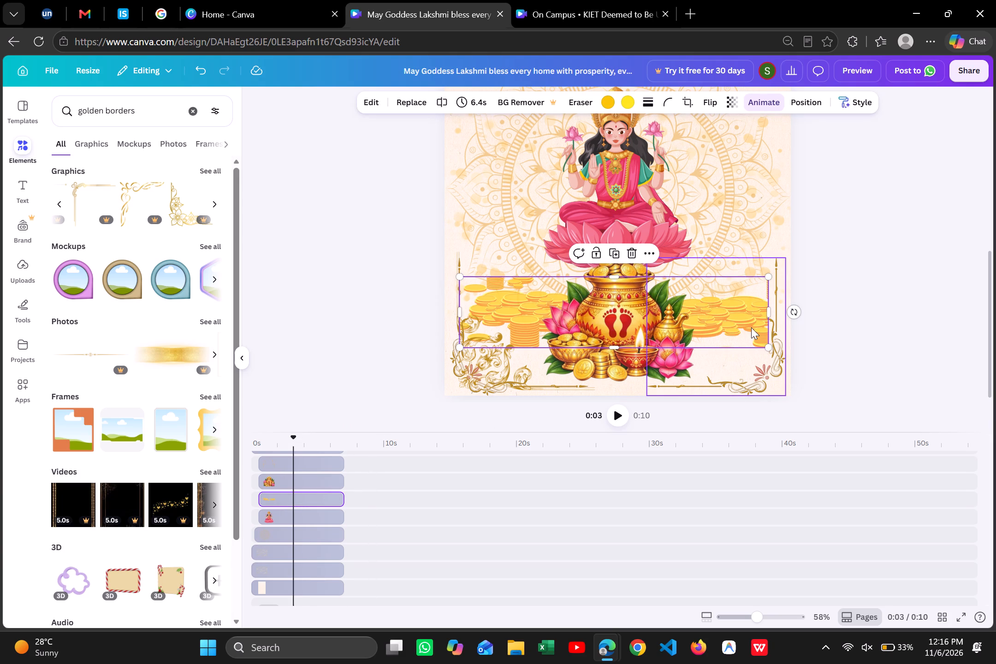
drag(766, 316, 775, 314)
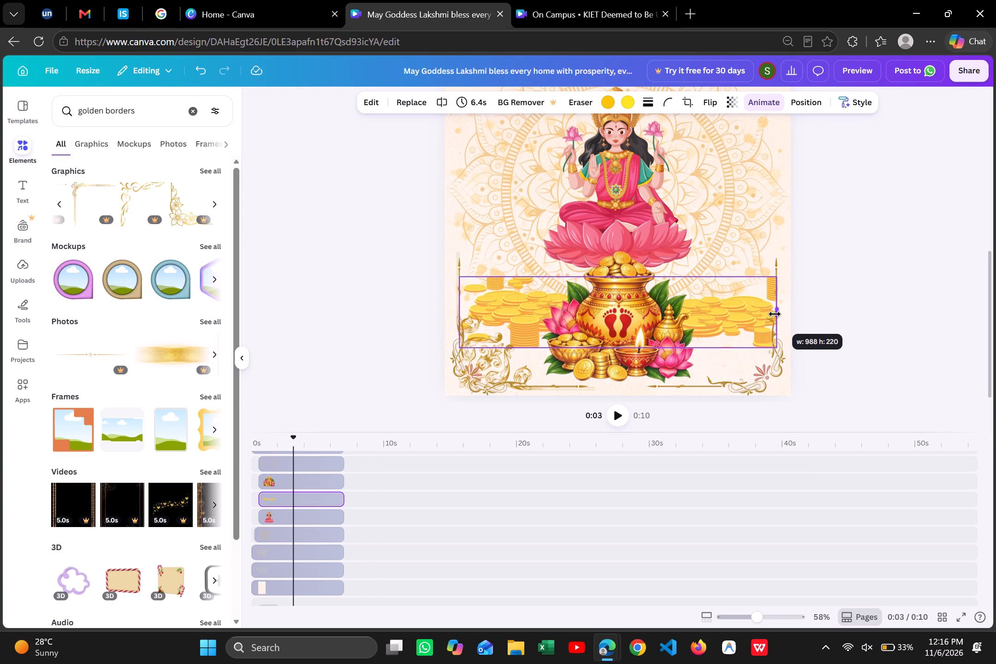
drag(775, 314, 771, 318)
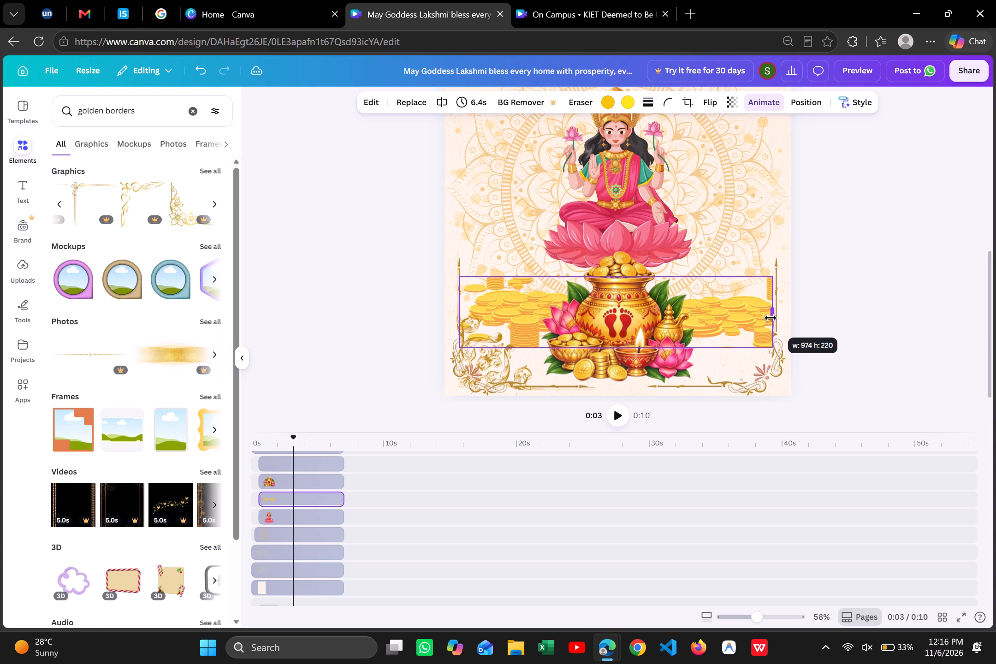
drag(771, 318, 772, 317)
click(872, 318)
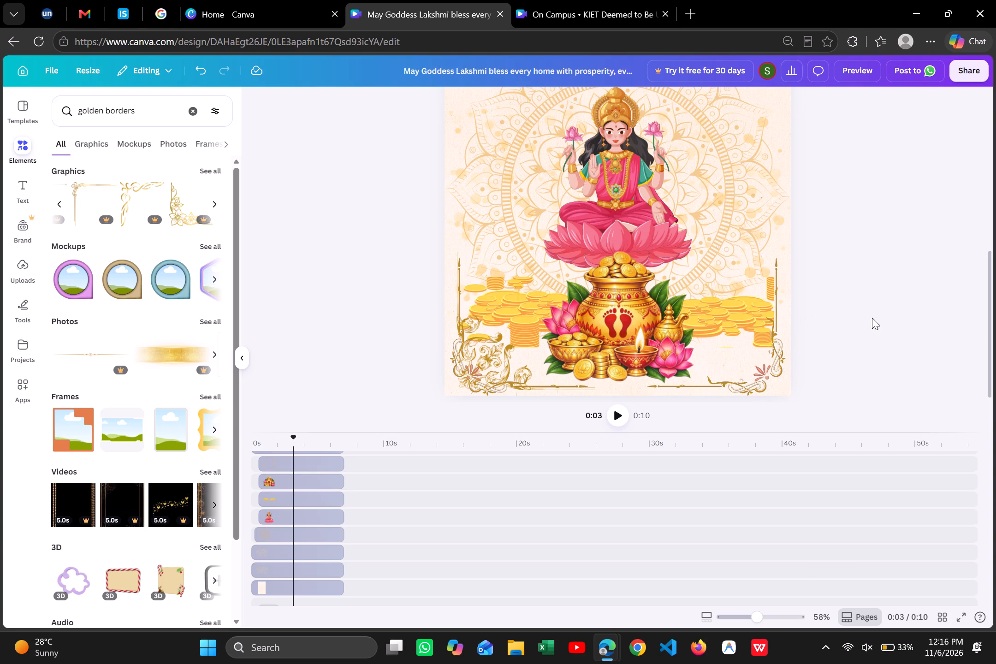
Pull the coin piles' left edge slightly inwards from the bottom-left border, making the image about 966 wide.
click(312, 499)
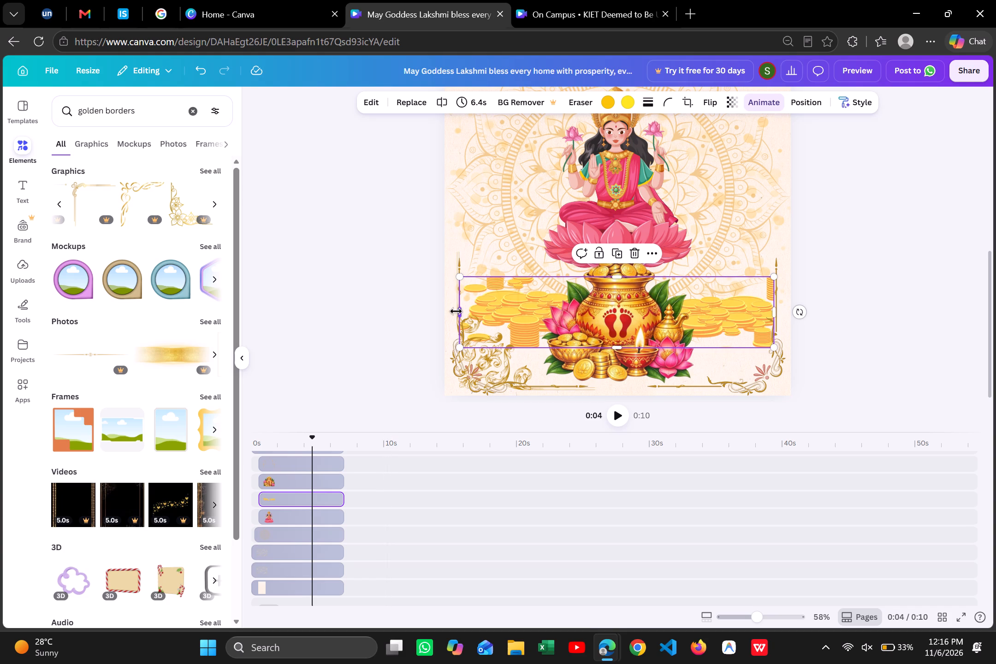
drag(457, 310, 463, 311)
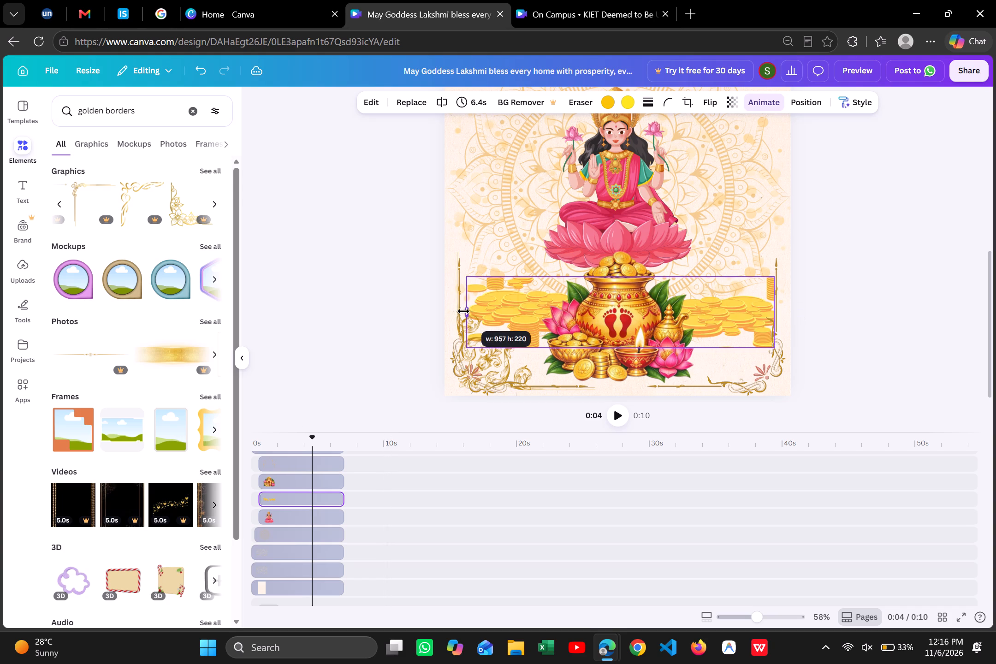
drag(463, 311, 461, 311)
click(832, 223)
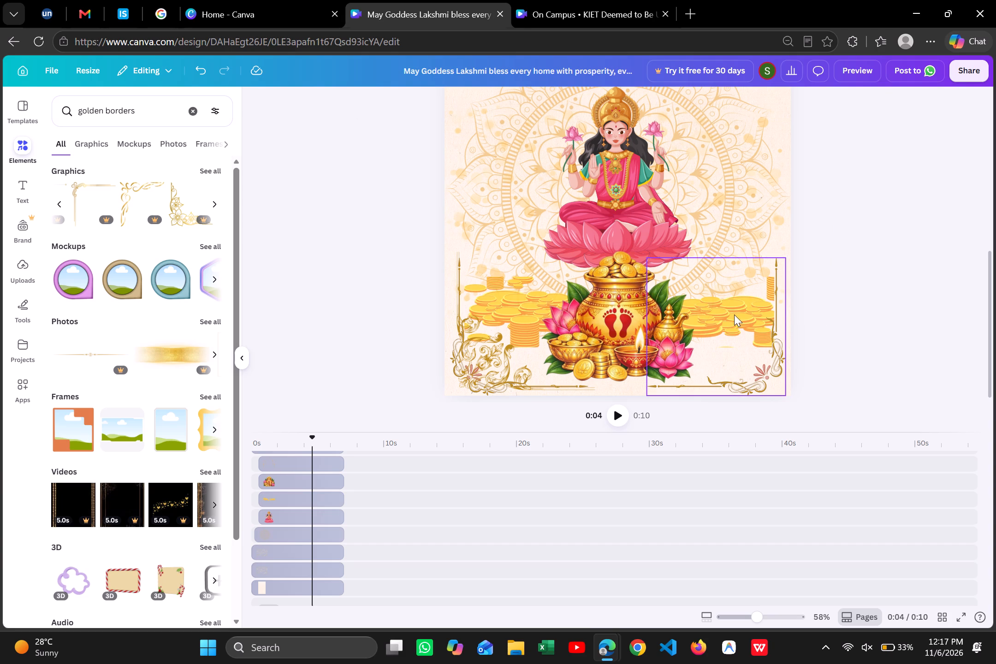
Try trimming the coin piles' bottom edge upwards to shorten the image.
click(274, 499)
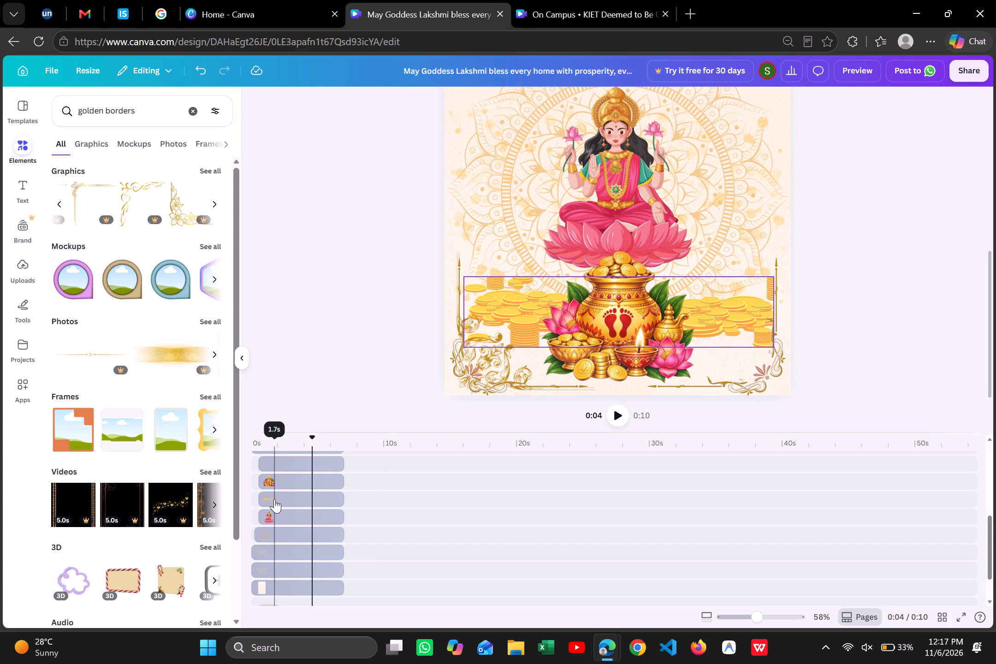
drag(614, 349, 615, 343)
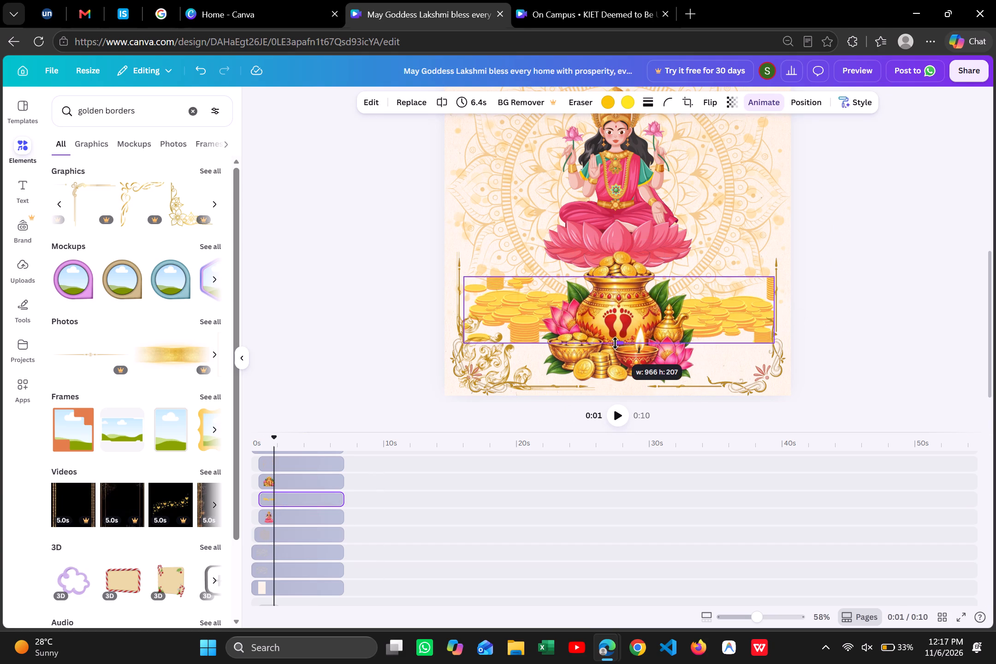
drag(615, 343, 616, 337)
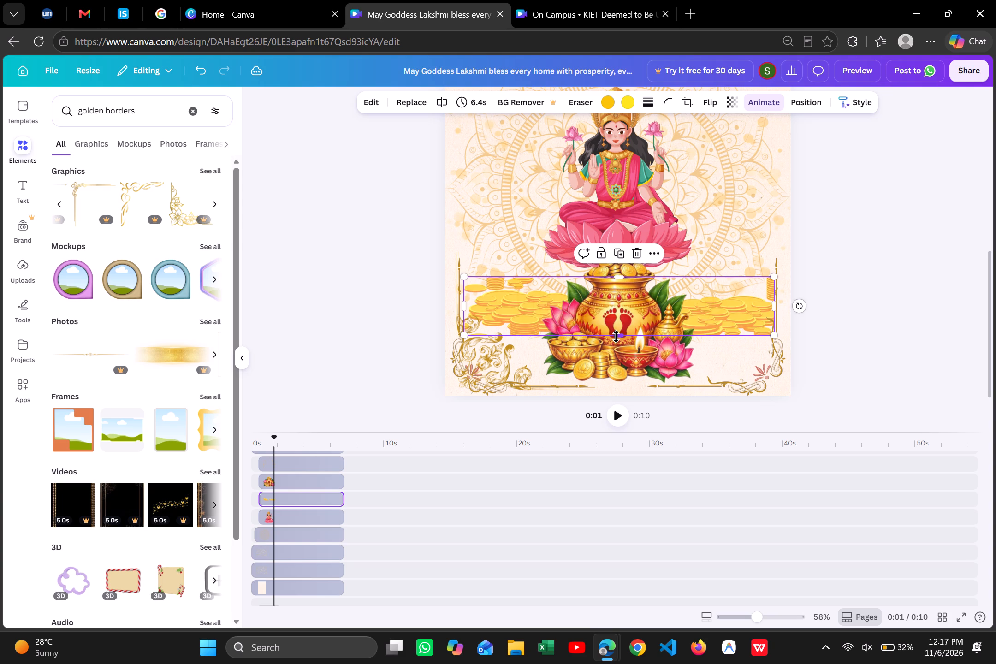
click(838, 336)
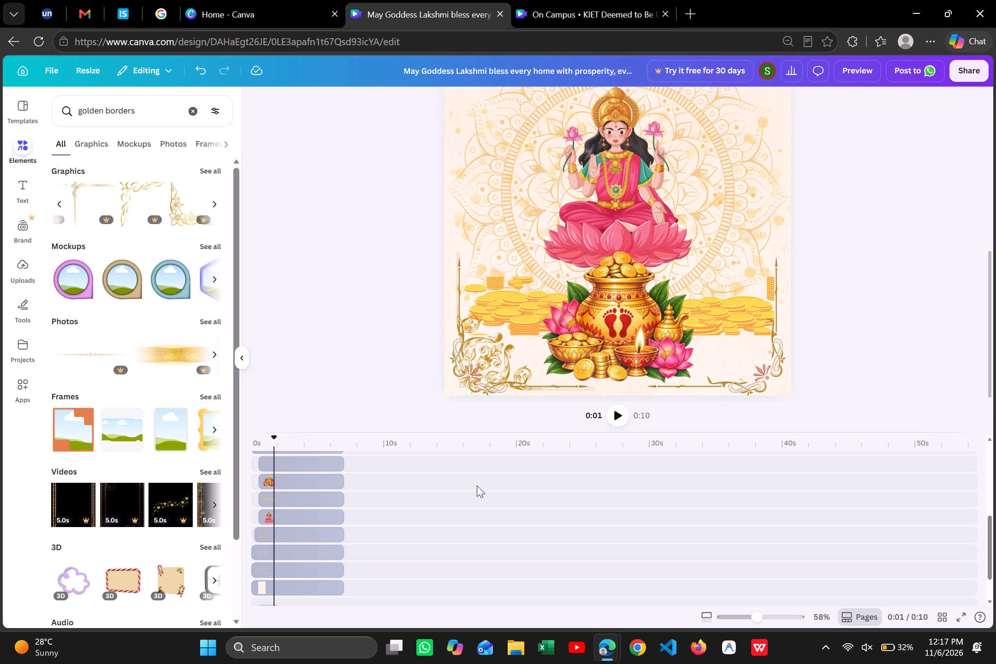
Extend the coin piles' bottom edge downwards to a height of about 248, revealing more loose coins beside the diya.
click(296, 497)
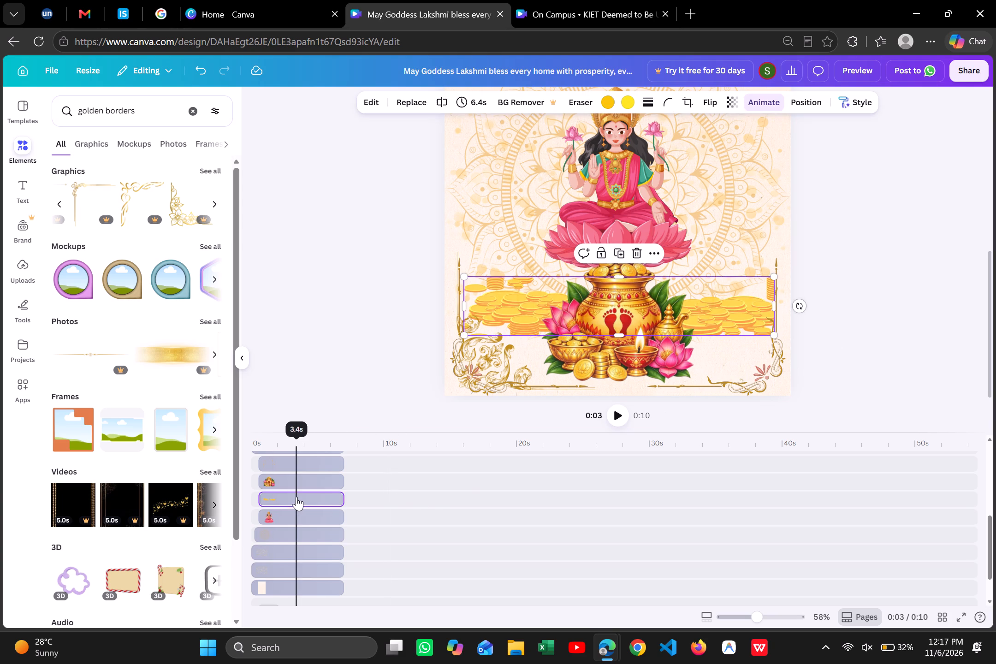
drag(616, 334, 616, 340)
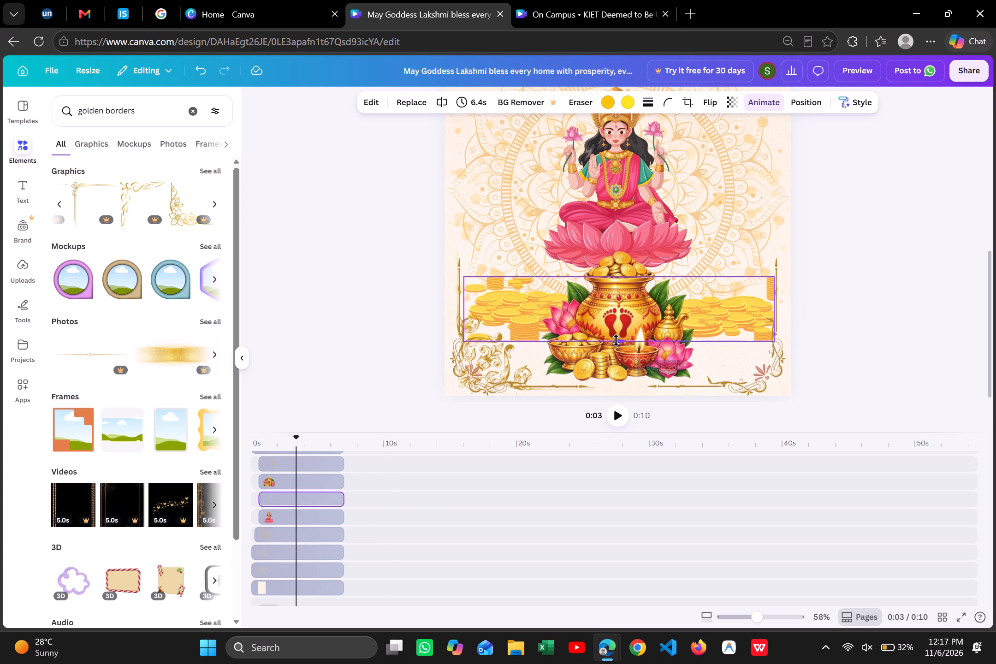
drag(616, 340, 618, 356)
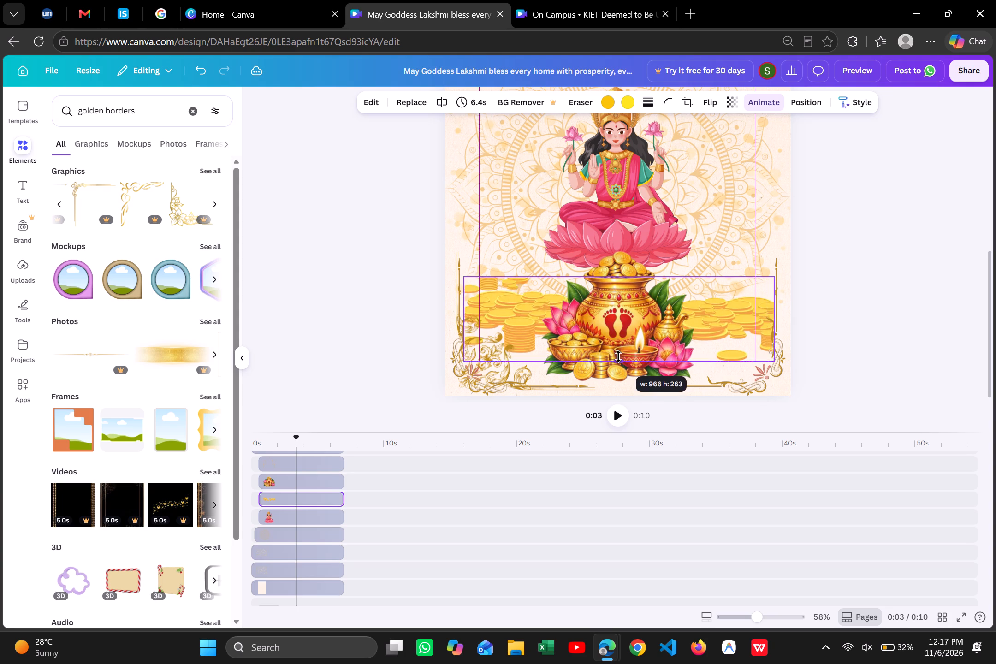
drag(618, 356, 621, 357)
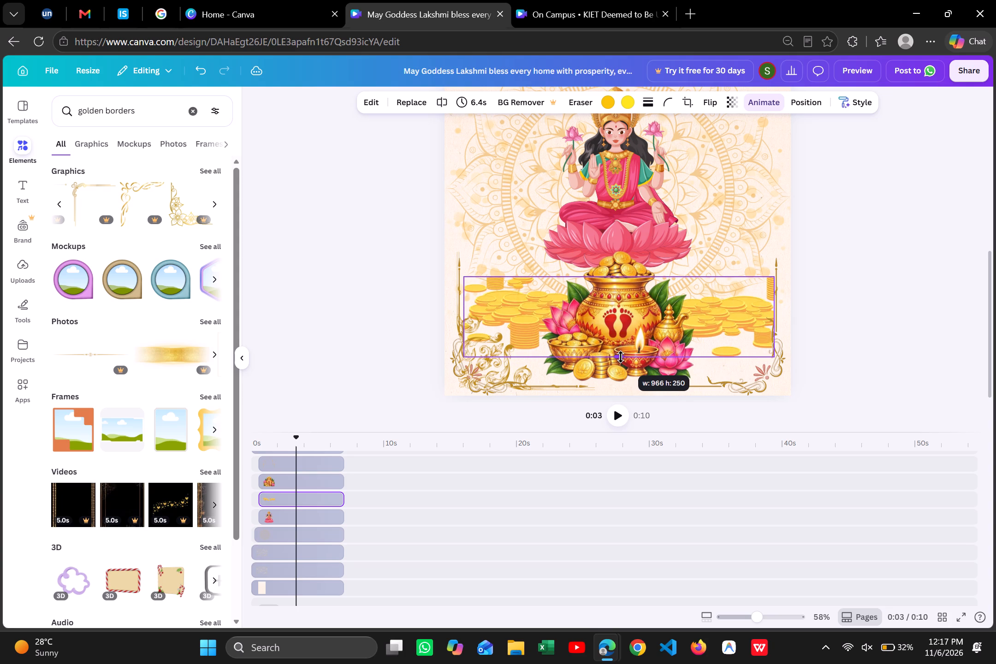
drag(621, 357, 621, 355)
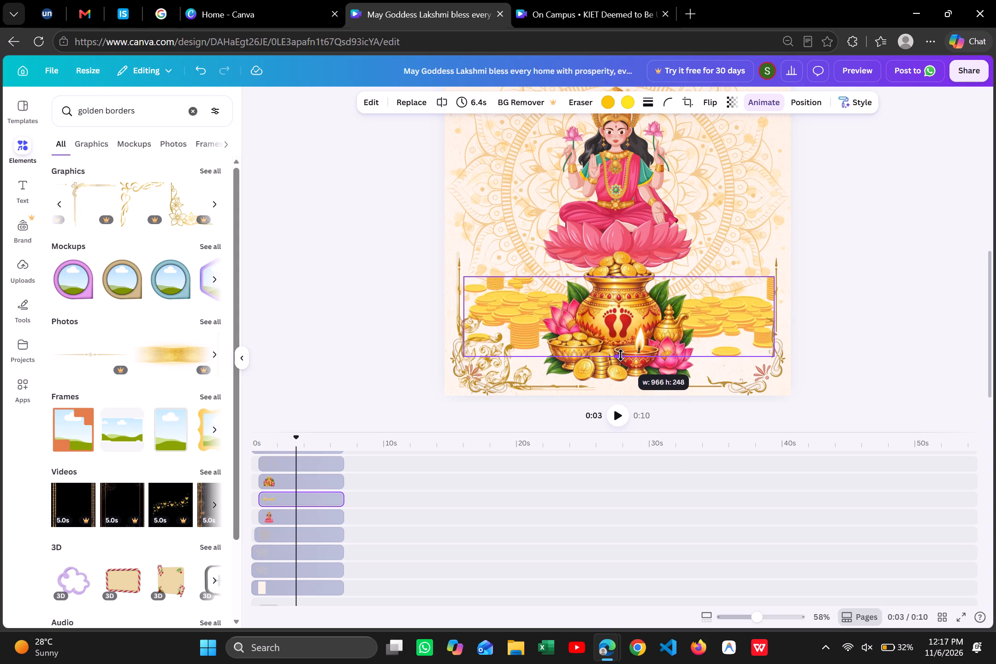
click(840, 308)
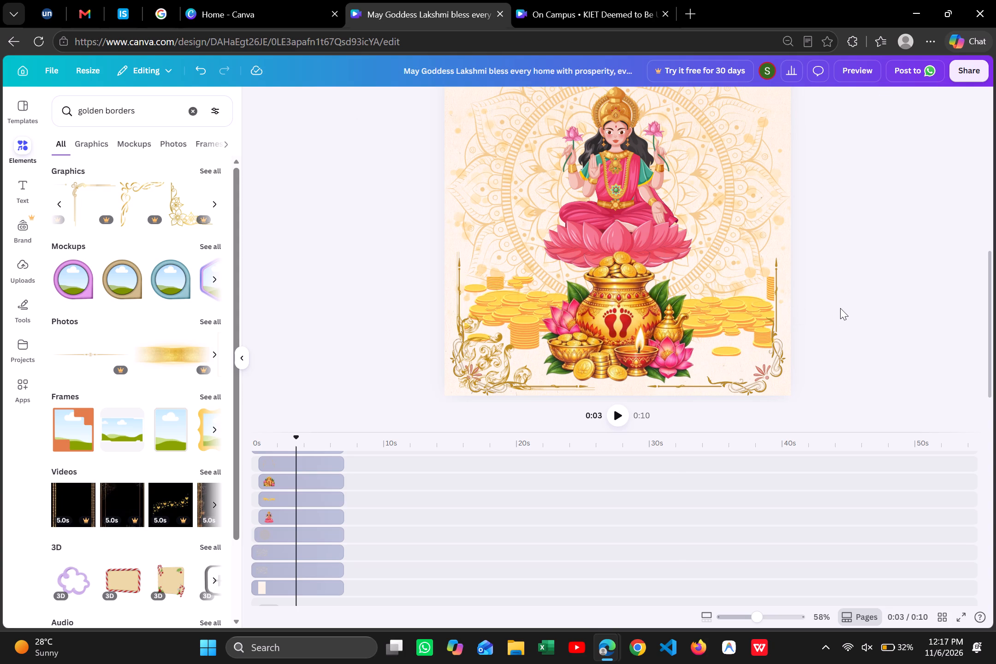
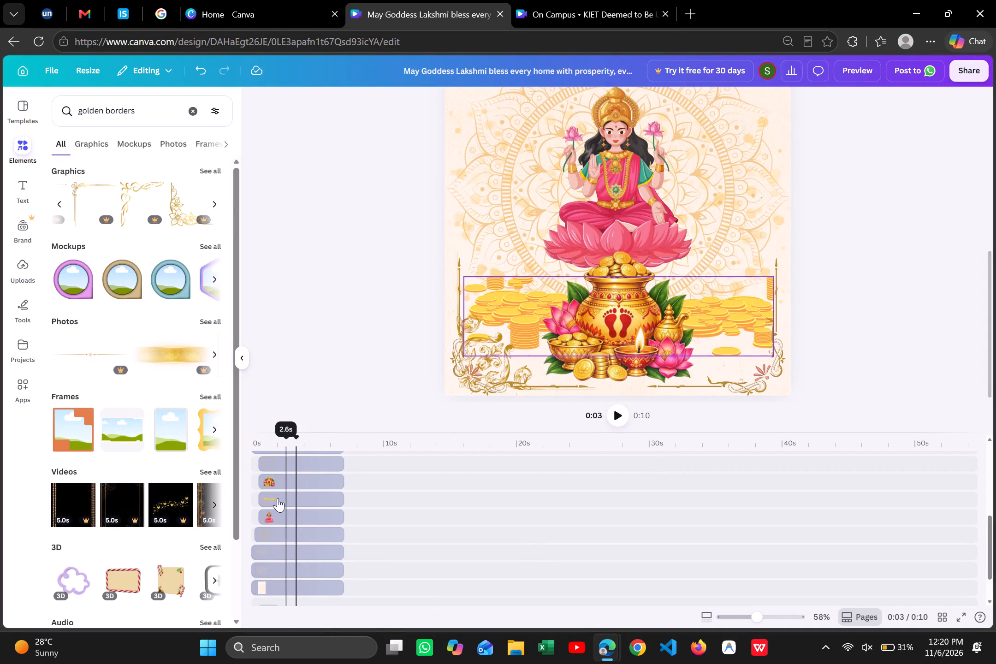
Delete the coin piles image behind the kalash from the design.
click(273, 487)
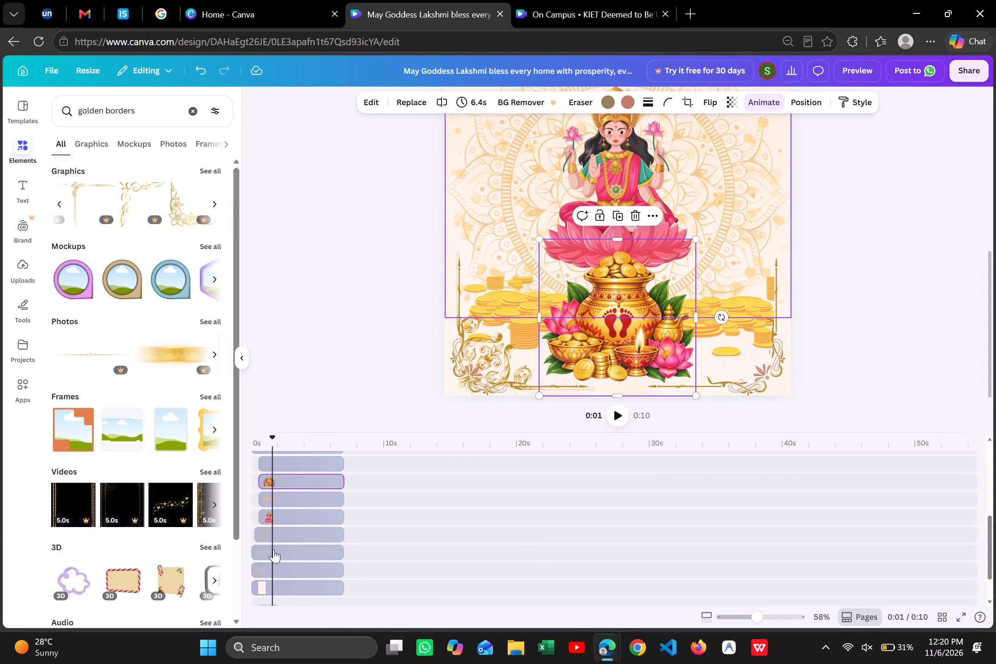
click(262, 538)
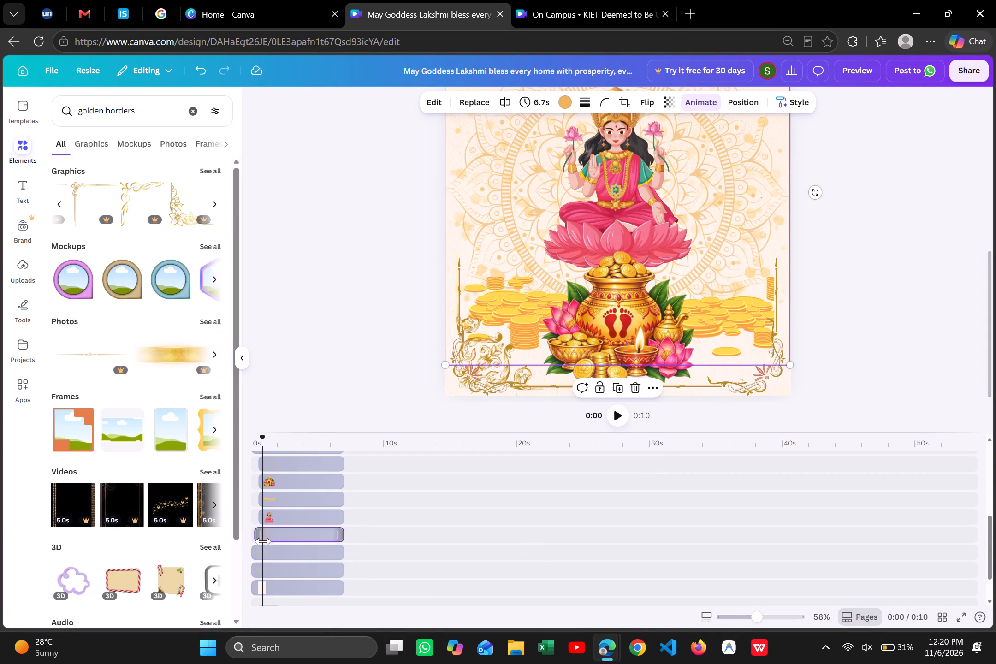
click(271, 552)
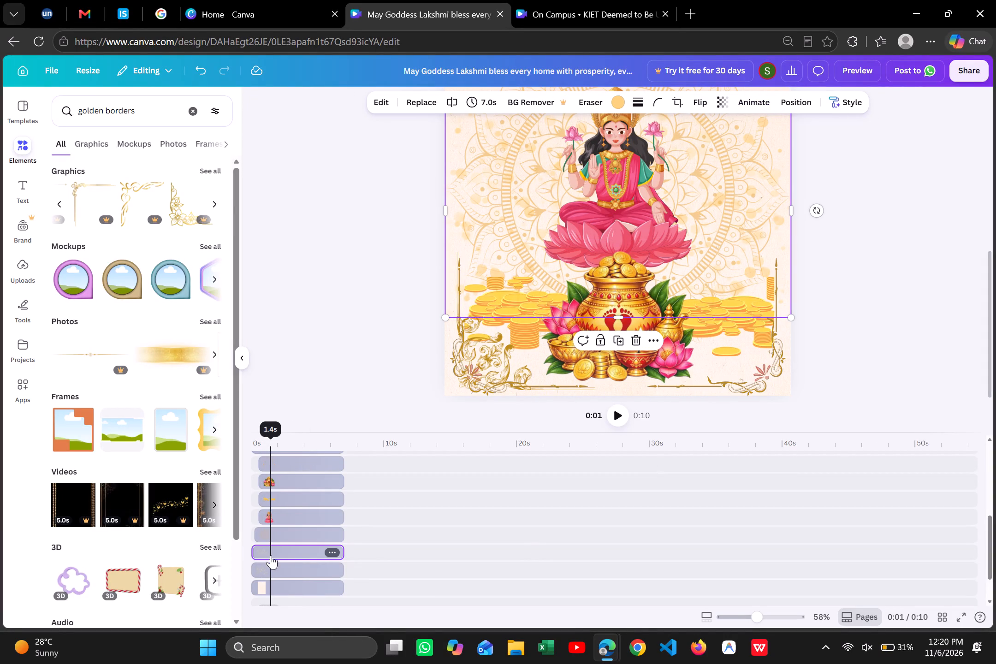
click(279, 496)
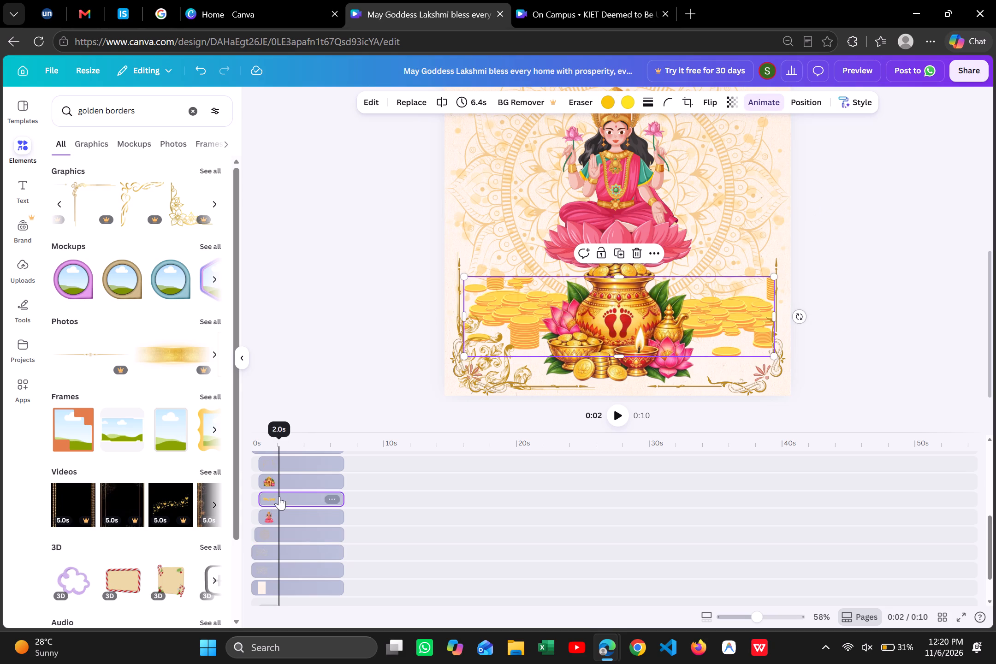
click(639, 254)
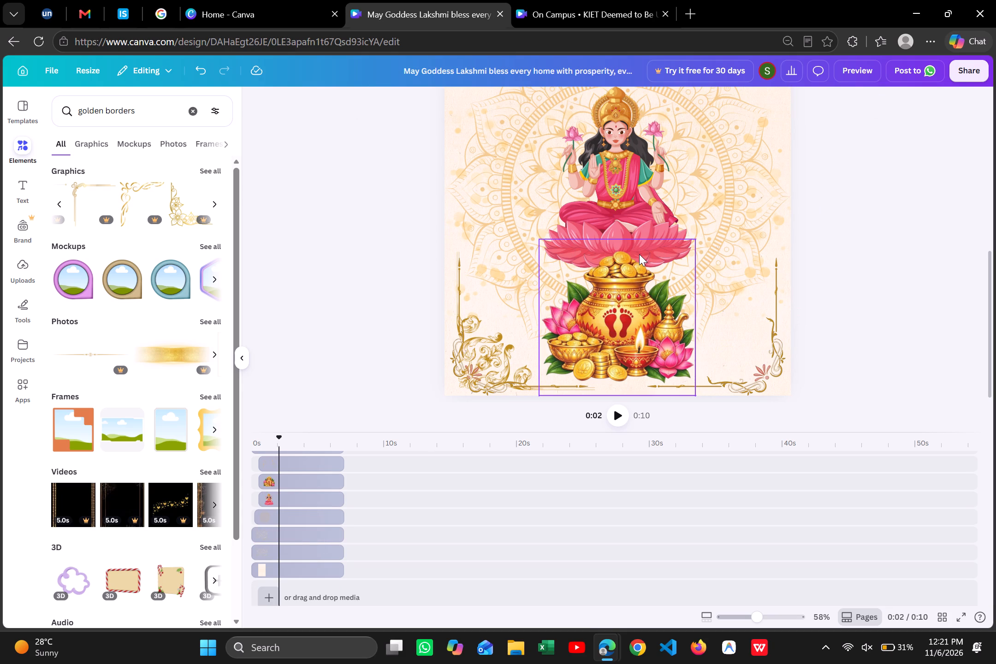
Delete the extra golden flourish overlapping the bottom-left corner border, leaving the plain floral corner border in place.
scroll(639, 254, down, 1)
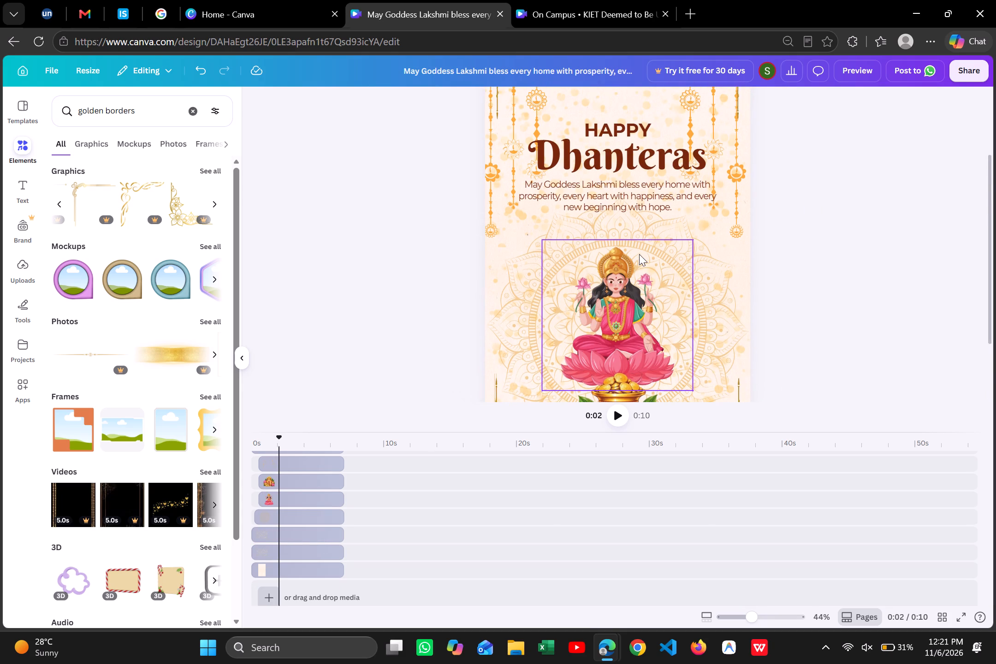
scroll(639, 254, down, 1)
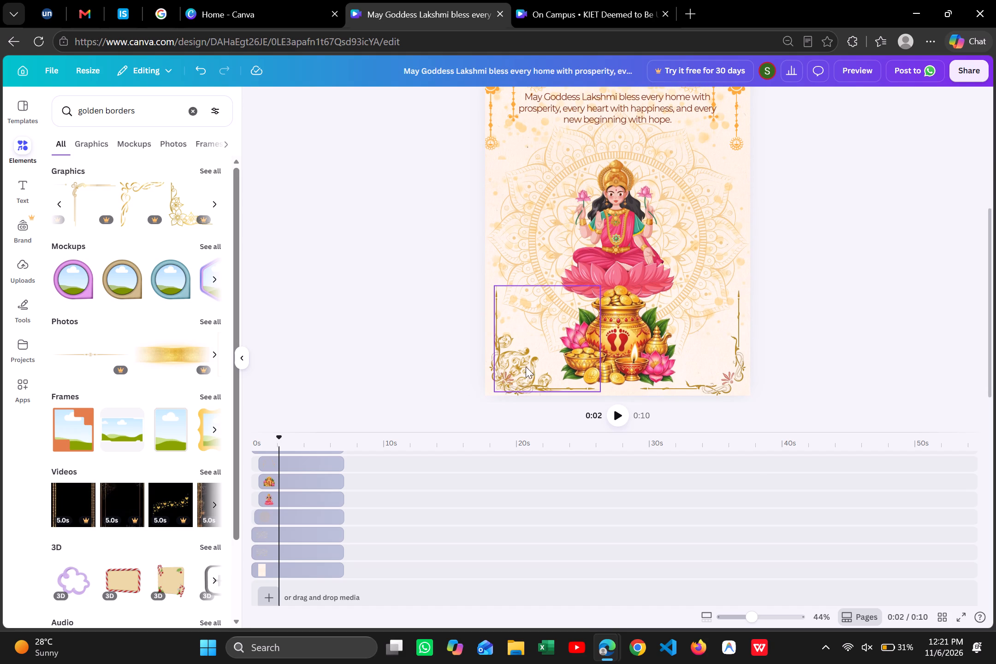
scroll(284, 521, up, 1)
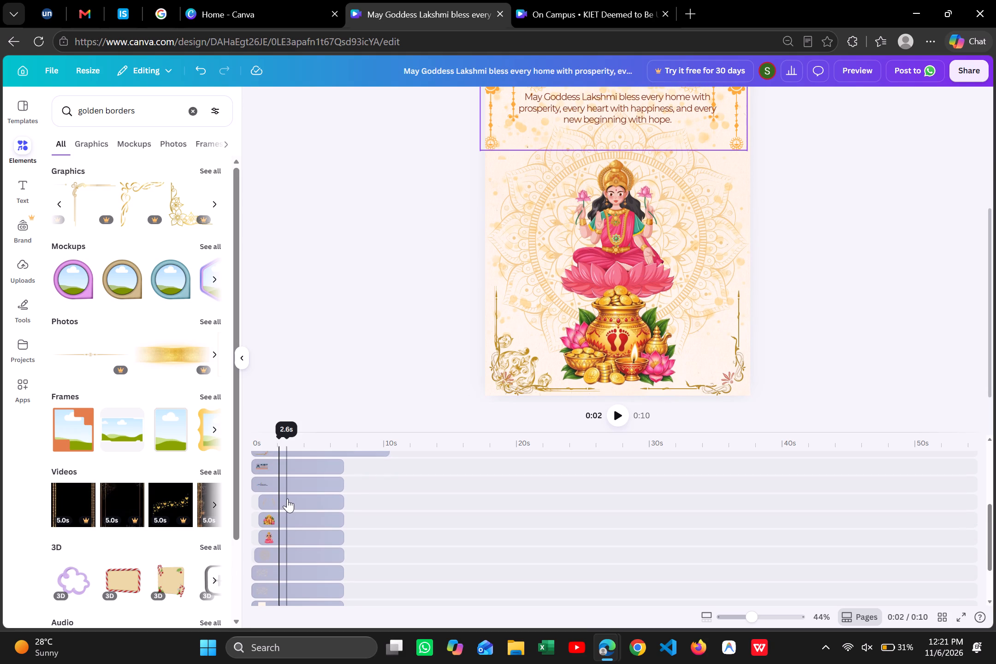
scroll(287, 498, up, 1)
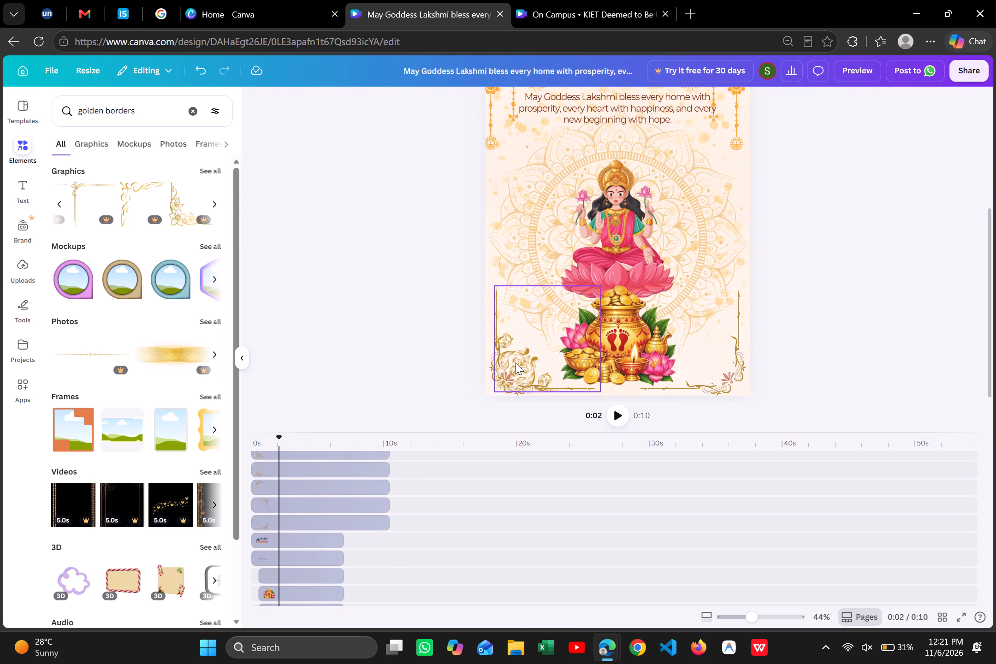
click(516, 363)
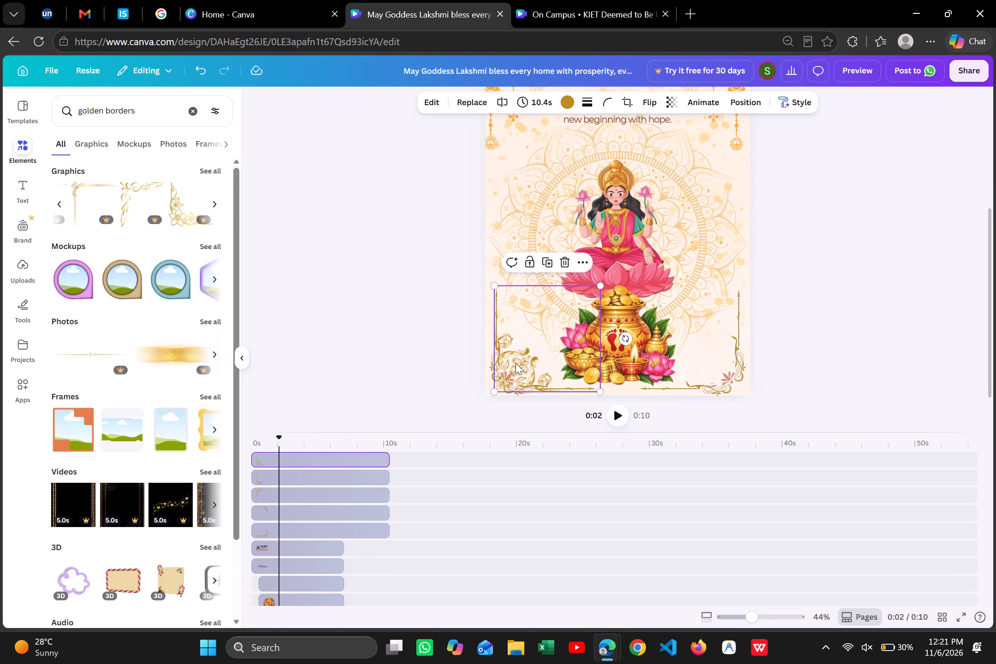
click(264, 462)
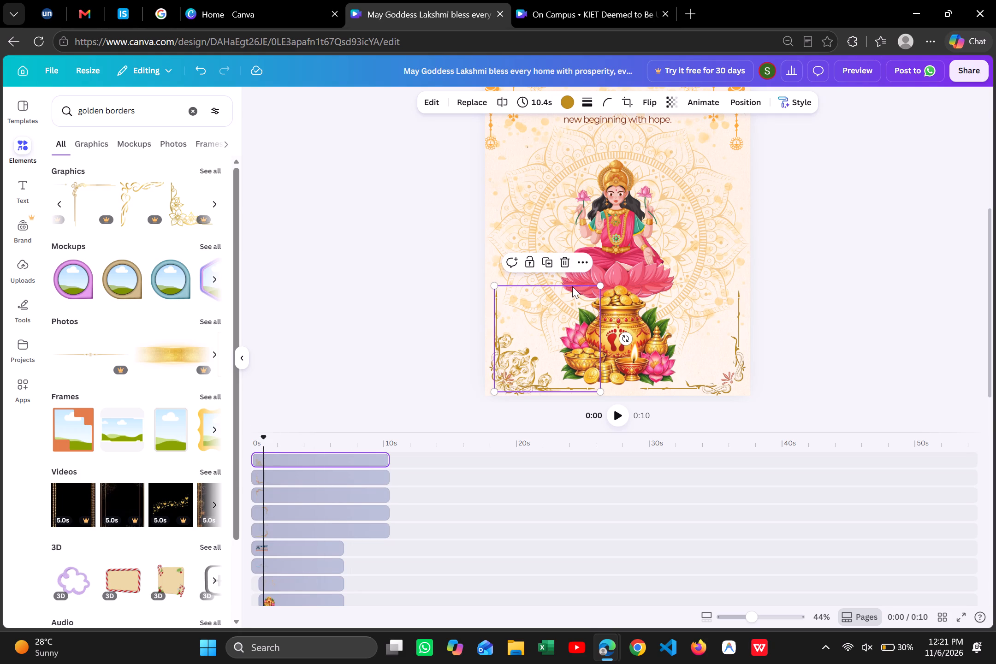
key(Delete)
click(790, 272)
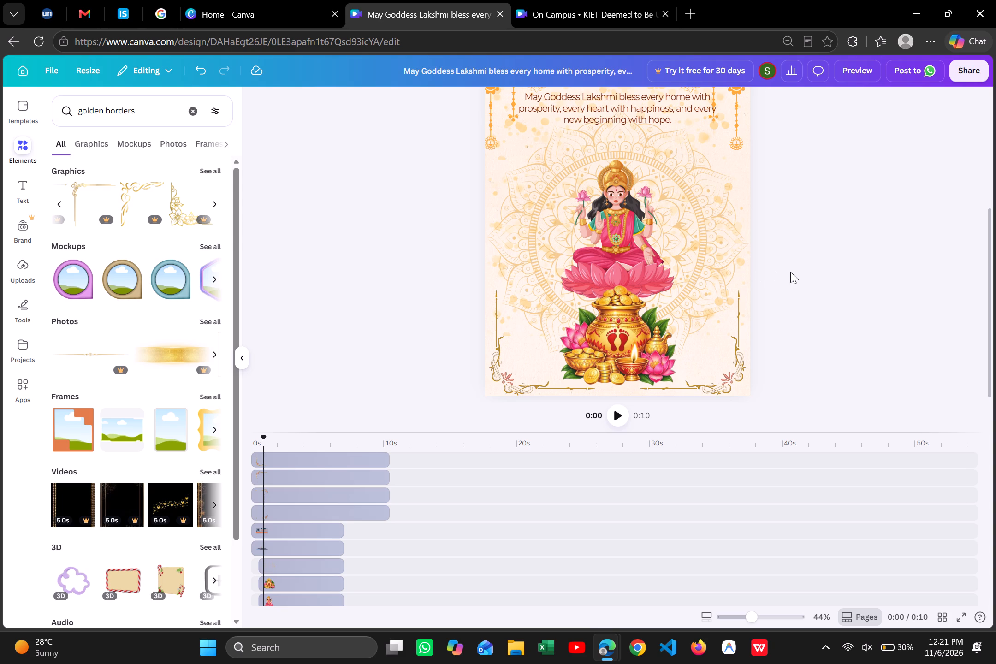
Move the Google Developer Groups logo group inwards and slightly down, clear of the top-left corner border and level with the KIET logo.
scroll(249, 186, down, 1)
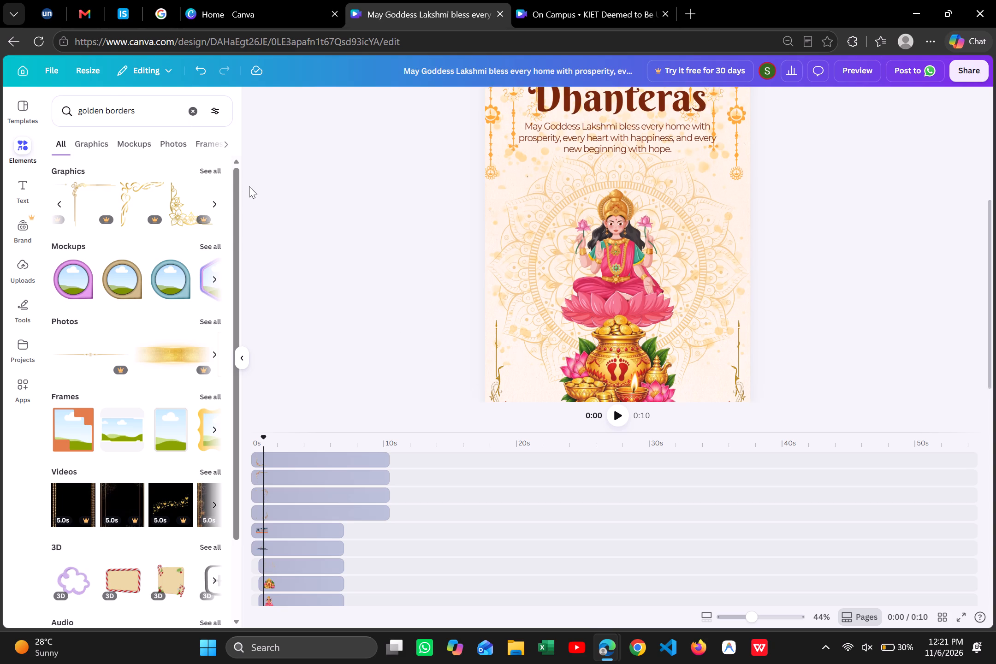
scroll(249, 186, down, 1)
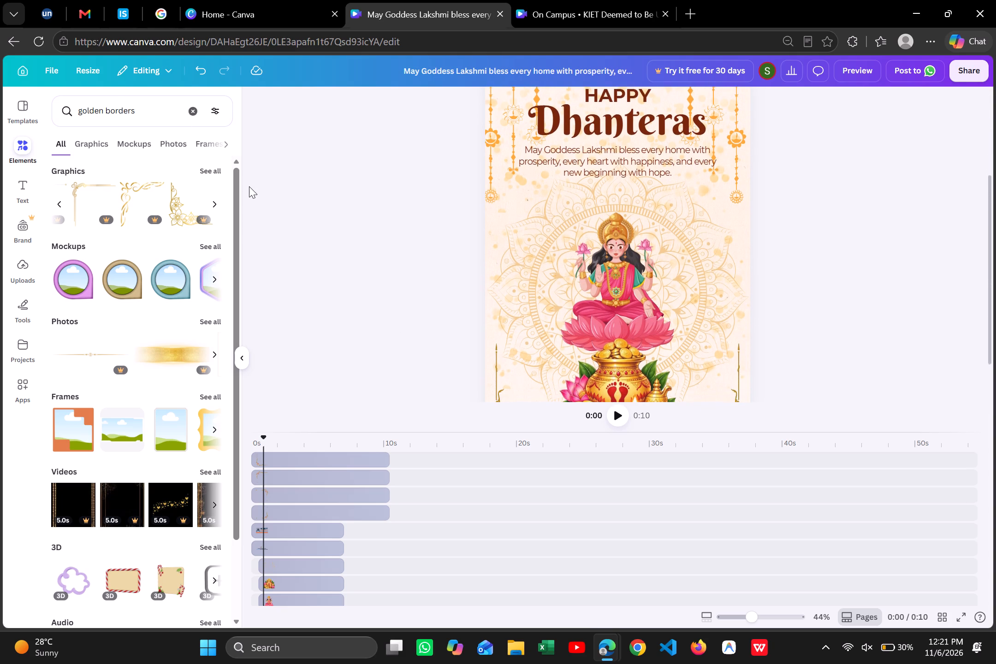
scroll(249, 186, down, 1)
scroll(249, 186, up, 3)
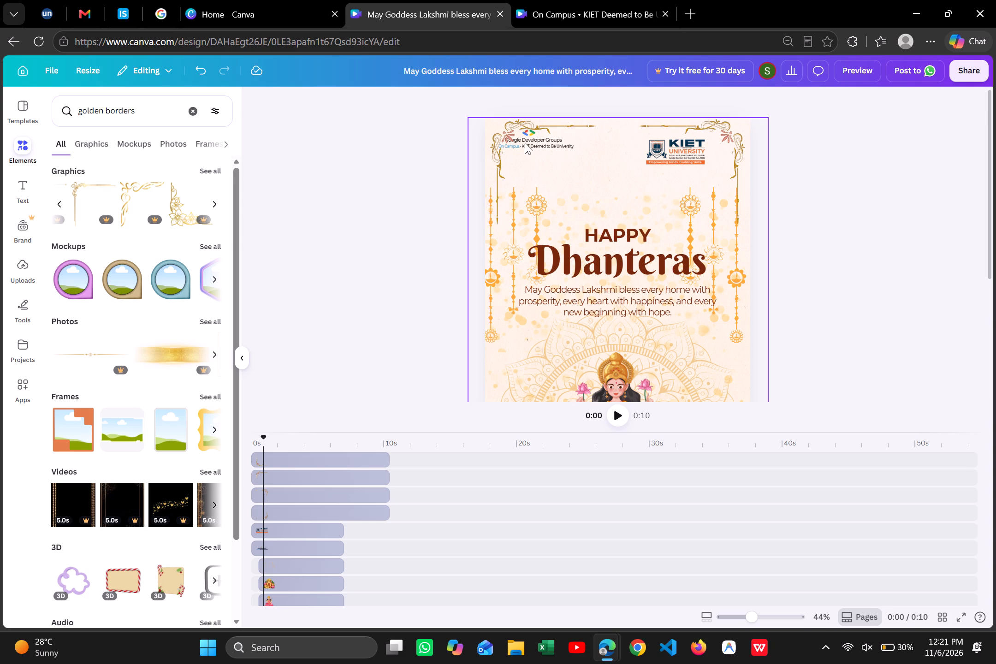
click(278, 540)
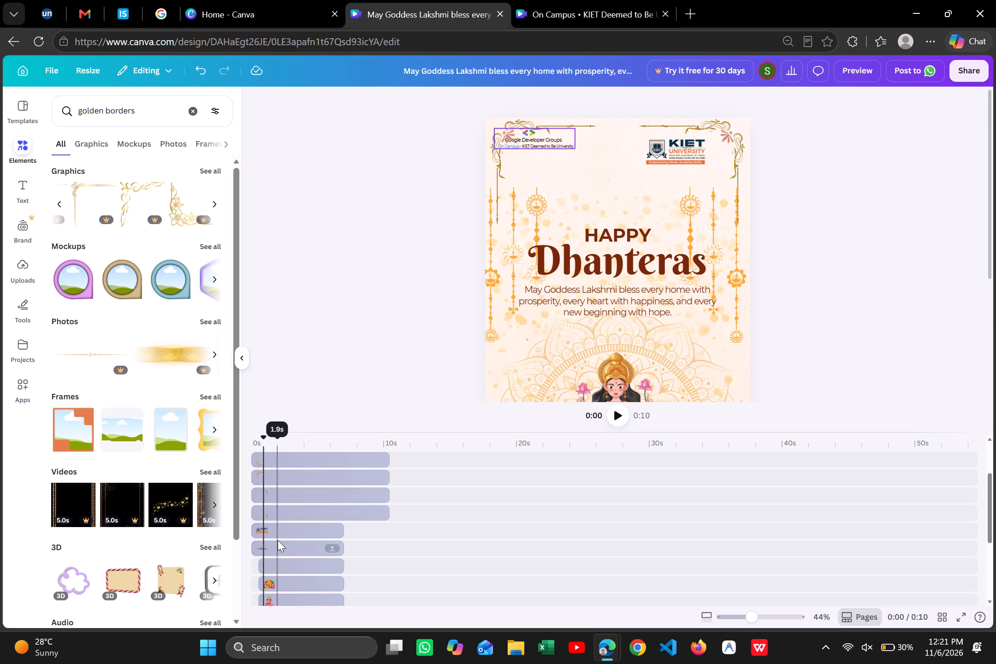
drag(536, 139, 553, 149)
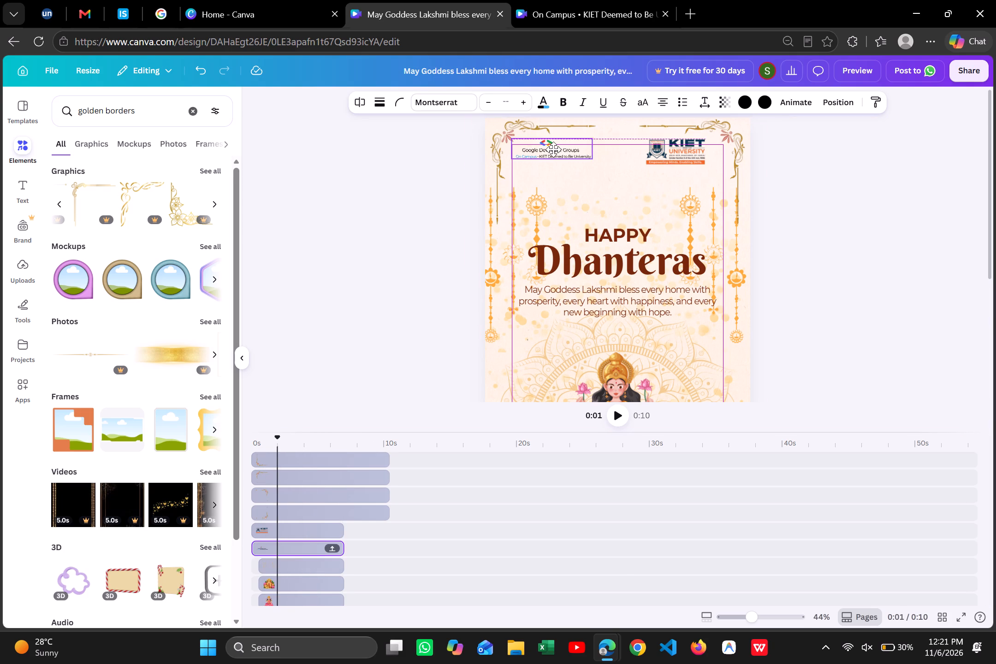
drag(553, 149, 553, 149)
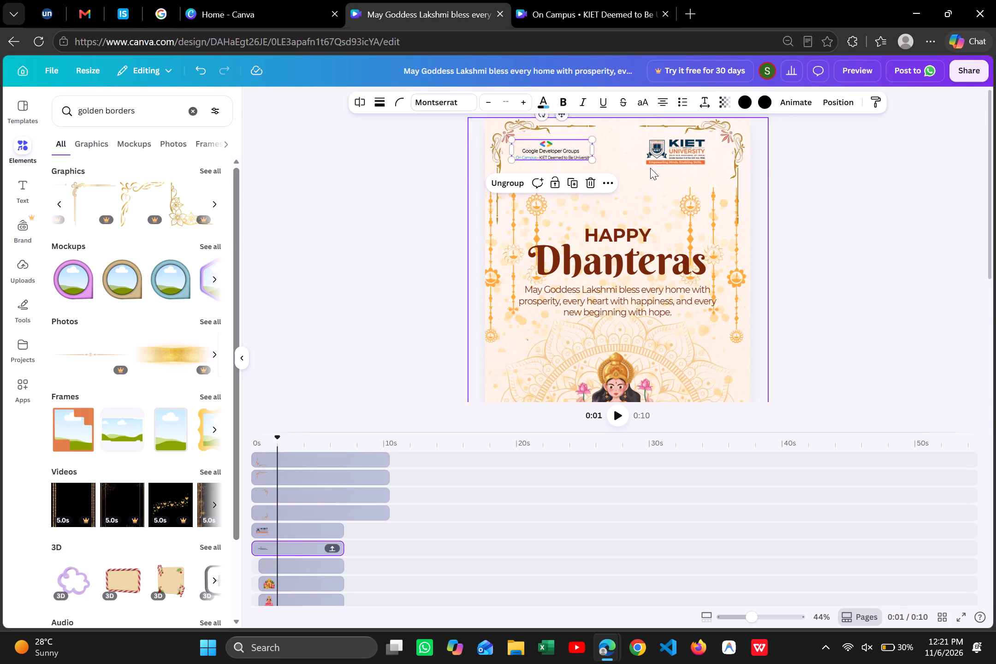
click(796, 215)
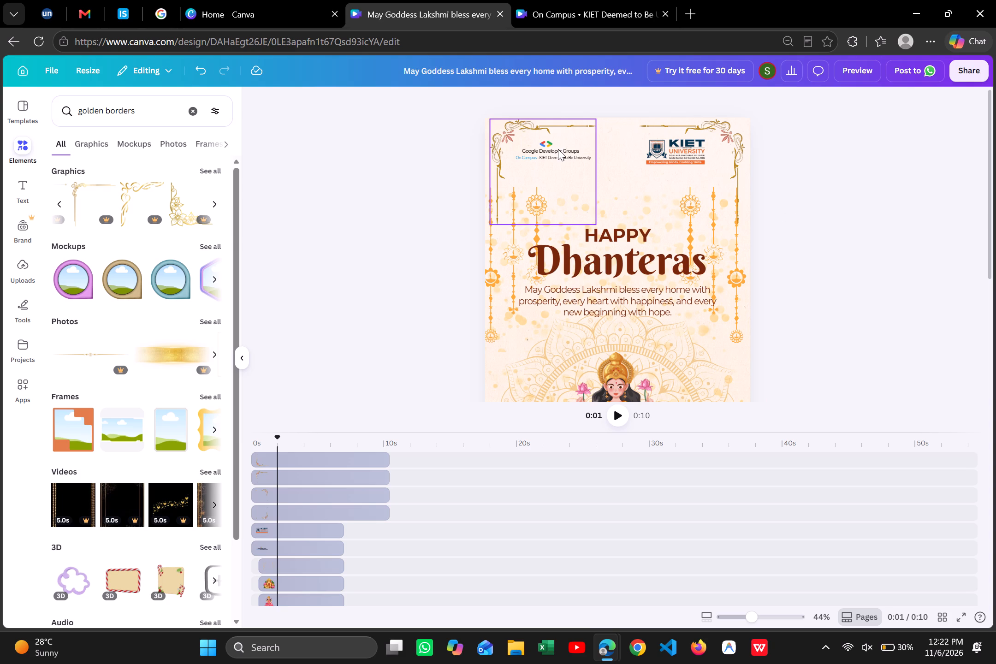
Tighten the letter spacing of the Google Developer Groups logo text to -106.
click(285, 547)
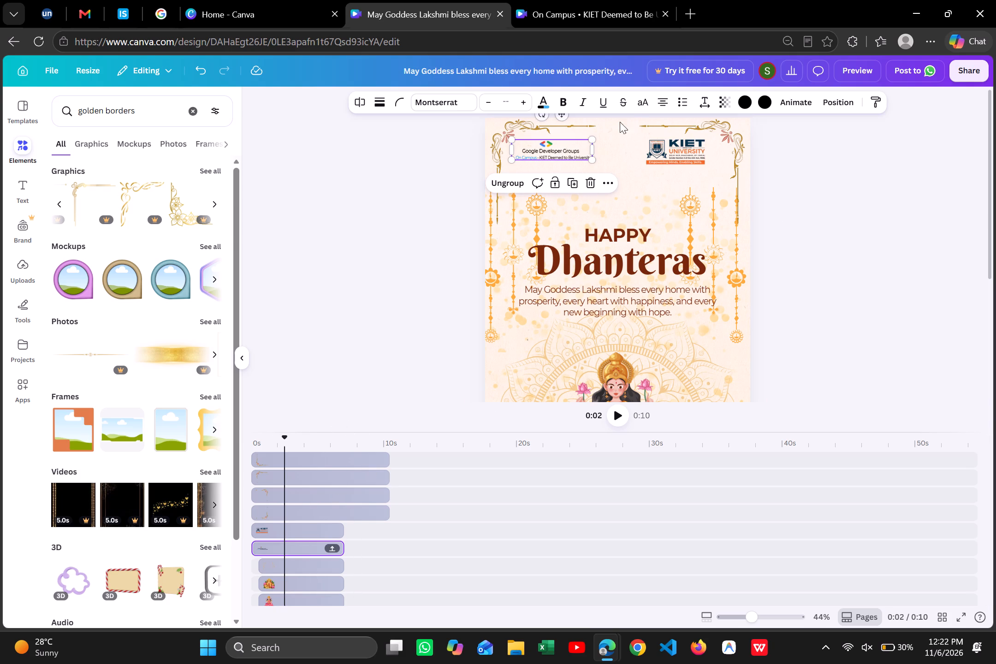
click(700, 100)
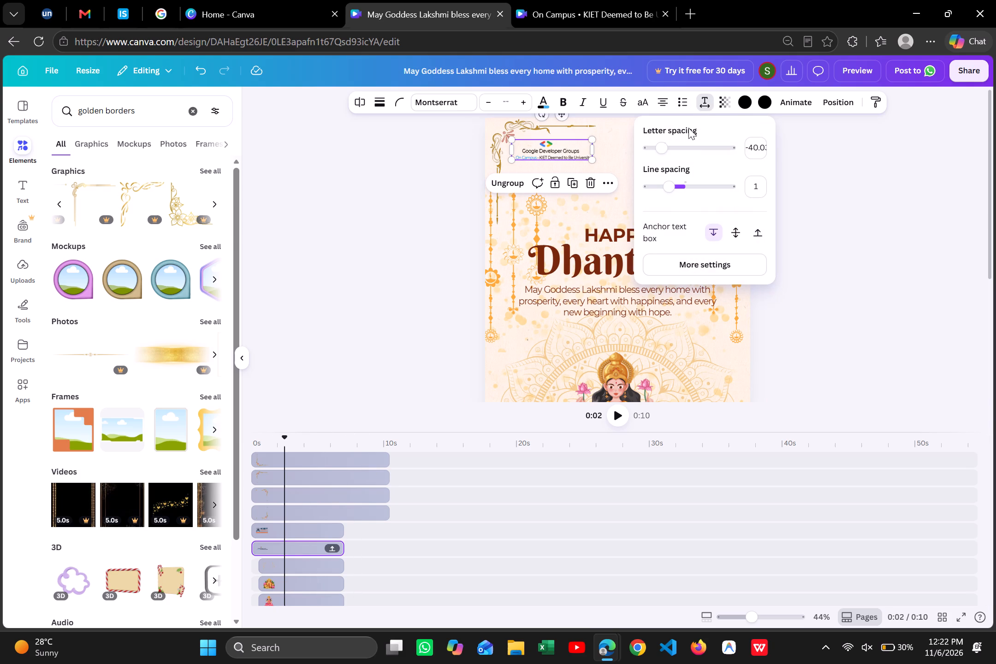
drag(665, 154, 660, 156)
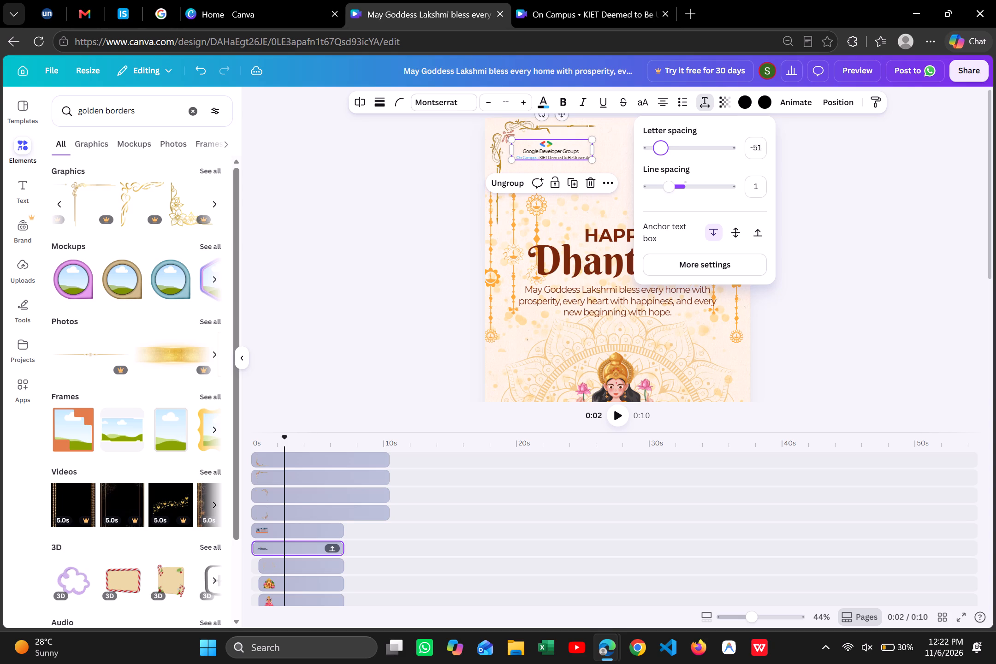
drag(660, 156, 665, 157)
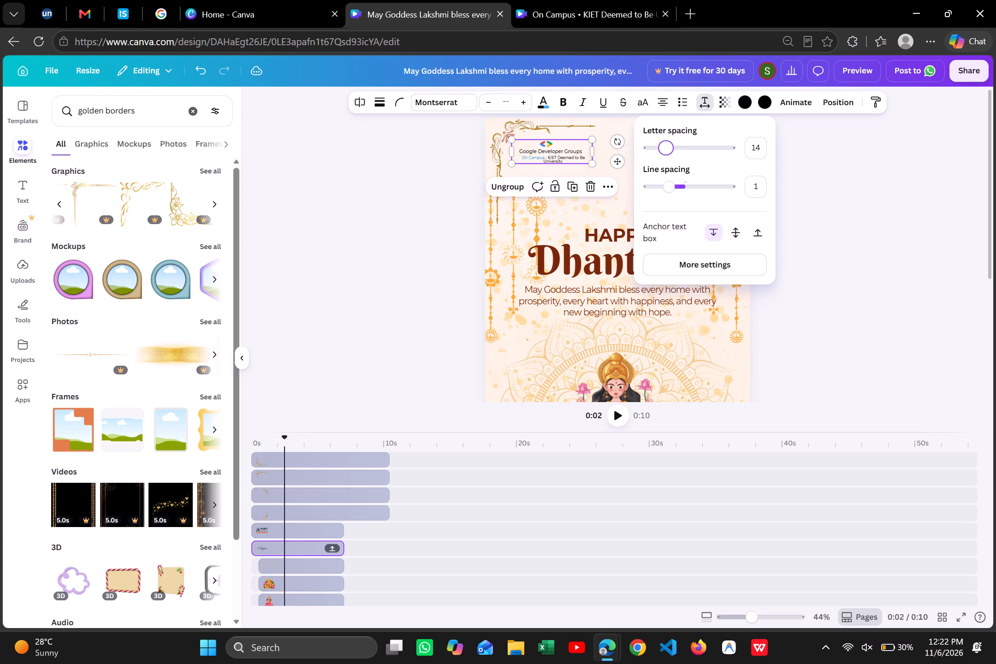
drag(665, 157, 652, 159)
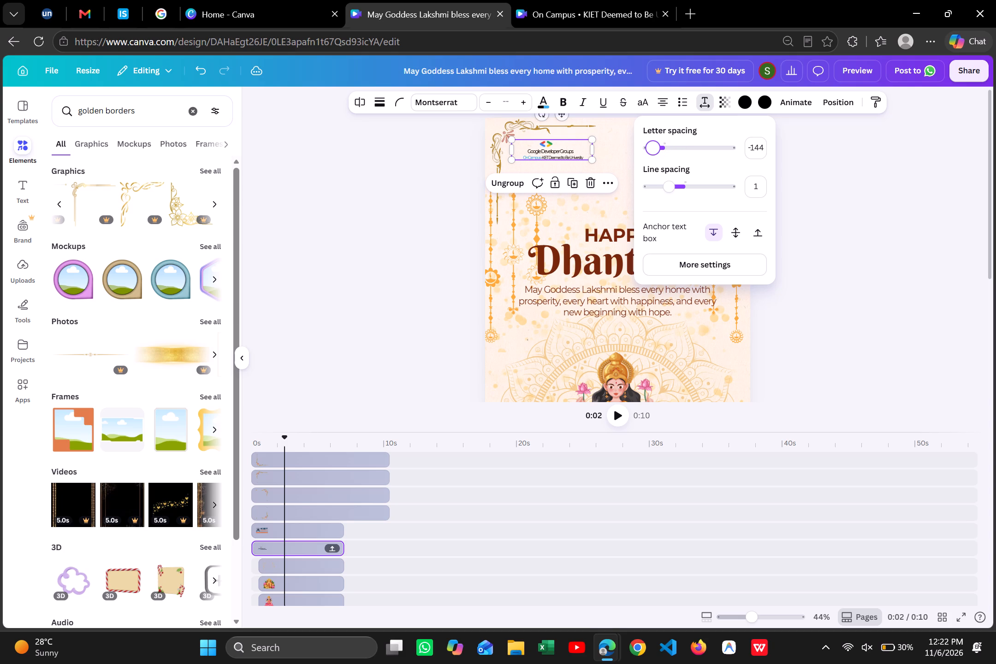
drag(652, 159, 655, 159)
Set the line spacing of the Google Developer Groups logo text to 1.26.
drag(669, 189, 672, 189)
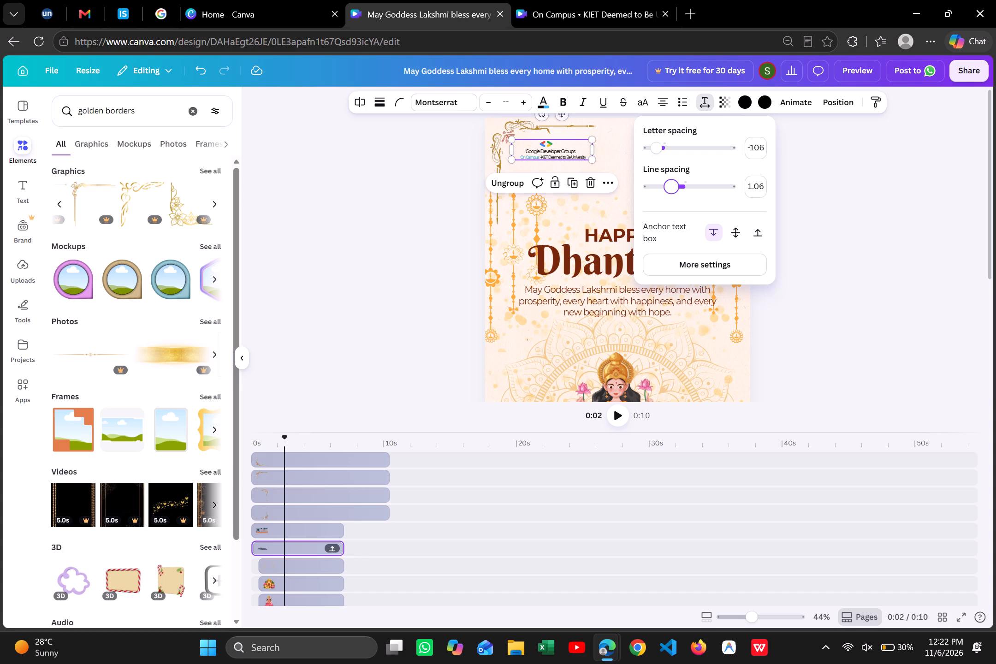
drag(672, 189, 679, 191)
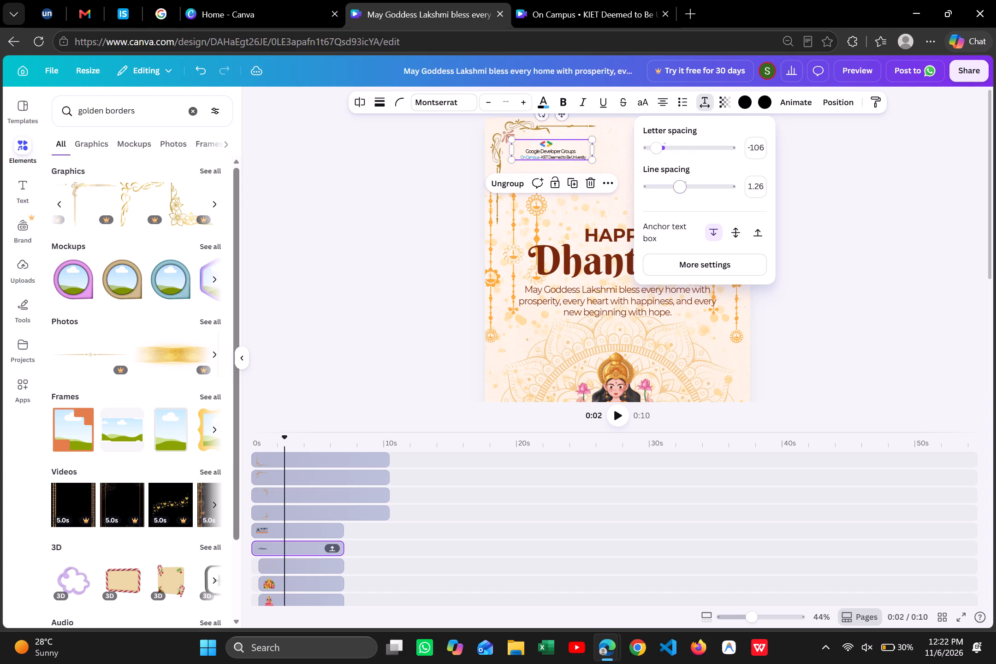
click(822, 214)
click(822, 214)
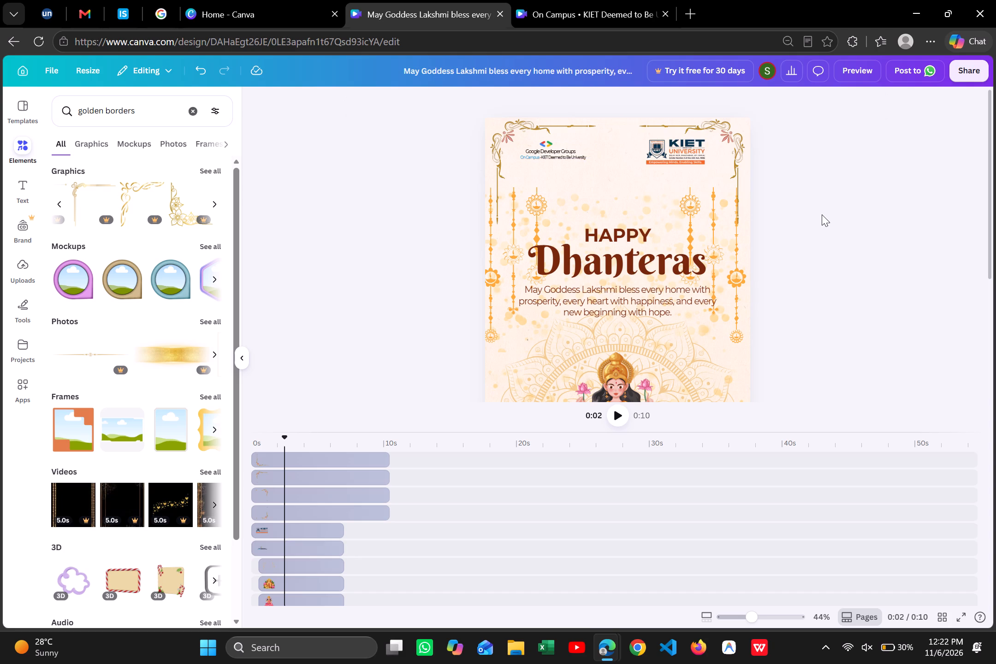
Examine the layers in the timeline, including the short black line that starts partway through the video above the goddess's crown.
scroll(822, 214, up, 1)
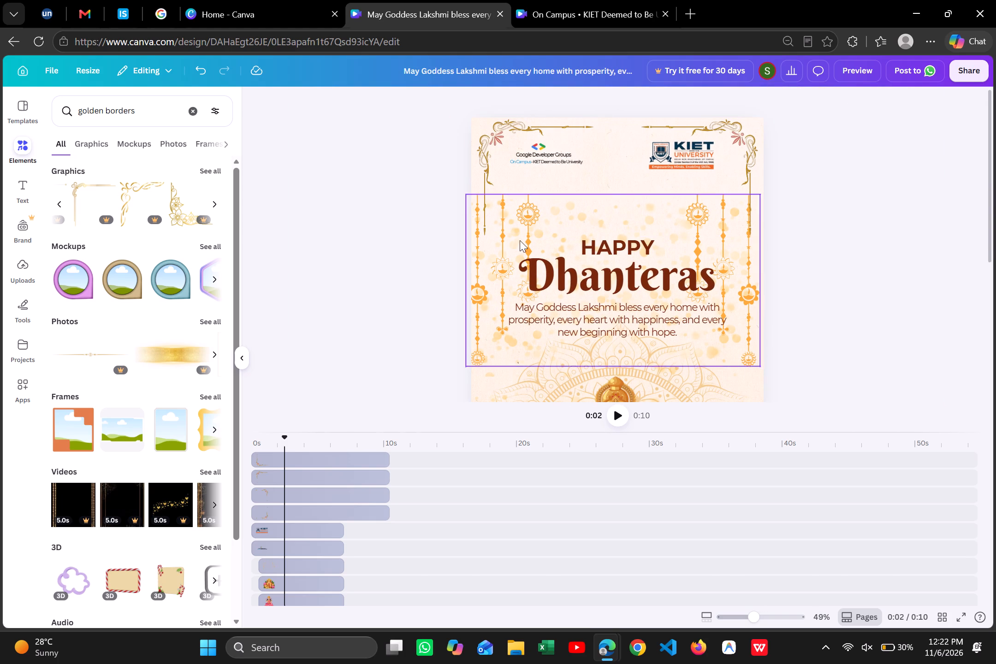
click(544, 153)
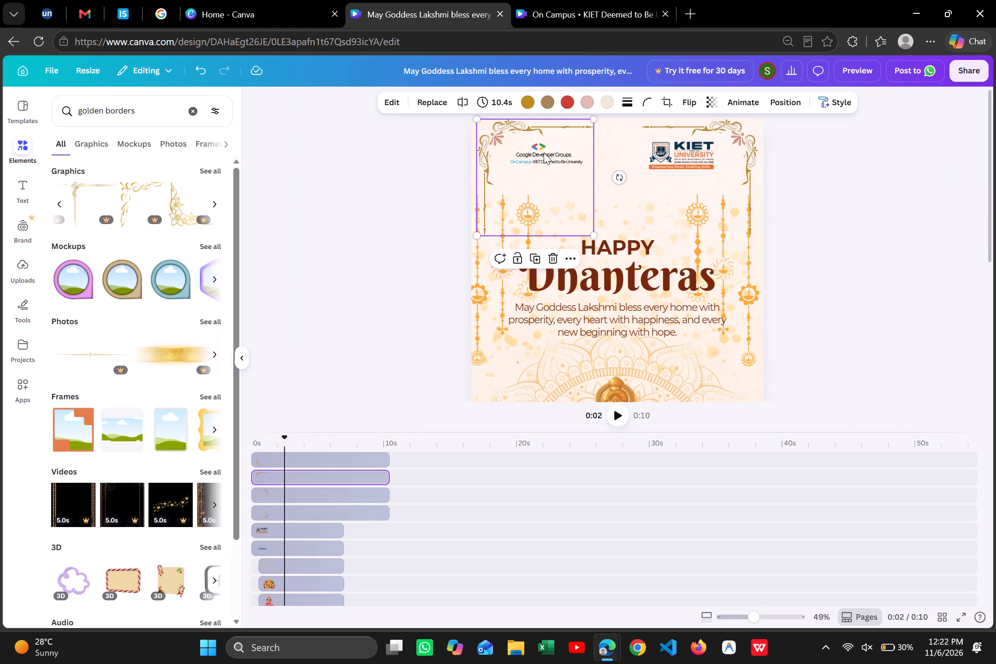
scroll(313, 507, up, 2)
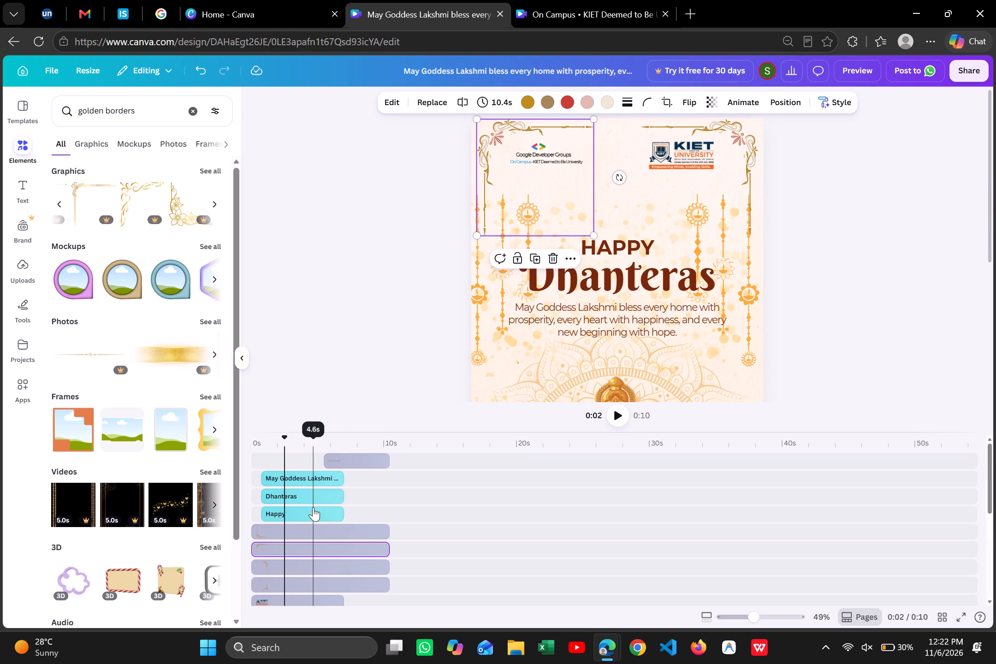
scroll(313, 552, down, 3)
scroll(313, 552, up, 1)
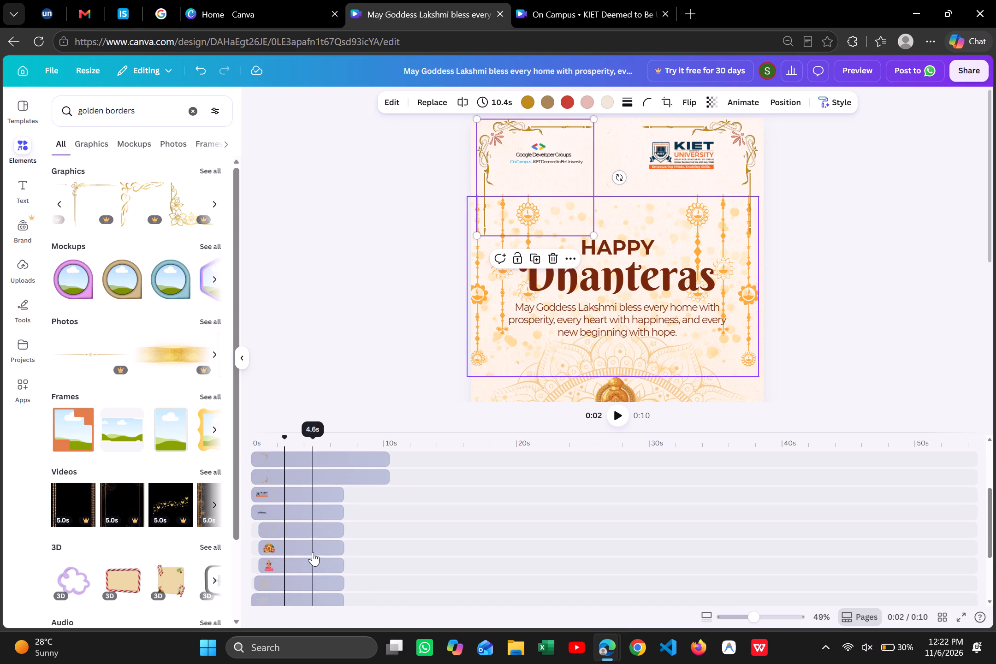
scroll(313, 552, up, 2)
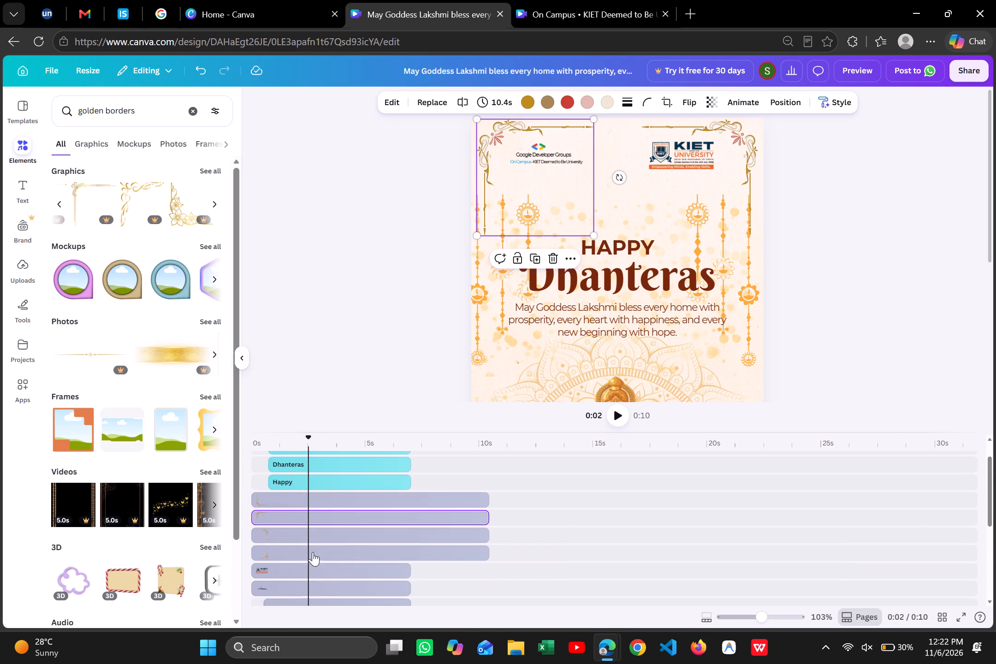
scroll(313, 552, up, 3)
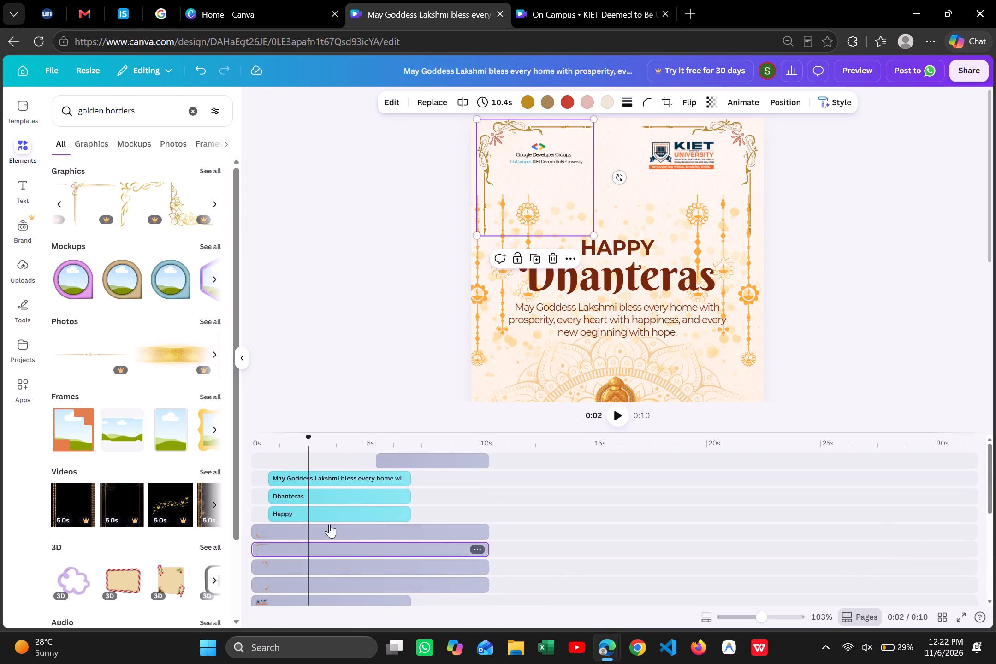
click(402, 457)
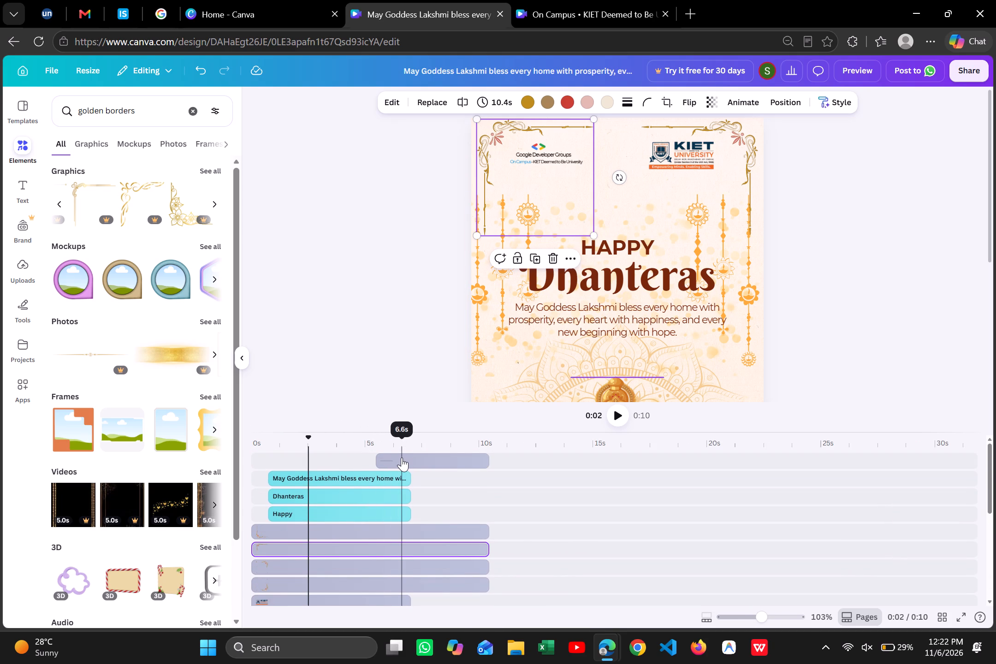
click(840, 332)
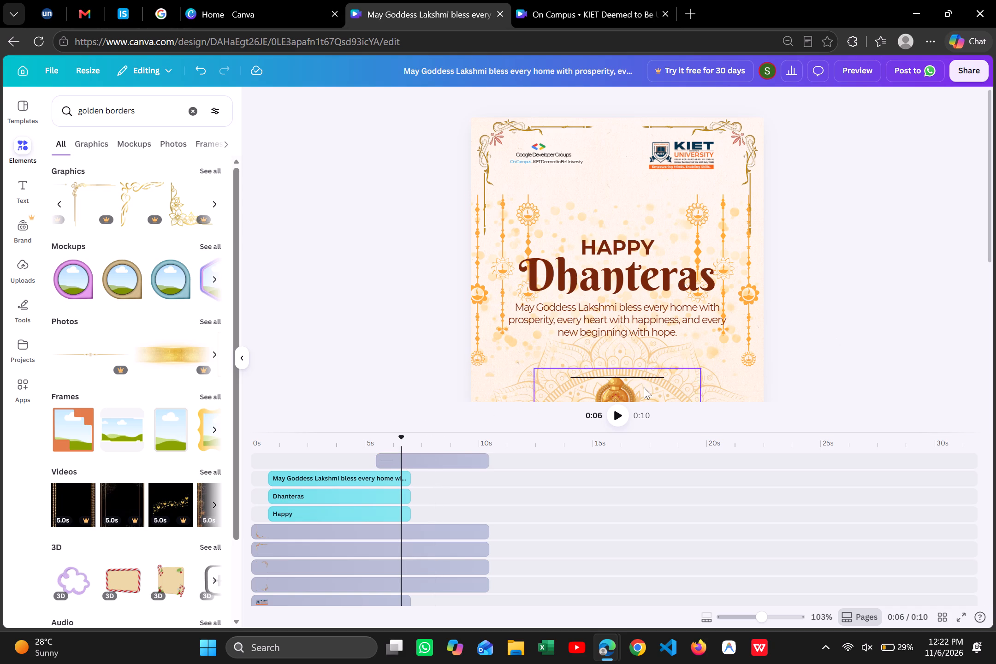
Delete the short black line layer that starts partway through the video.
click(459, 460)
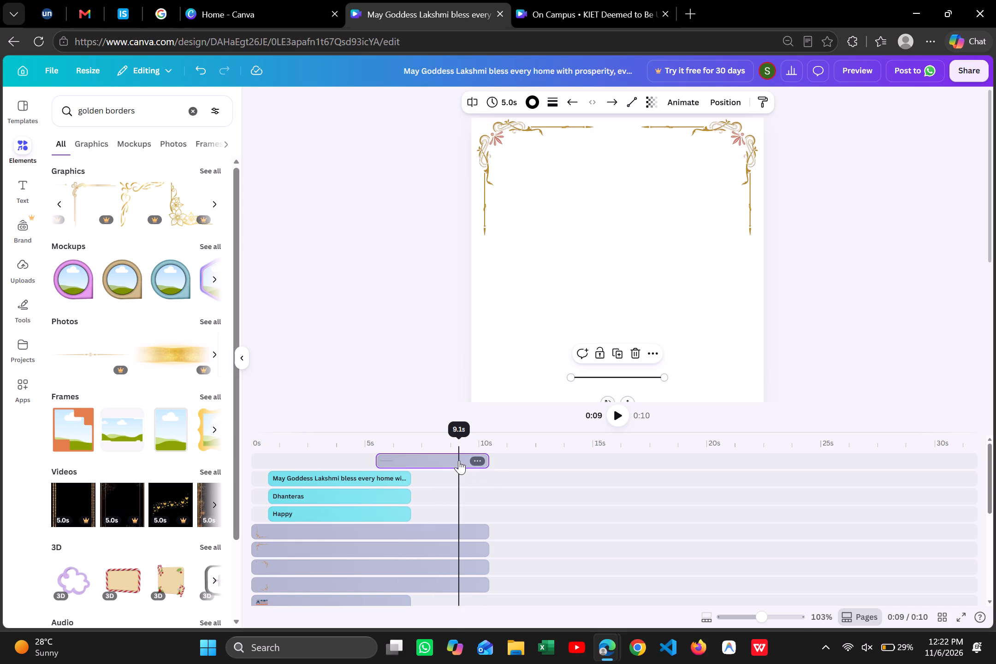
key(Delete)
Enlarge the Google Developer Groups logo group slightly to about 344 wide by 87 high.
click(252, 487)
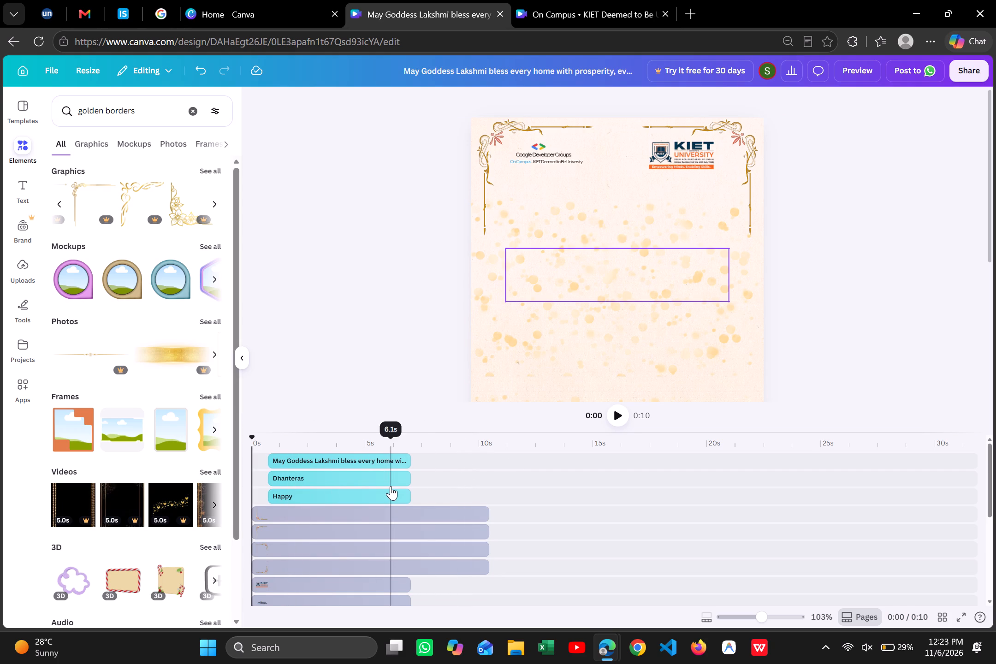
scroll(312, 559, down, 1)
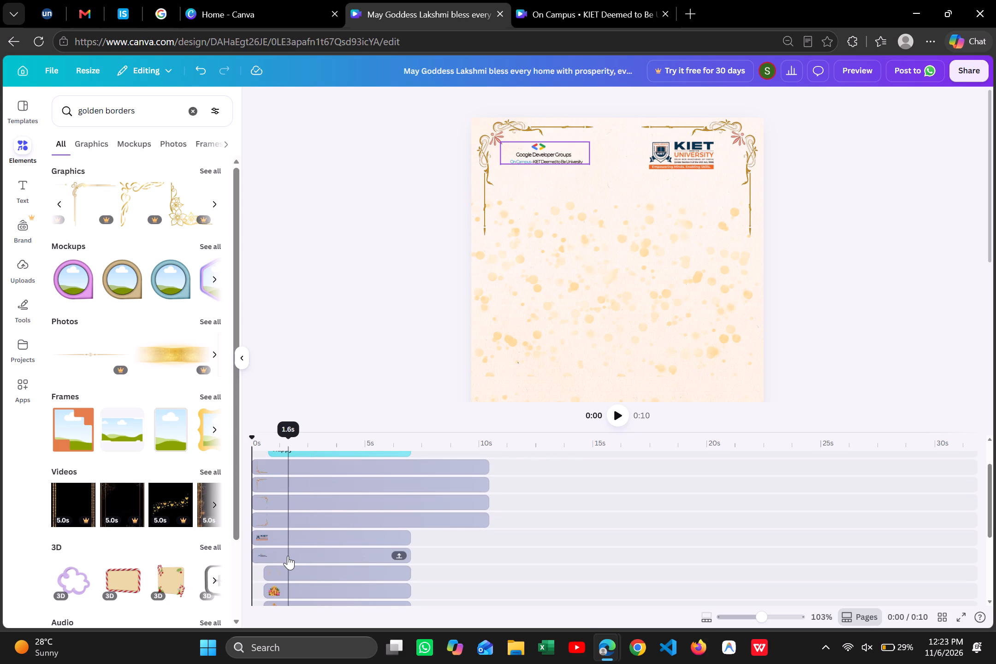
click(288, 556)
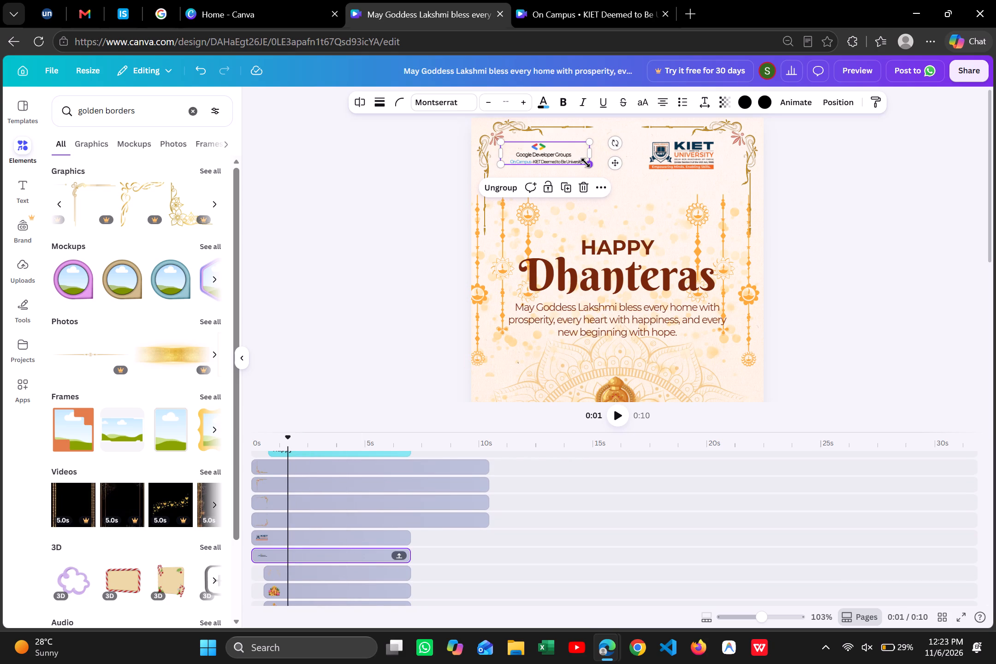
drag(586, 163, 591, 166)
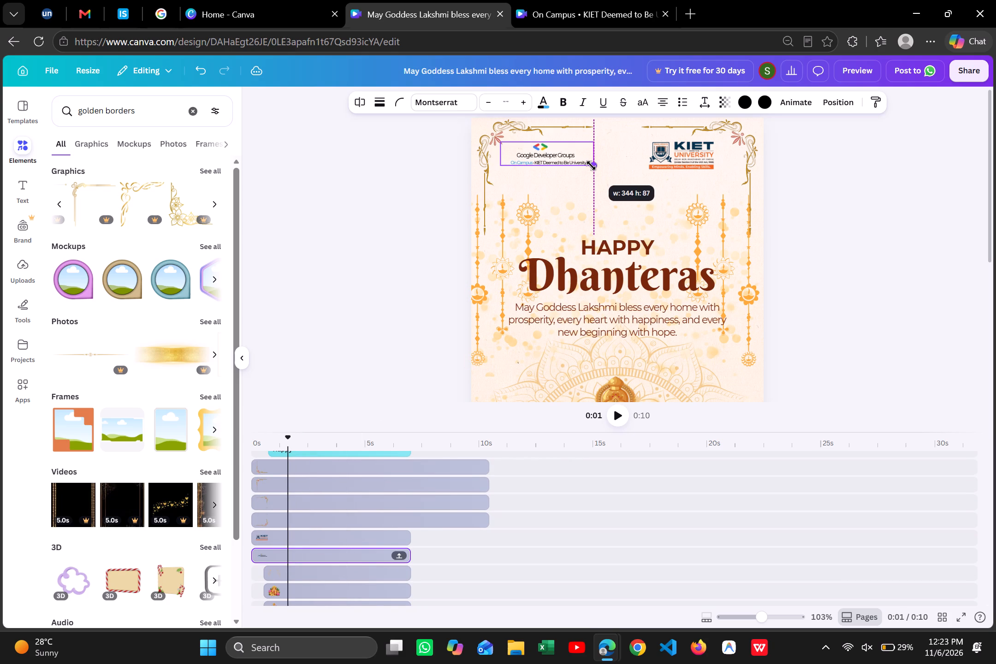
click(886, 226)
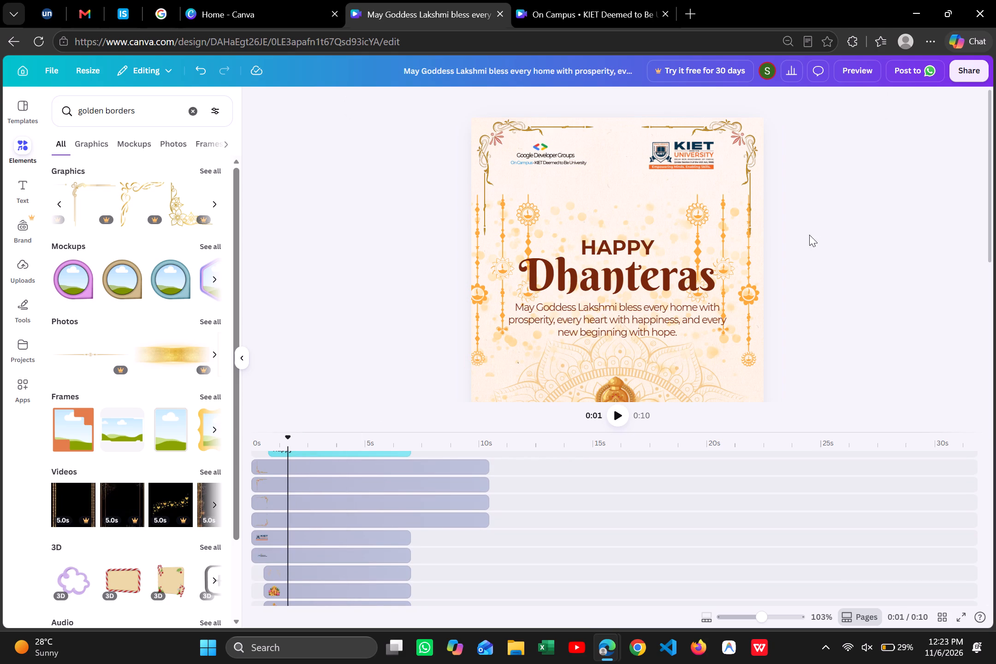
Move the KIET University logo slightly up and outwards, closer to the page's top-right corner border.
click(697, 158)
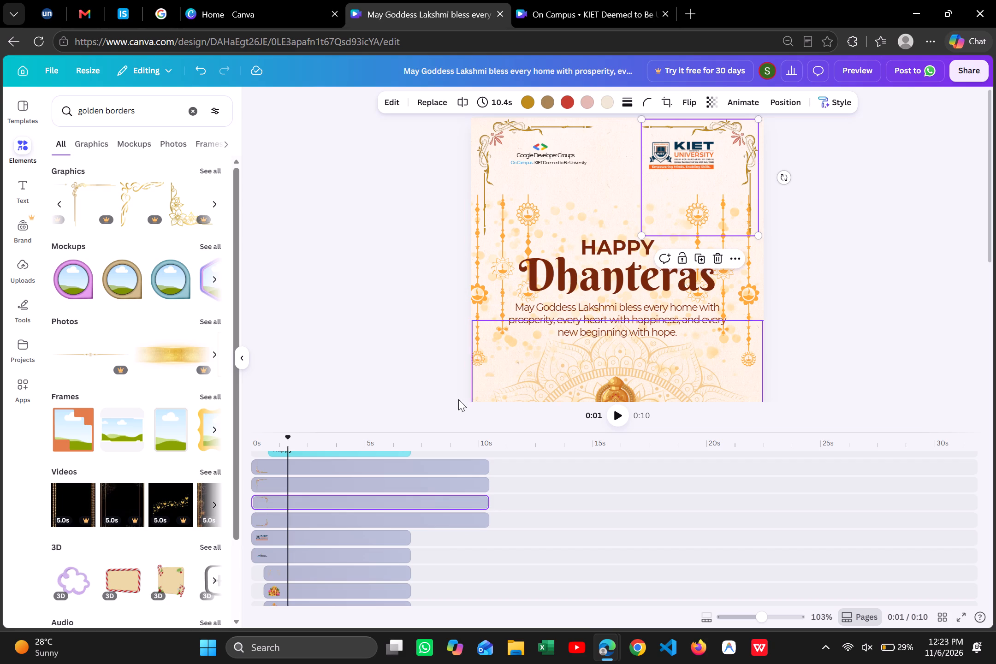
click(385, 534)
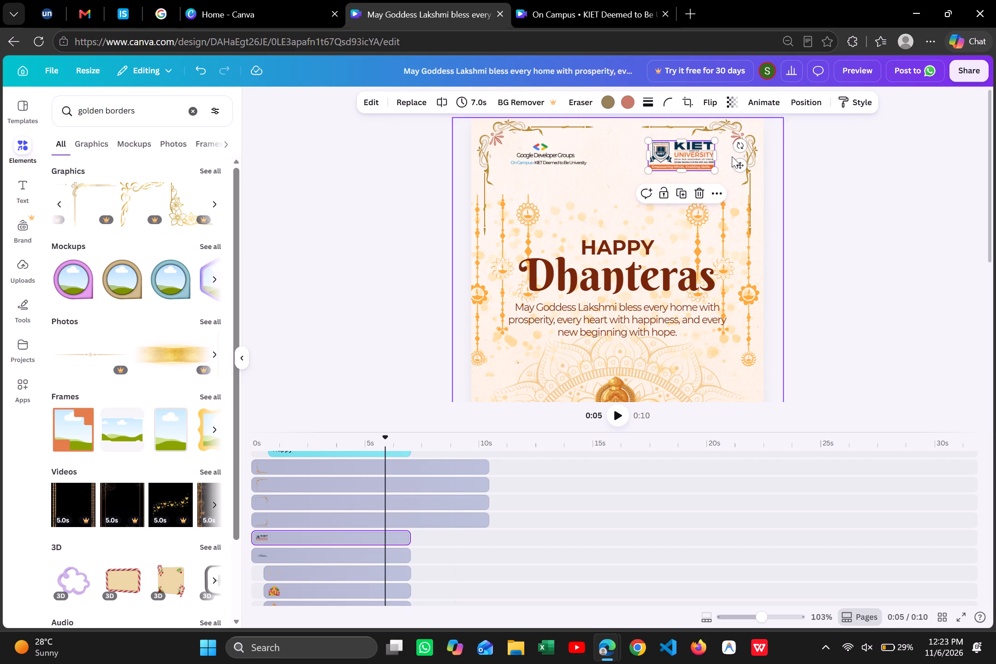
drag(693, 153, 702, 149)
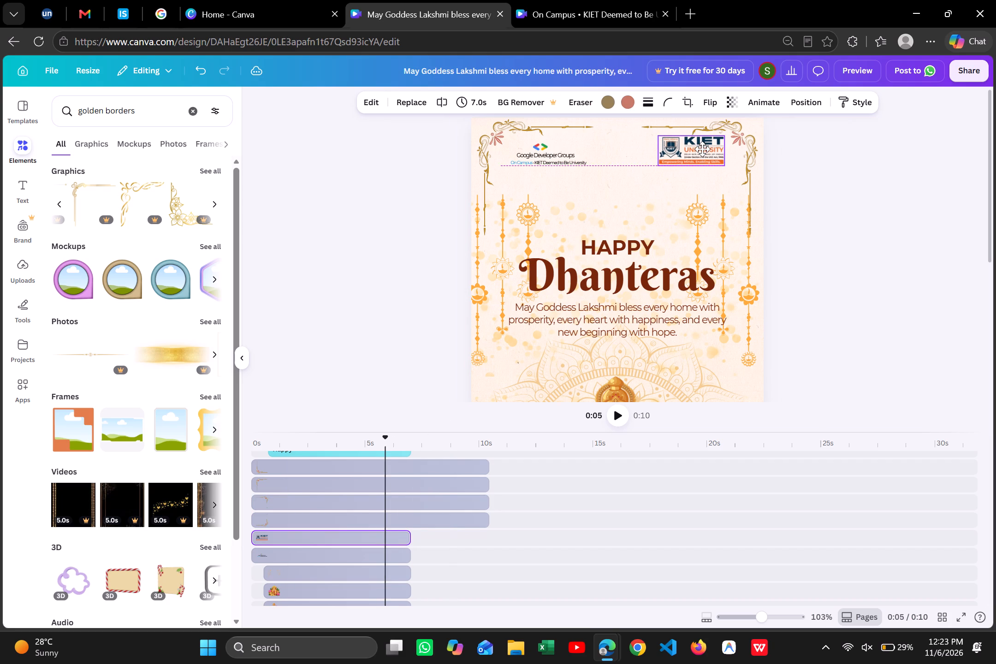
drag(702, 149, 704, 150)
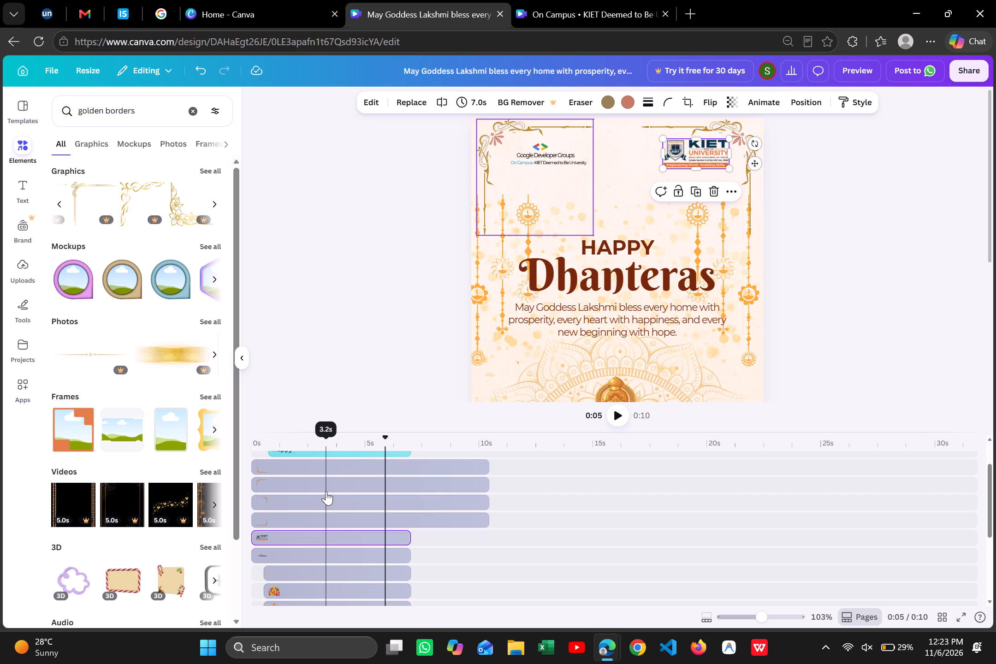
Move the Google Developer Groups logo group up slightly so its top edge lines up with the KIET logo.
scroll(326, 491, up, 1)
click(286, 565)
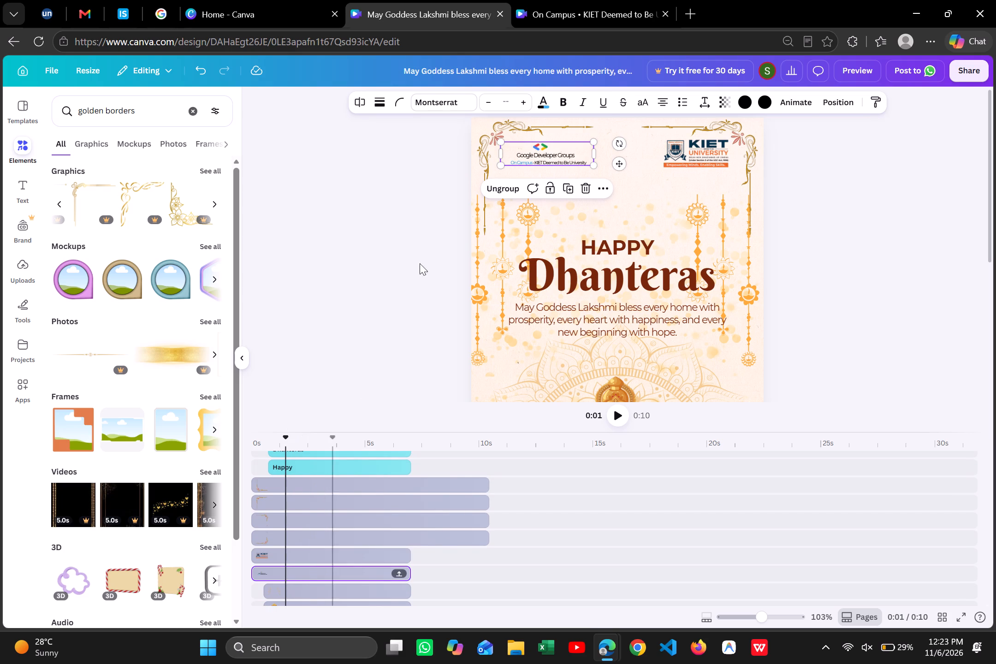
click(526, 154)
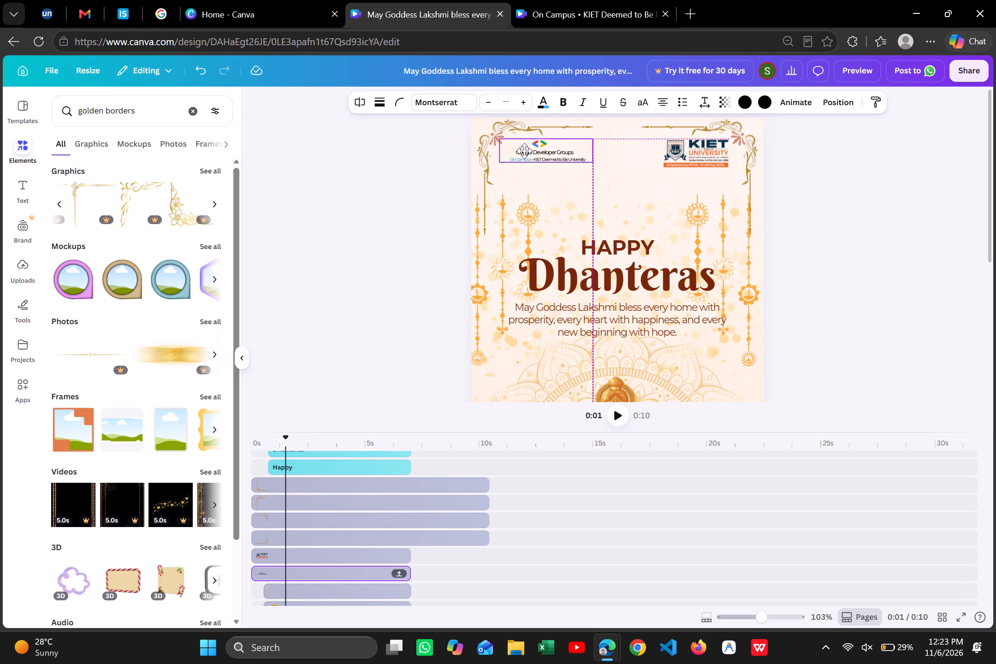
click(852, 237)
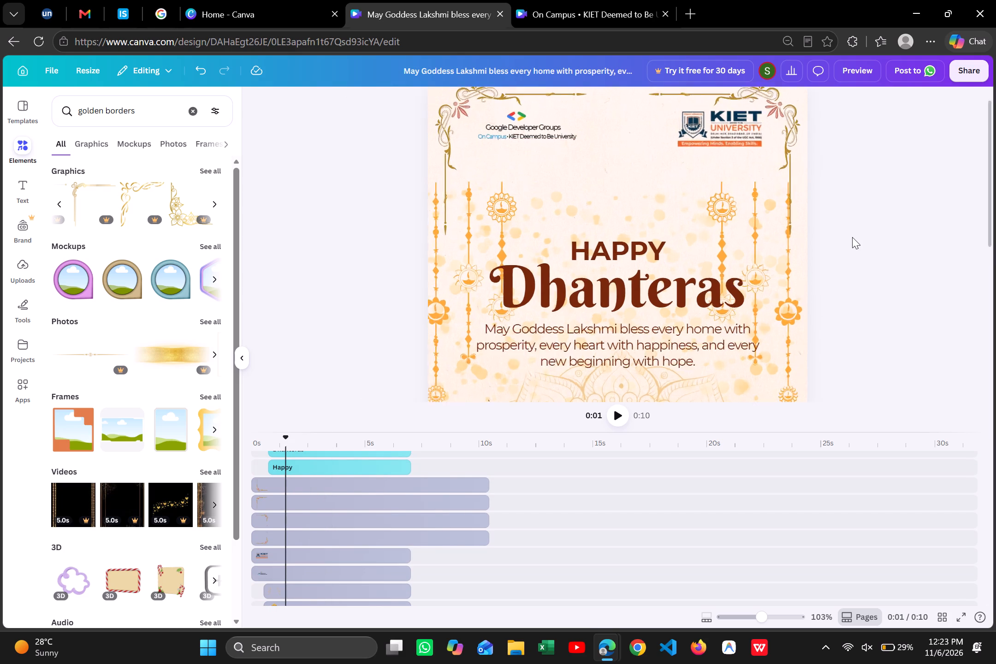
Shrink the KIET University logo to about 211 wide by 94 high, keeping its top-right corner in place.
scroll(852, 237, up, 3)
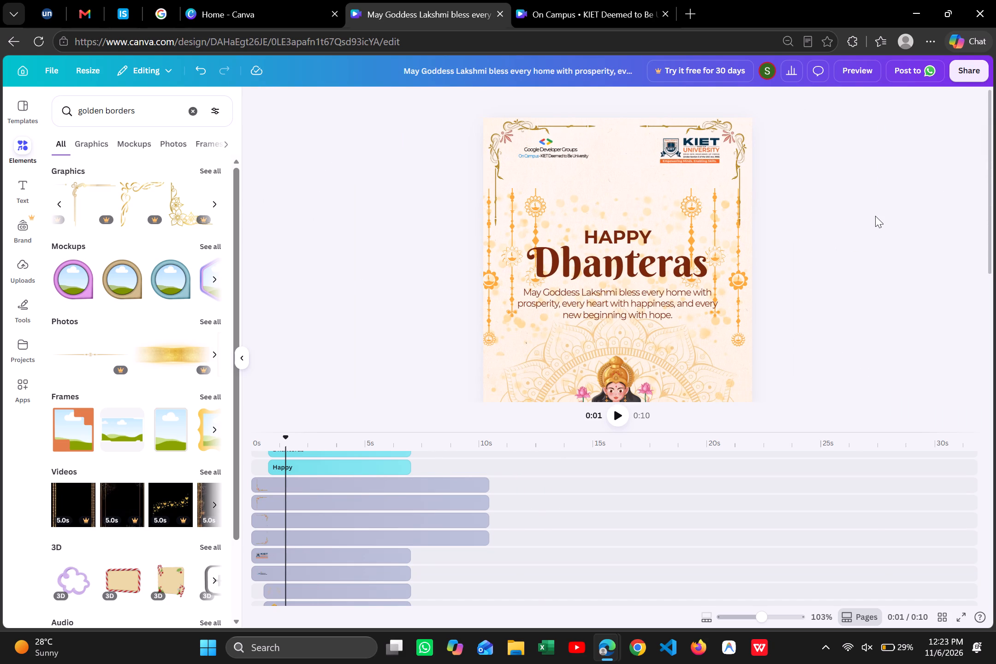
click(372, 556)
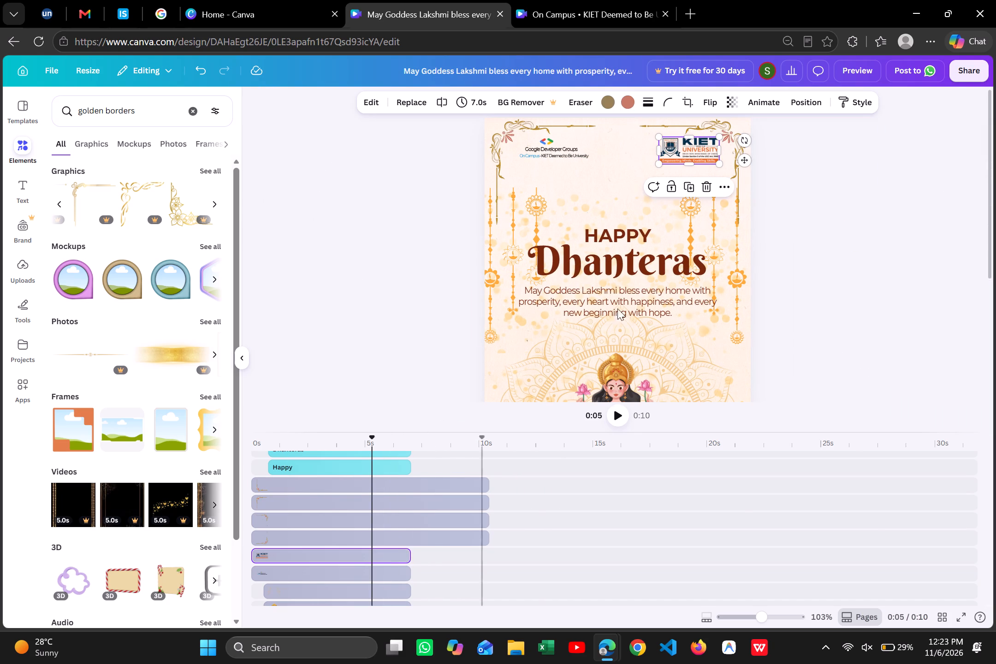
drag(659, 162, 665, 156)
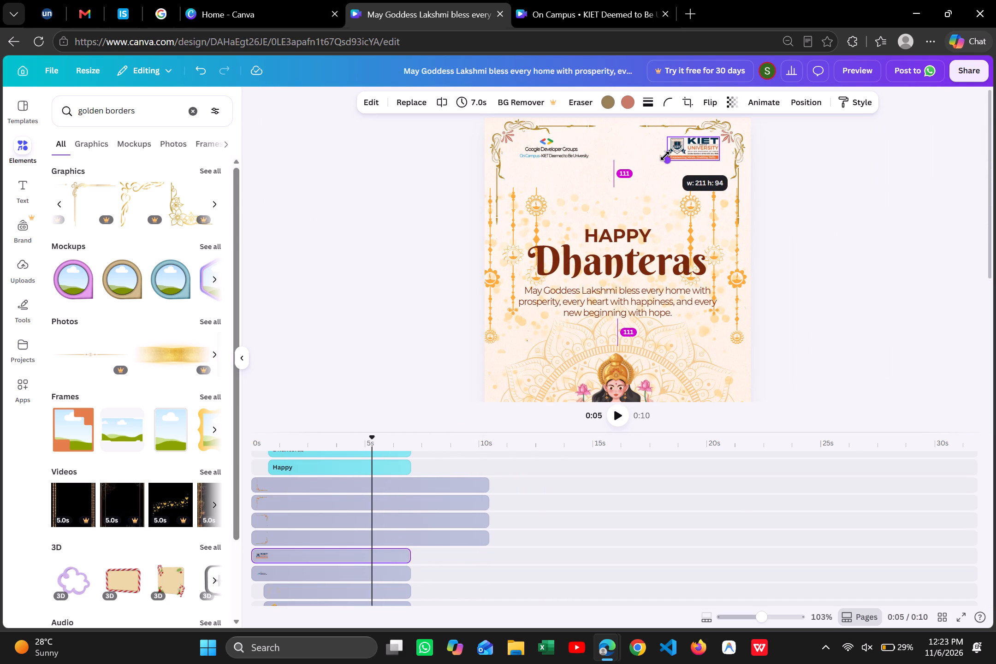
drag(665, 156, 663, 156)
click(835, 203)
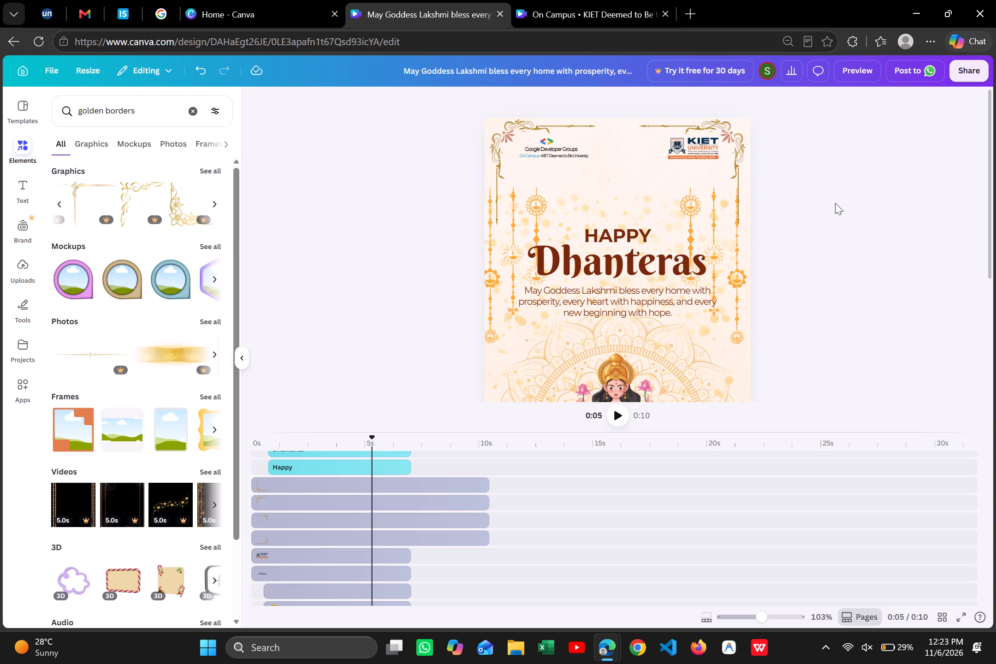
Examine the timeline layers from the greeting texts down to the background to identify each decorative element.
scroll(835, 203, down, 1)
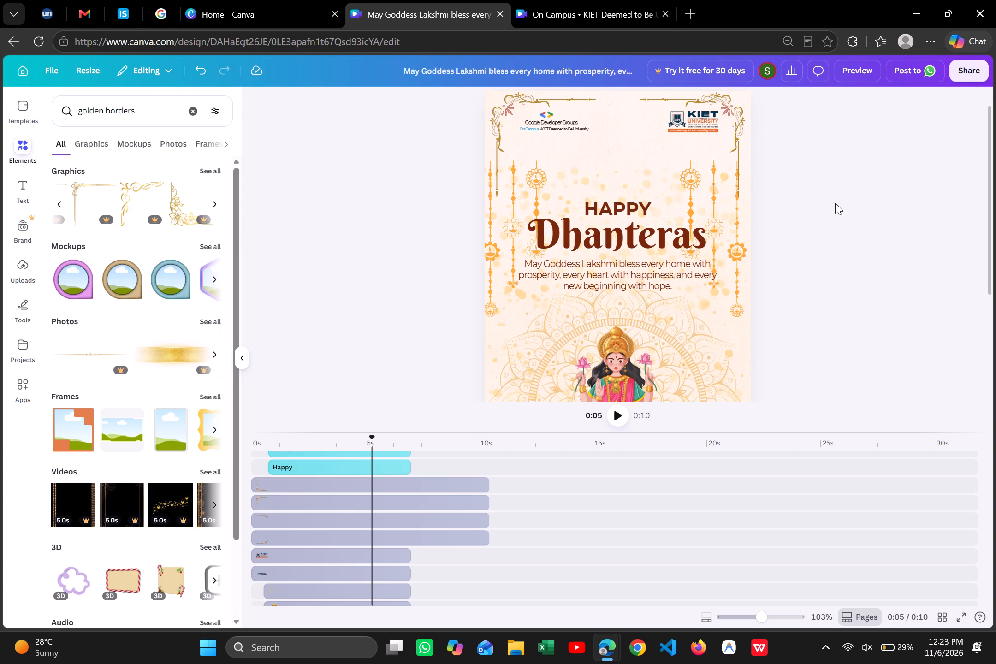
scroll(298, 577, down, 1)
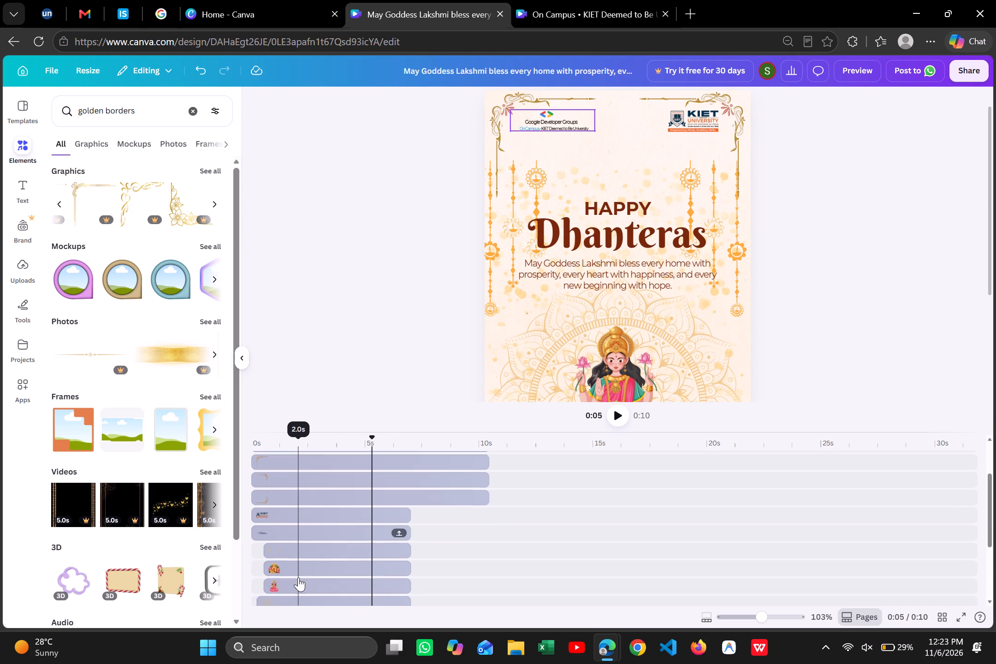
scroll(298, 577, down, 2)
scroll(298, 577, up, 2)
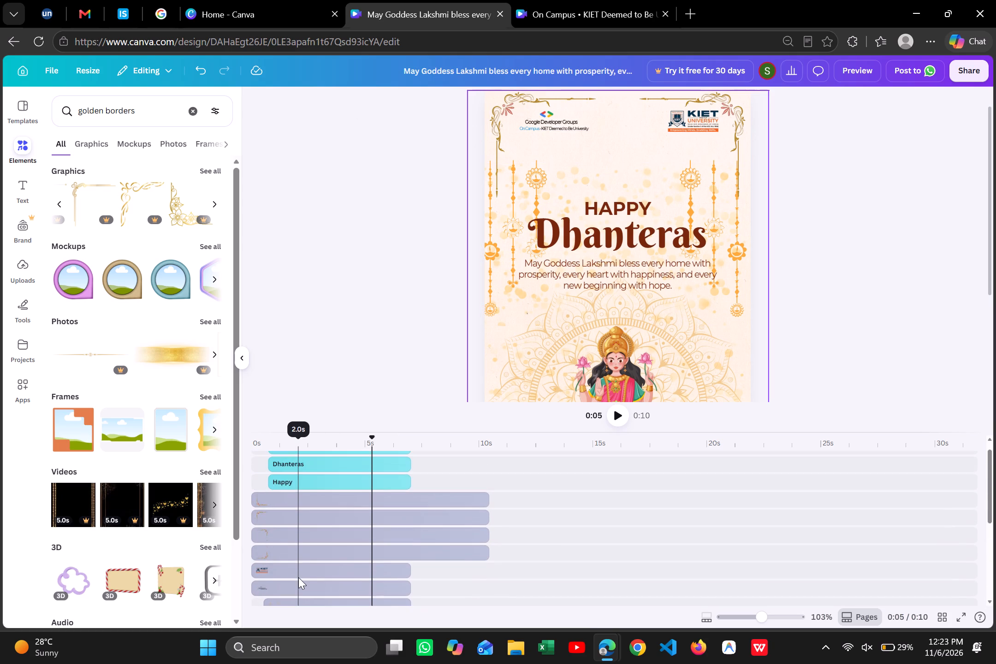
scroll(298, 577, up, 4)
scroll(298, 577, down, 1)
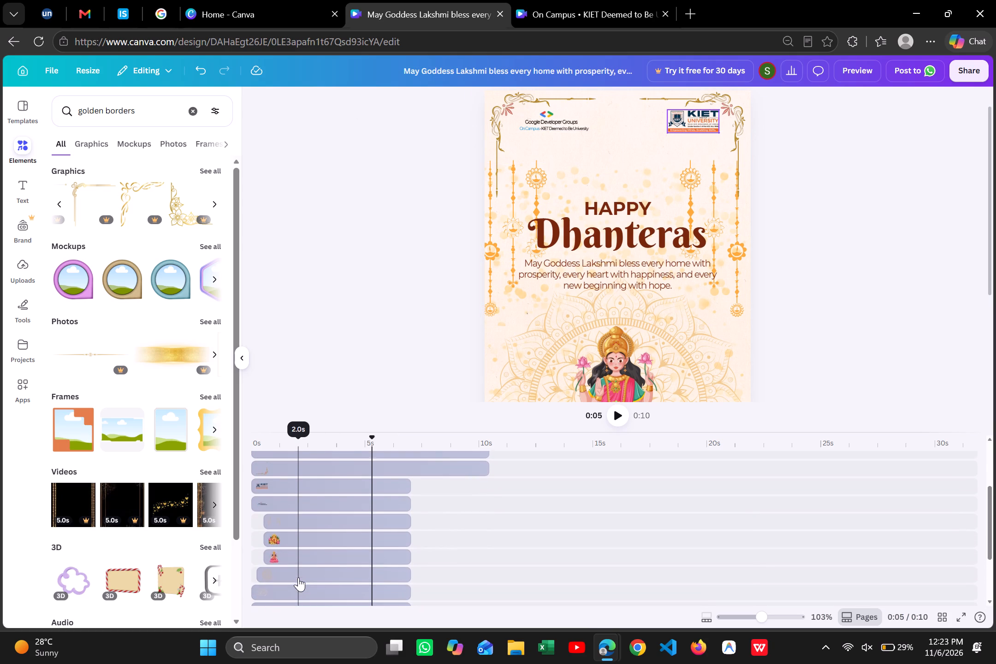
scroll(298, 577, down, 4)
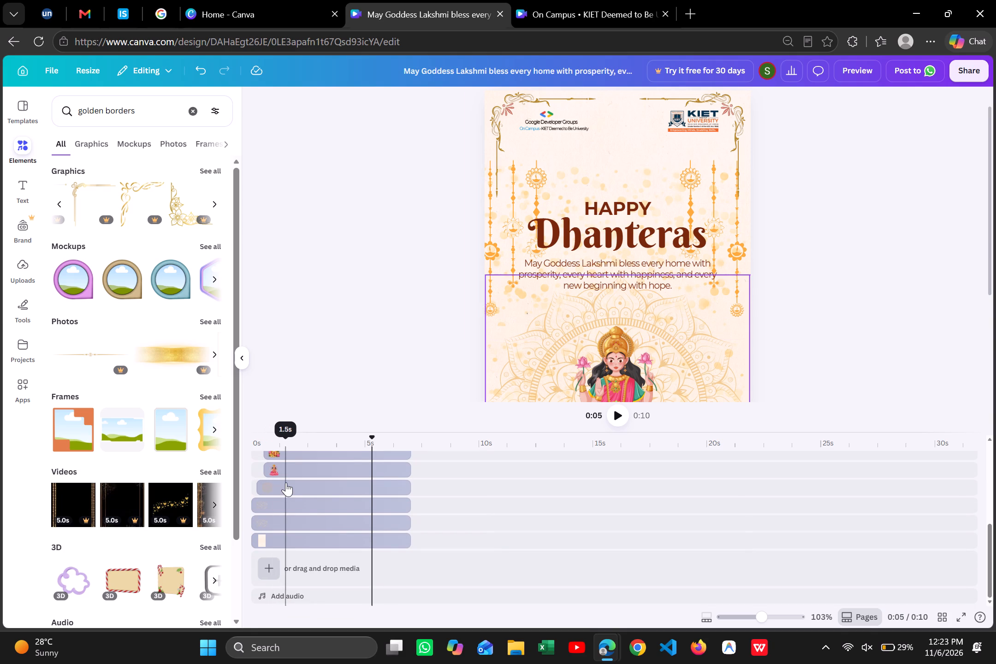
scroll(286, 482, up, 2)
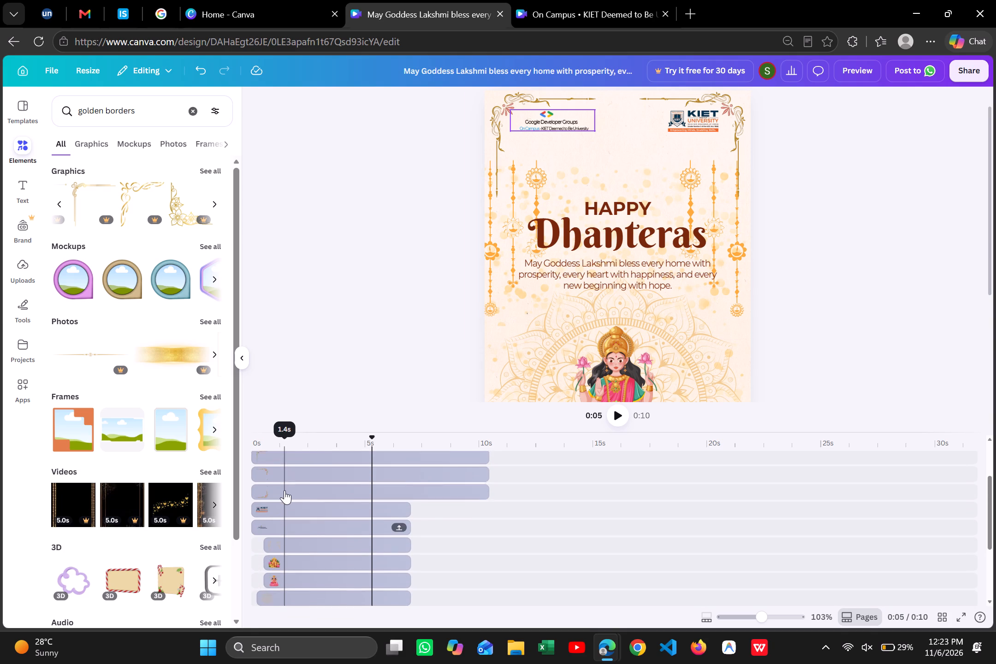
scroll(285, 490, up, 1)
scroll(277, 543, up, 2)
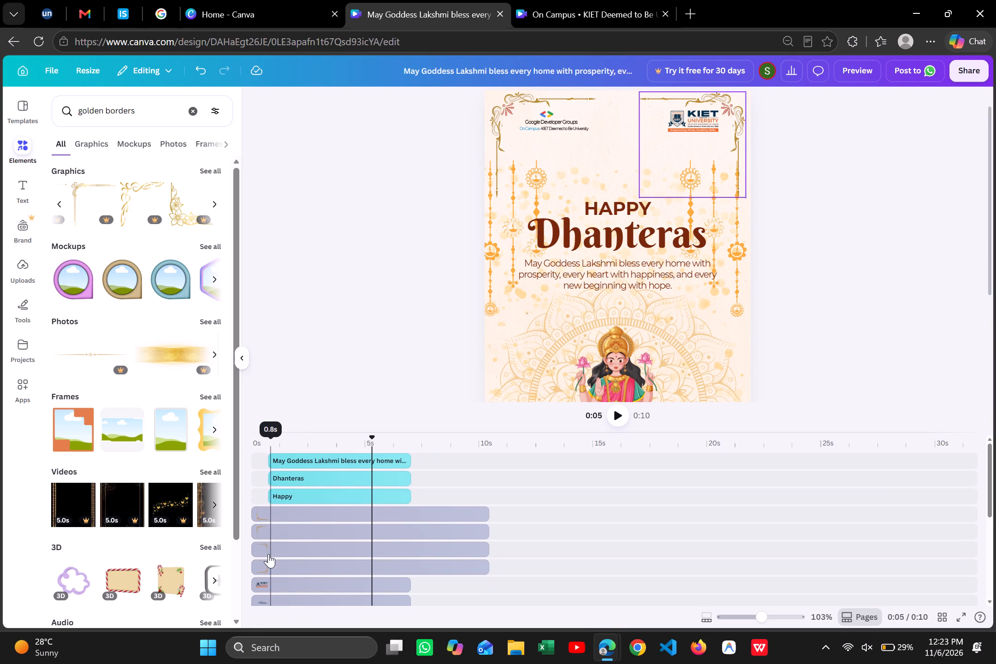
Delete the orange hanging garland decoration behind the Happy Dhanteras greeting text.
scroll(273, 561, down, 2)
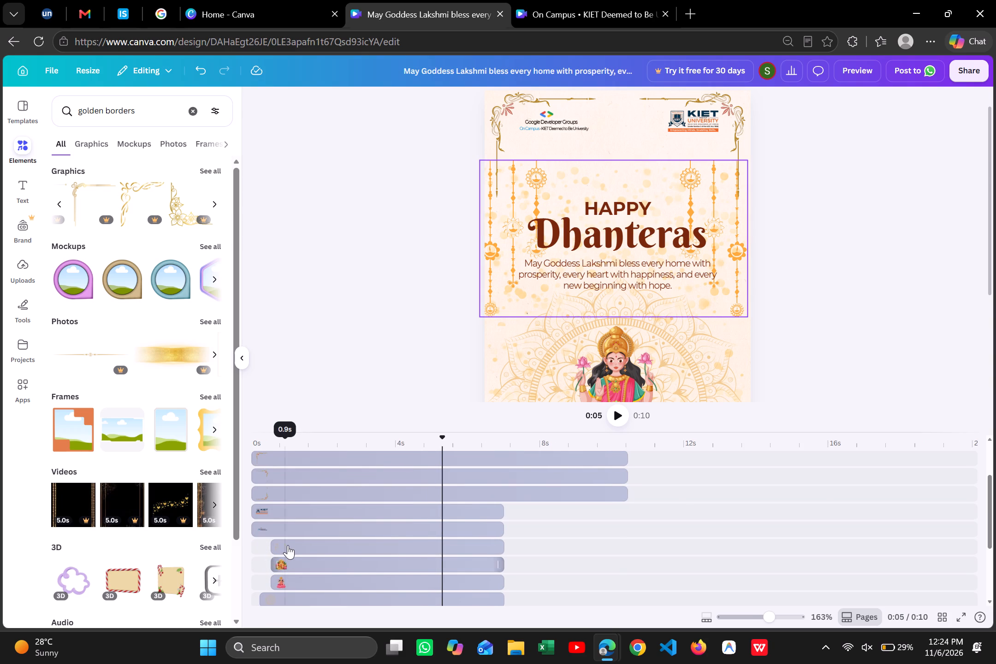
click(289, 544)
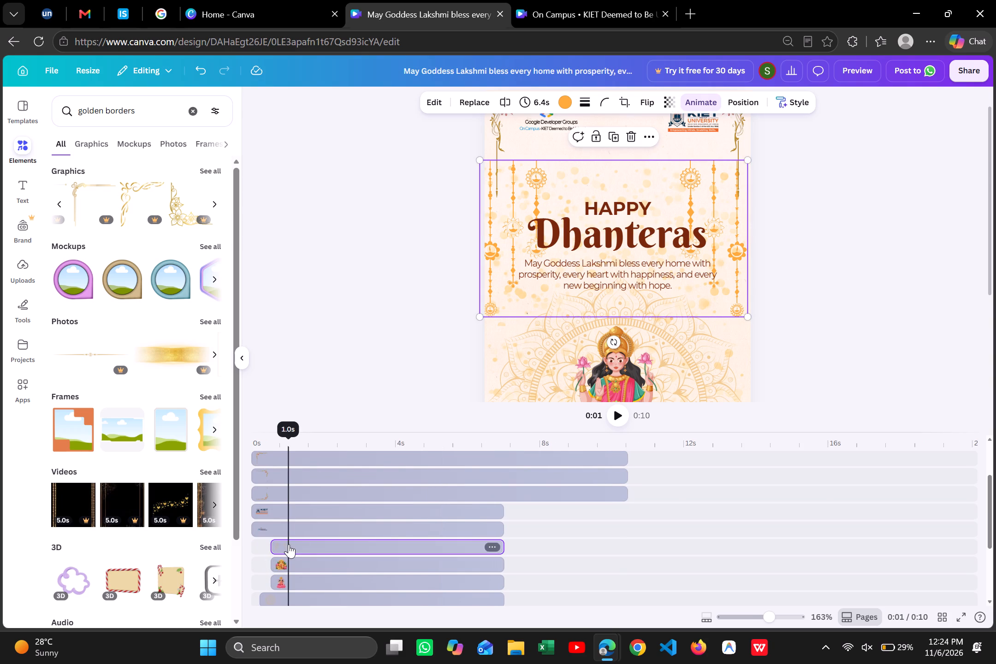
scroll(612, 257, up, 1)
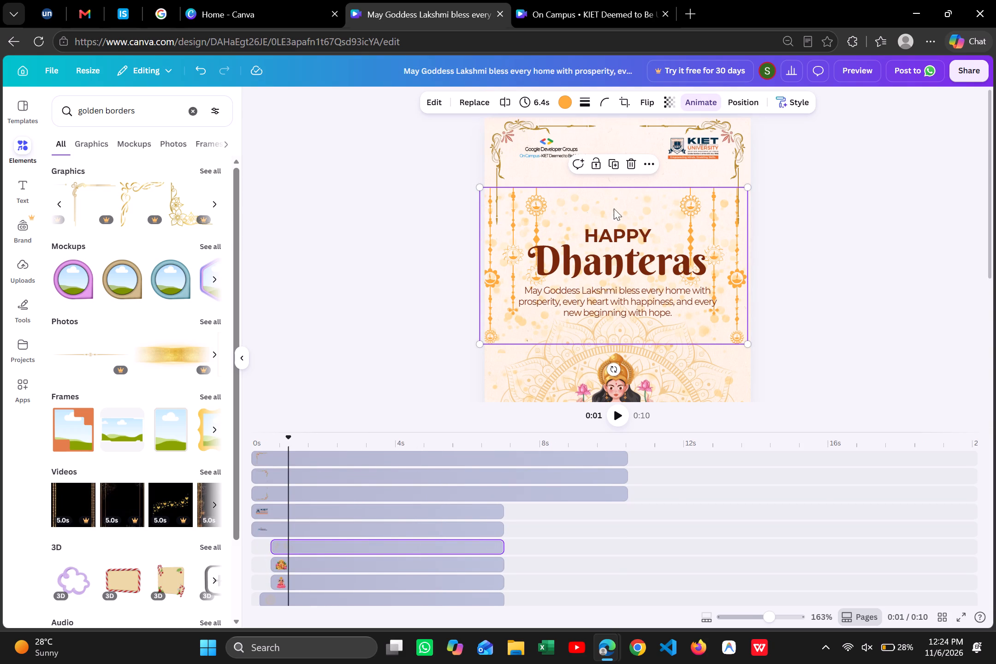
drag(629, 206, 633, 135)
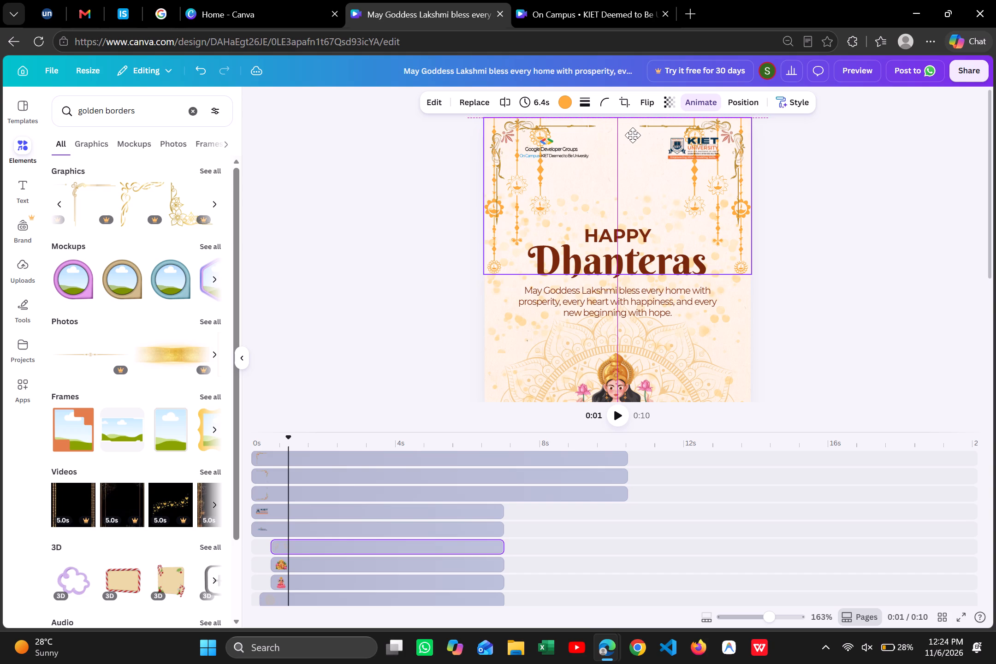
drag(633, 135, 628, 252)
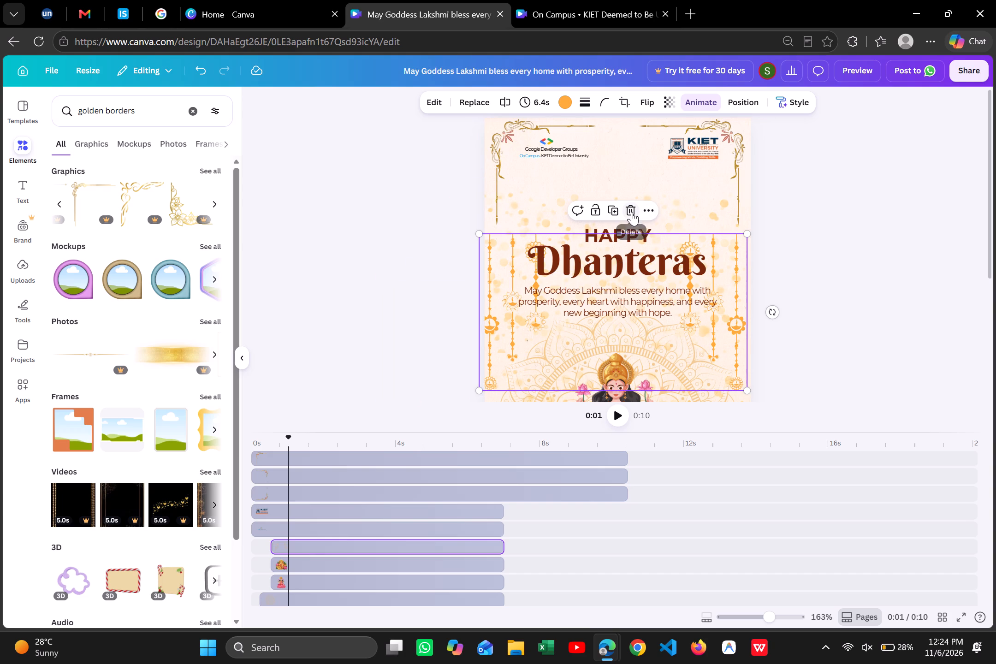
click(632, 212)
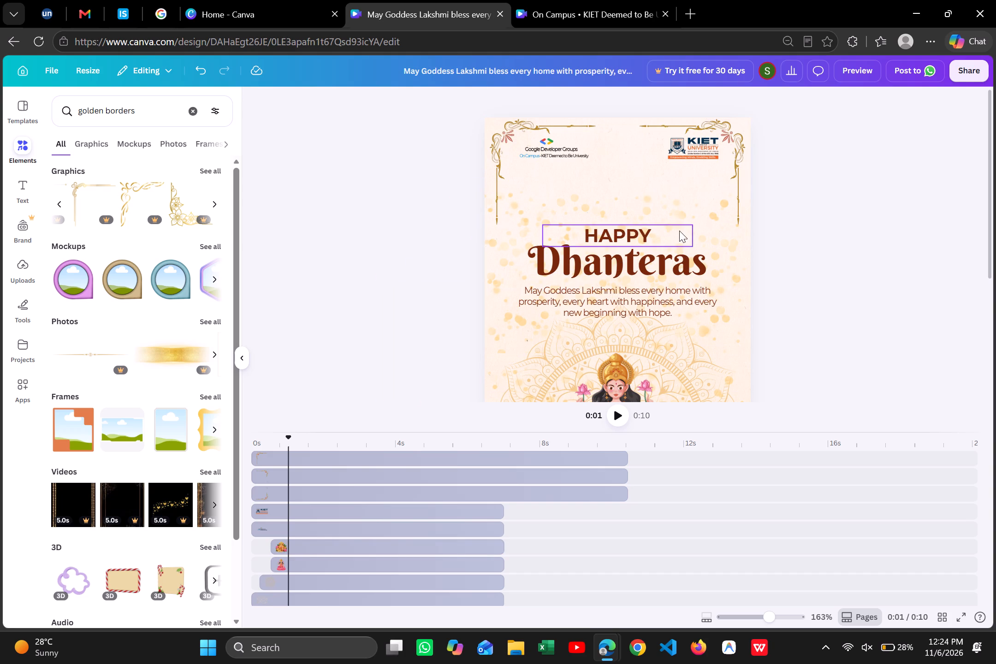
Move the golden speckle overlay up to just below the logos, aligned with the page's side edges.
drag(730, 253, 728, 238)
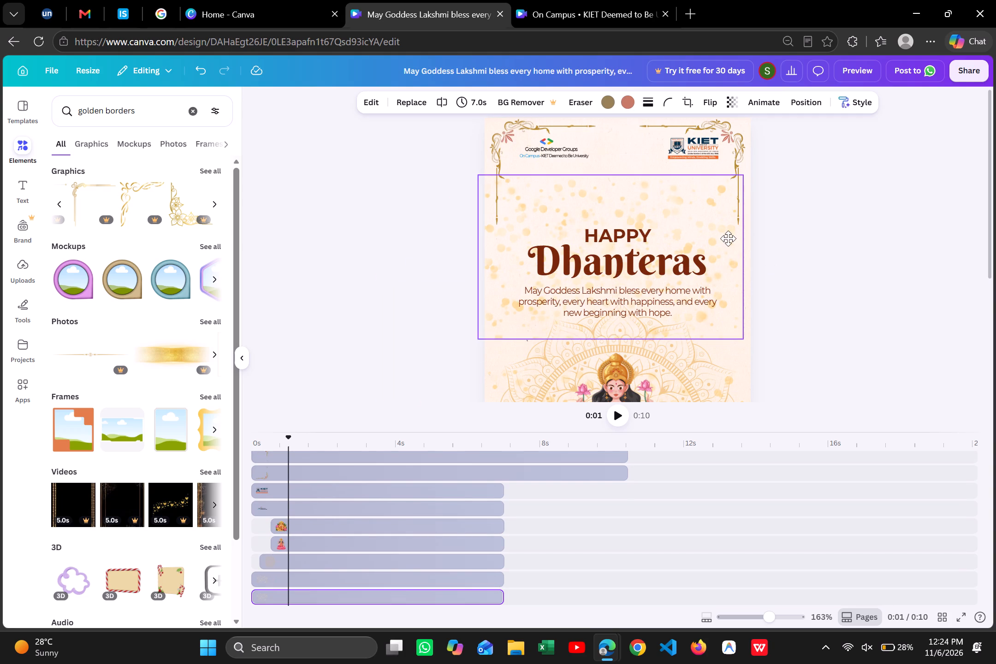
drag(728, 238, 734, 219)
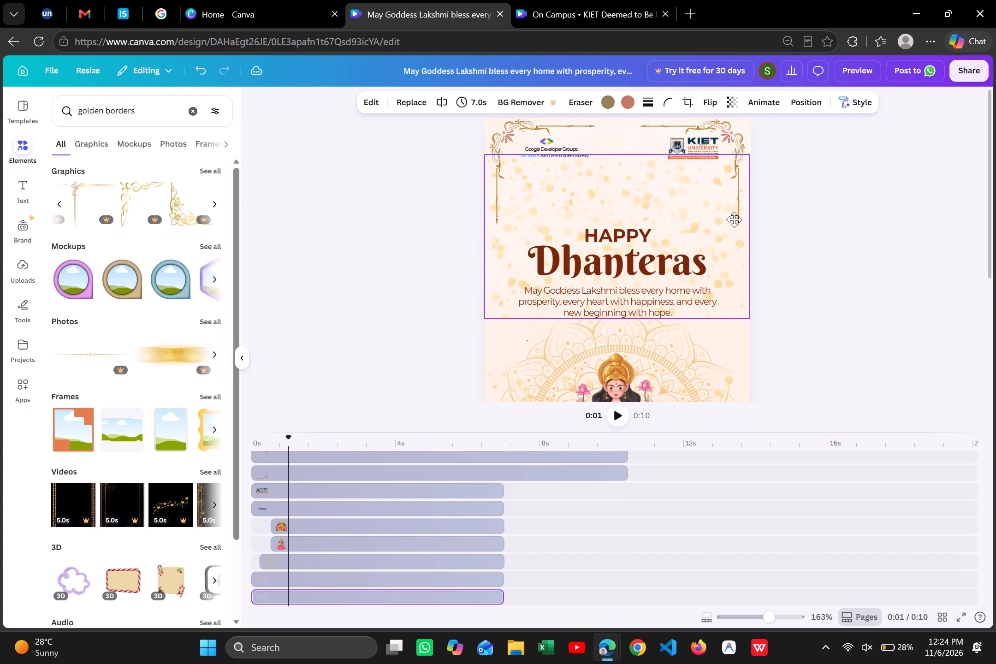
drag(734, 219, 734, 222)
click(830, 256)
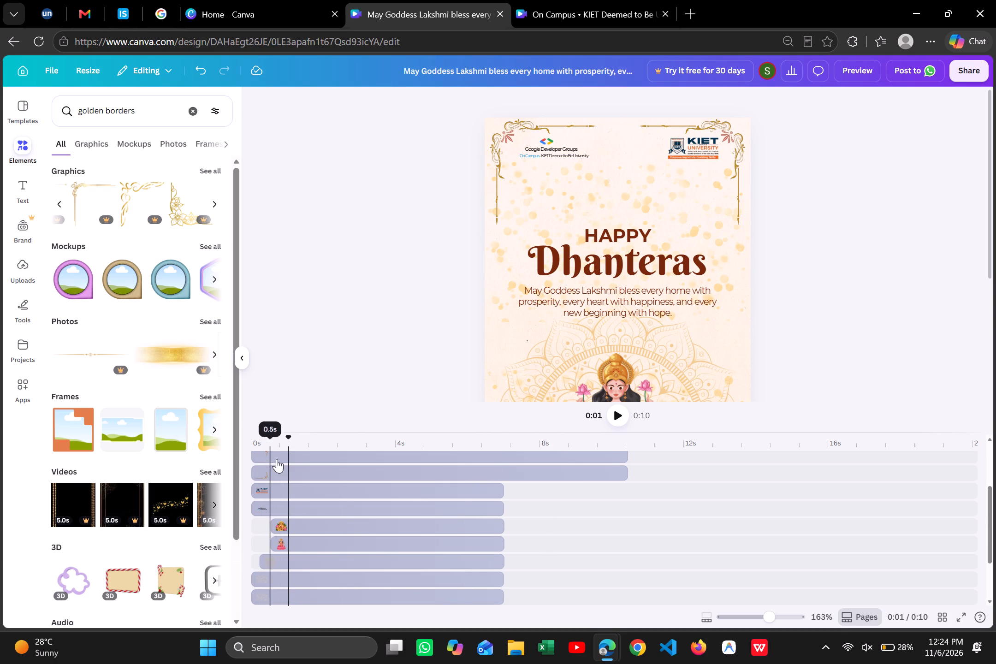
Return the playhead to the start of the video.
drag(288, 449, 208, 473)
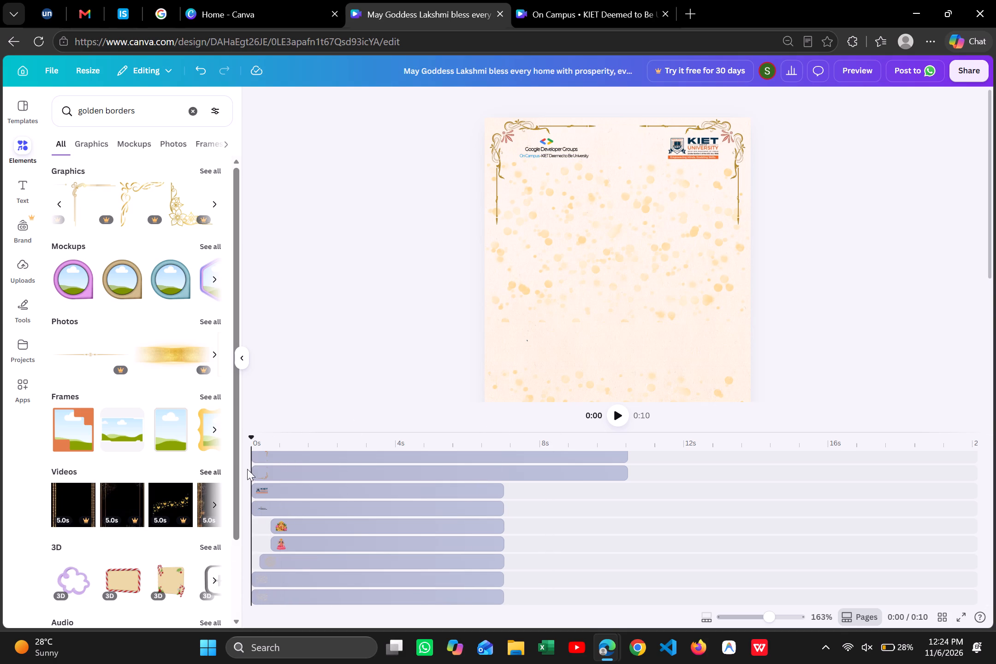
Search the elements library for "diya" in place of the golden borders search.
click(193, 110)
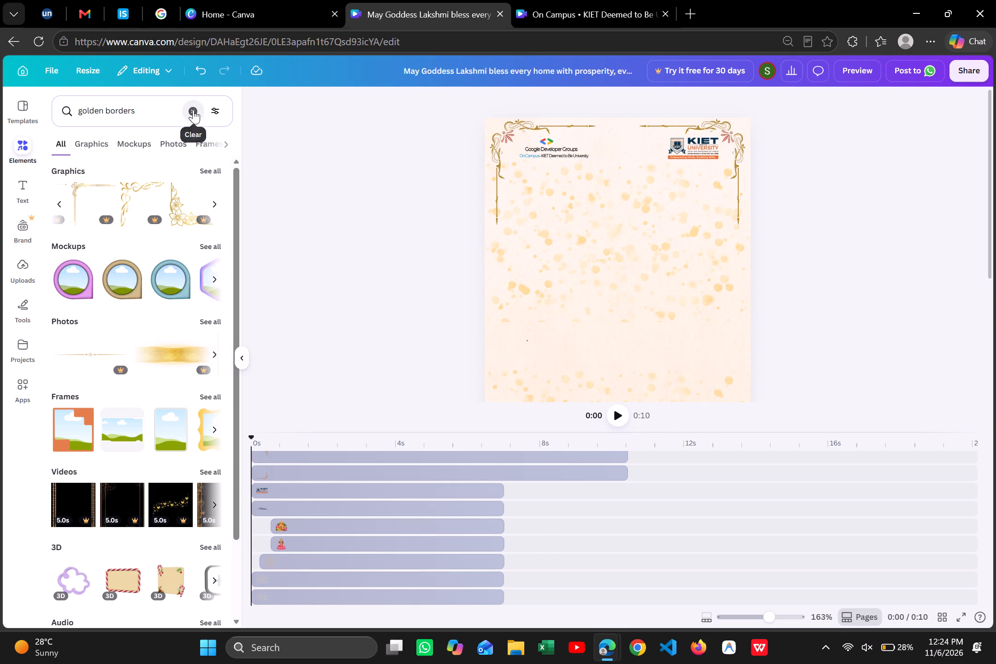
text(diya)
key(Return)
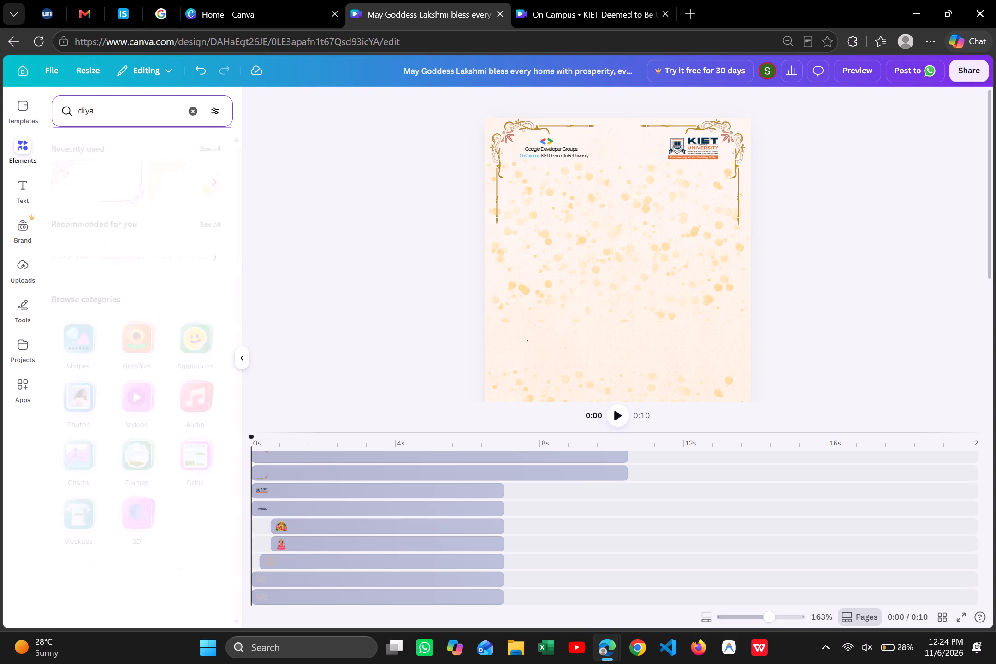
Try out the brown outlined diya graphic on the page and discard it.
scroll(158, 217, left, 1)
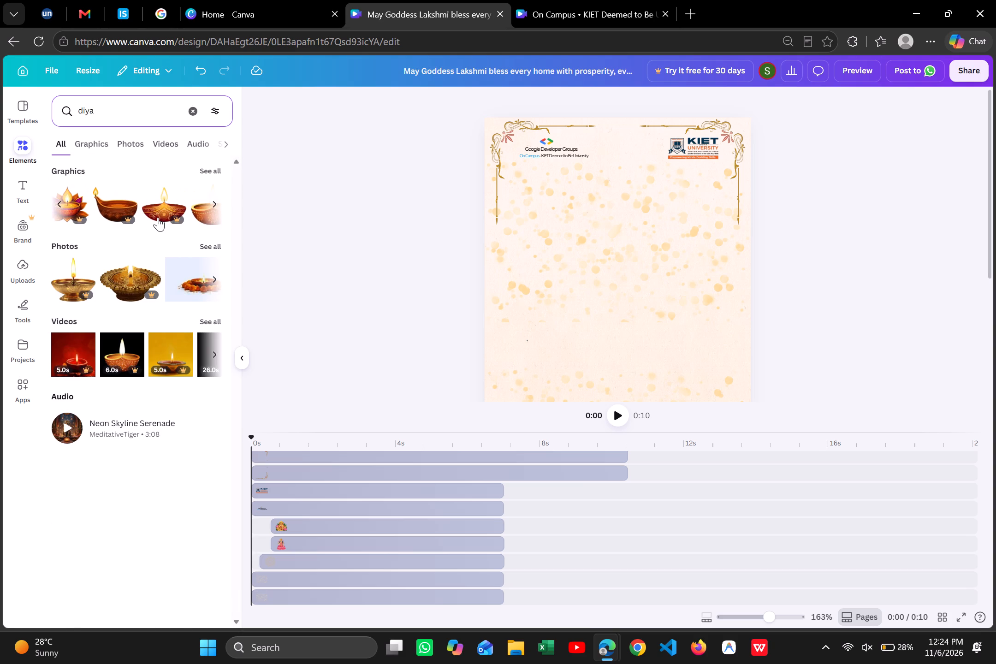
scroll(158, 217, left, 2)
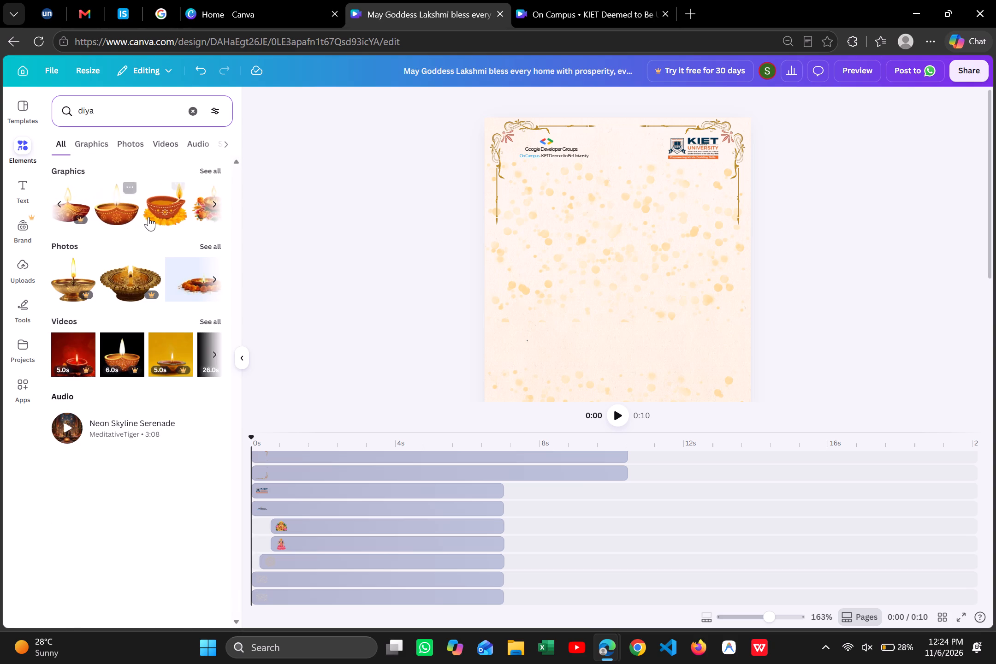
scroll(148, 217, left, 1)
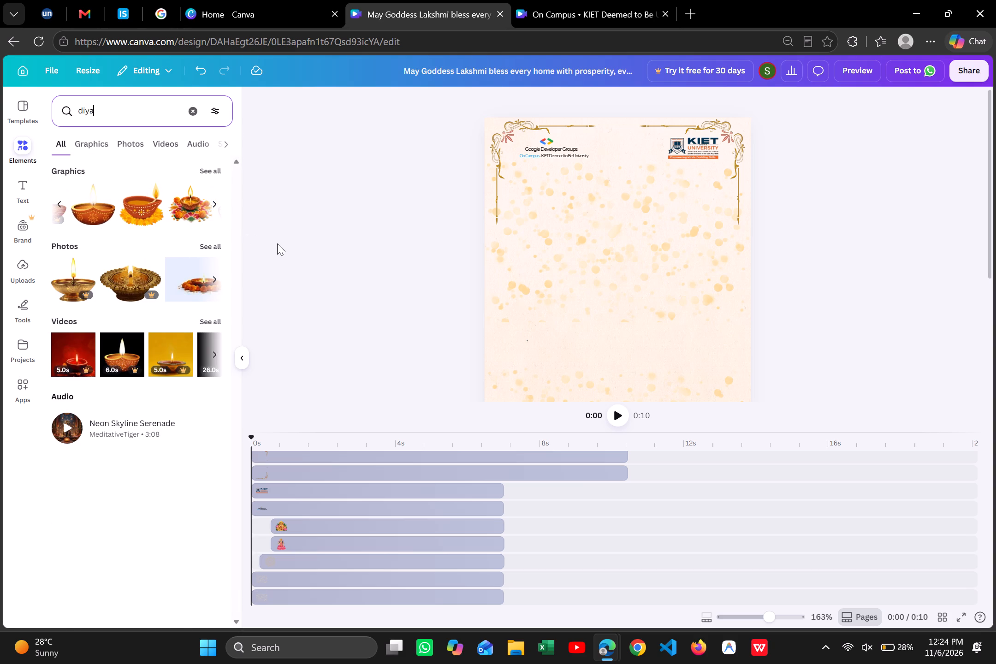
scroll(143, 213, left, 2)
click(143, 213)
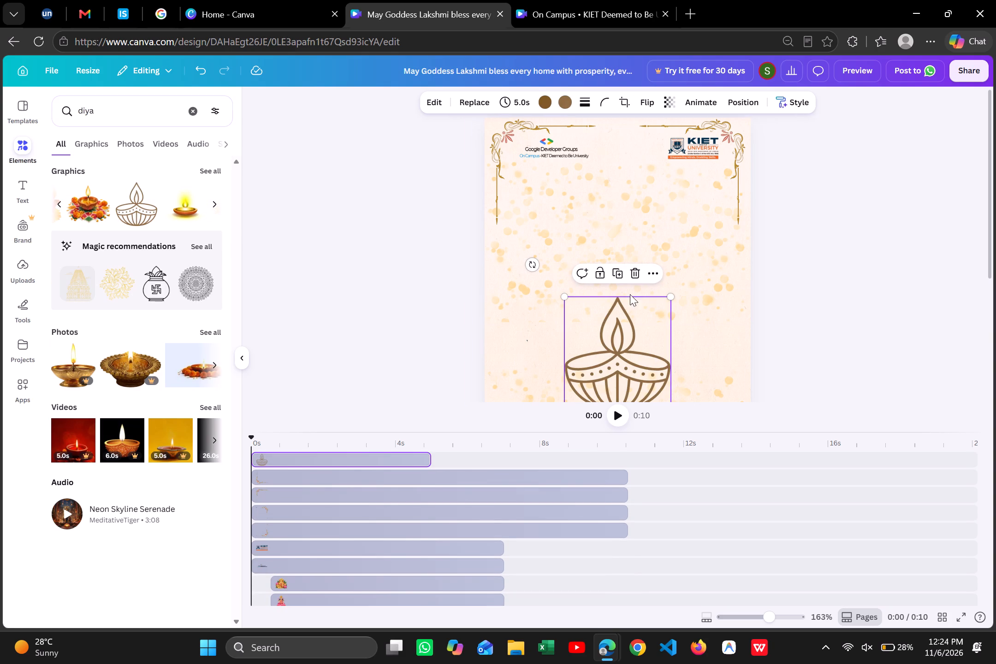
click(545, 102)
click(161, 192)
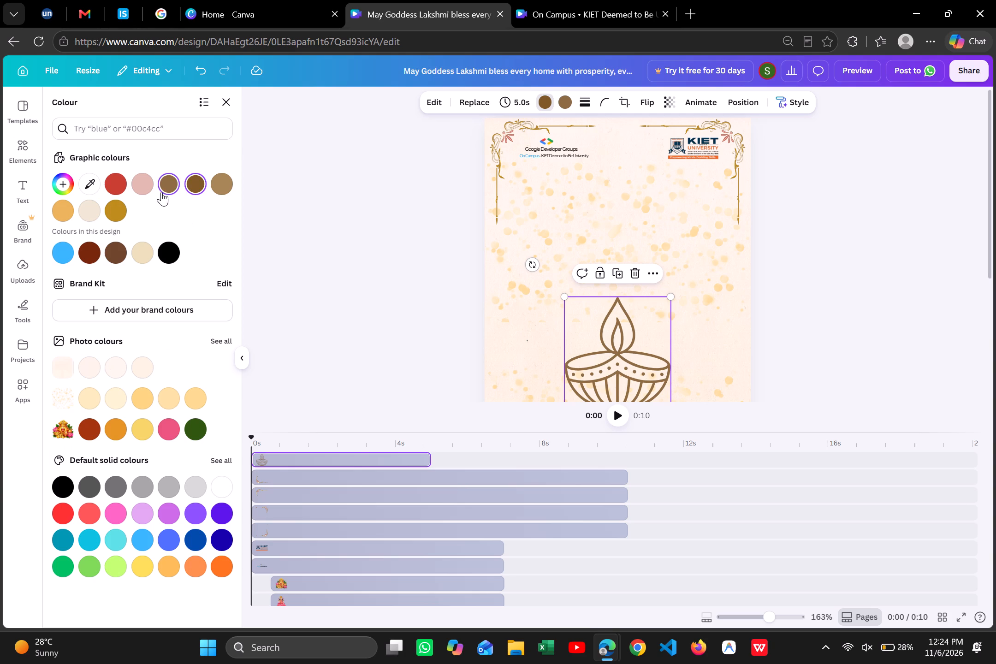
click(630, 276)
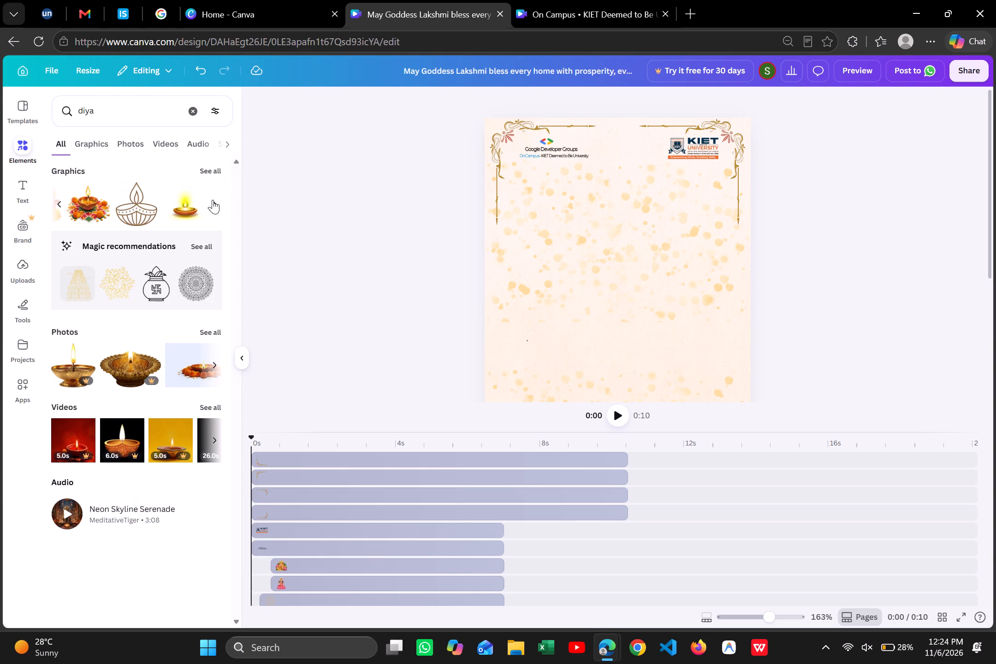
Add two orange hanging diya ornaments to the page: one with strings of small lamps, one with round medallions.
scroll(122, 209, left, 2)
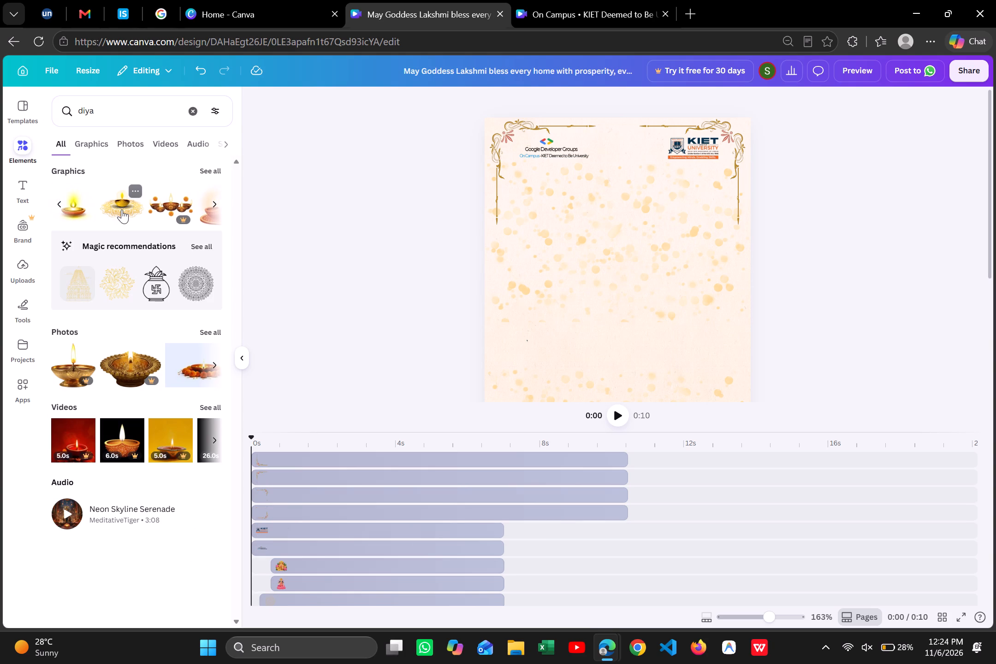
scroll(122, 209, left, 1)
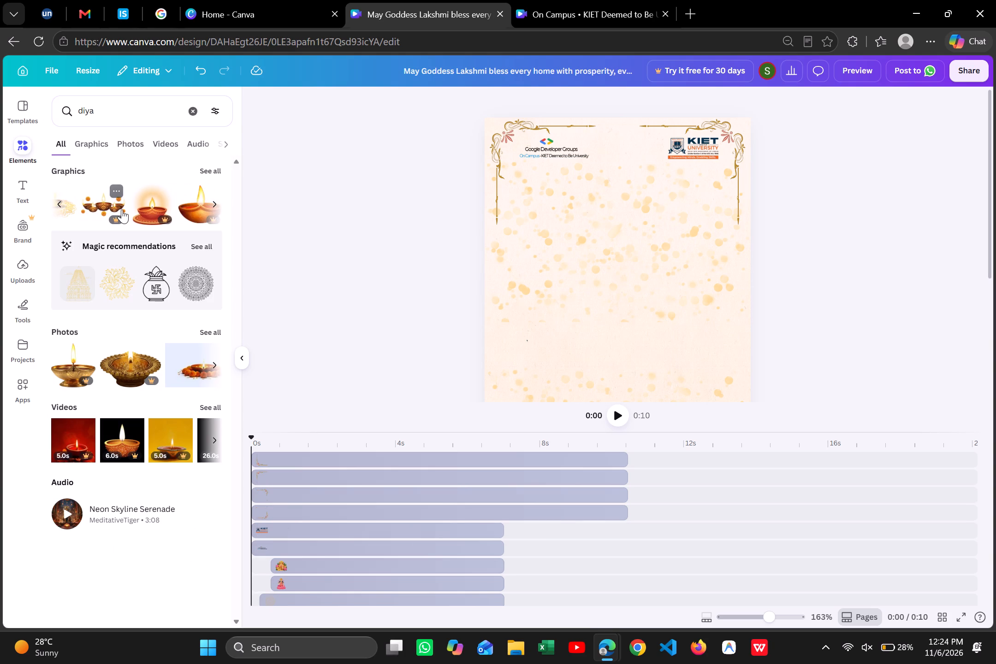
scroll(122, 209, left, 3)
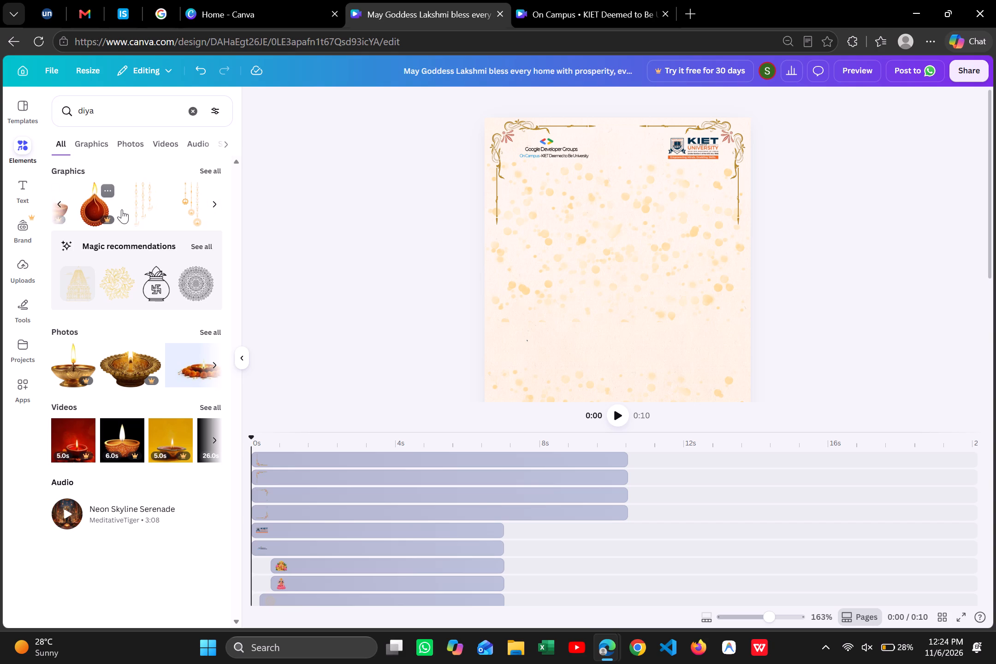
scroll(122, 209, left, 1)
click(135, 209)
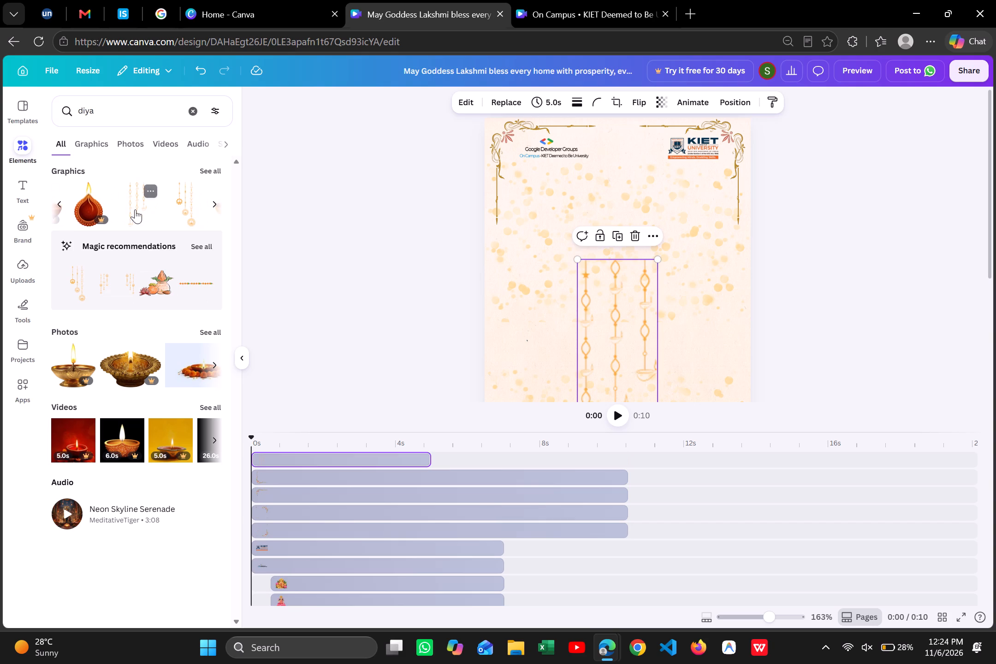
scroll(135, 209, left, 1)
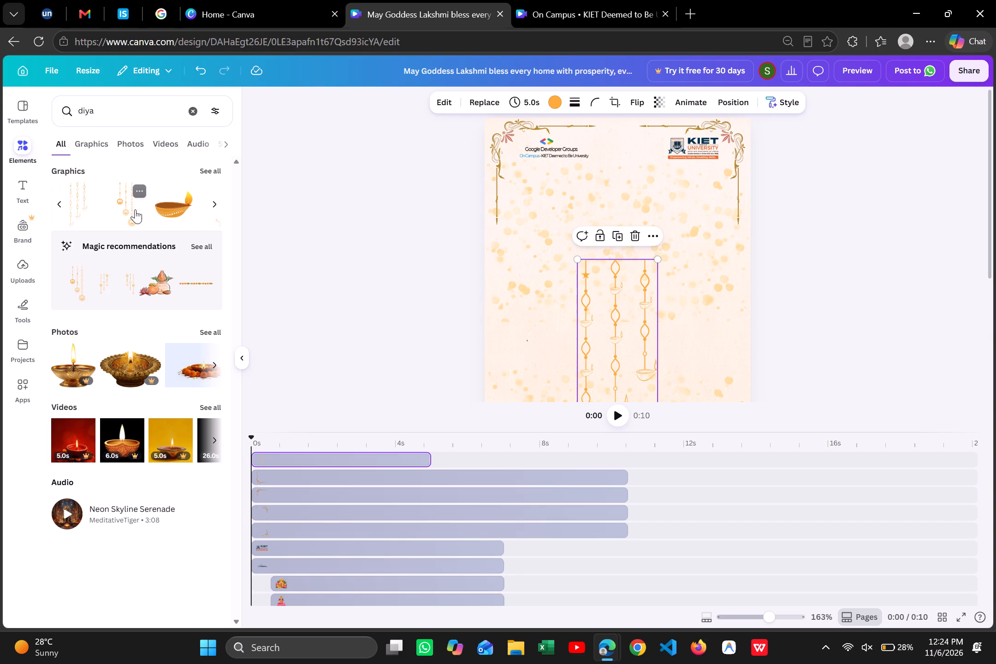
click(135, 209)
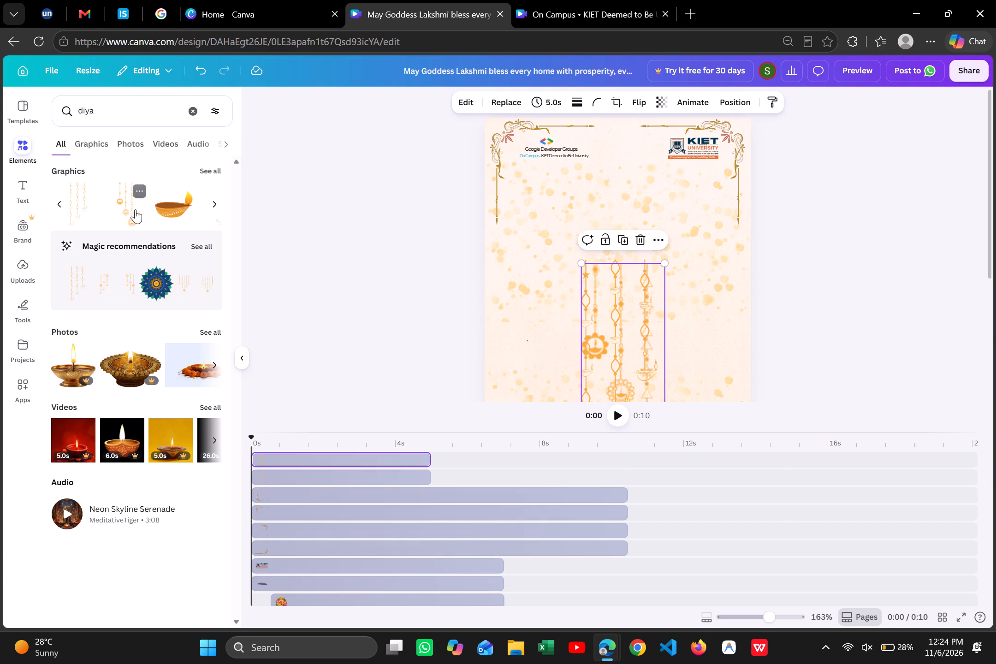
Add the orange clay diya with a flame, shrink it, and place it inside the page's bottom-left corner border.
scroll(110, 227, left, 2)
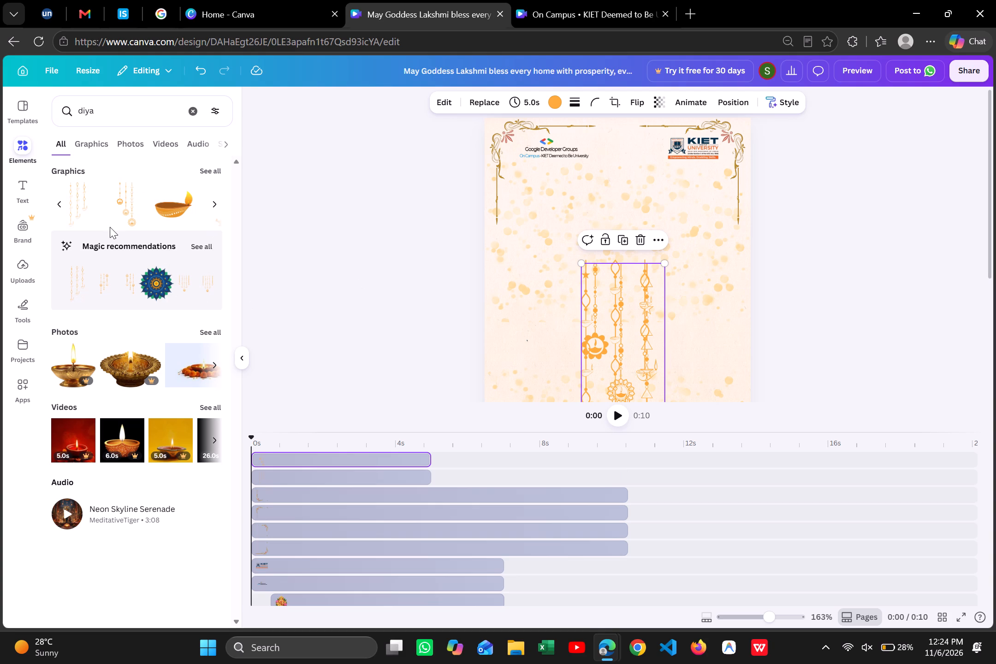
scroll(146, 203, left, 1)
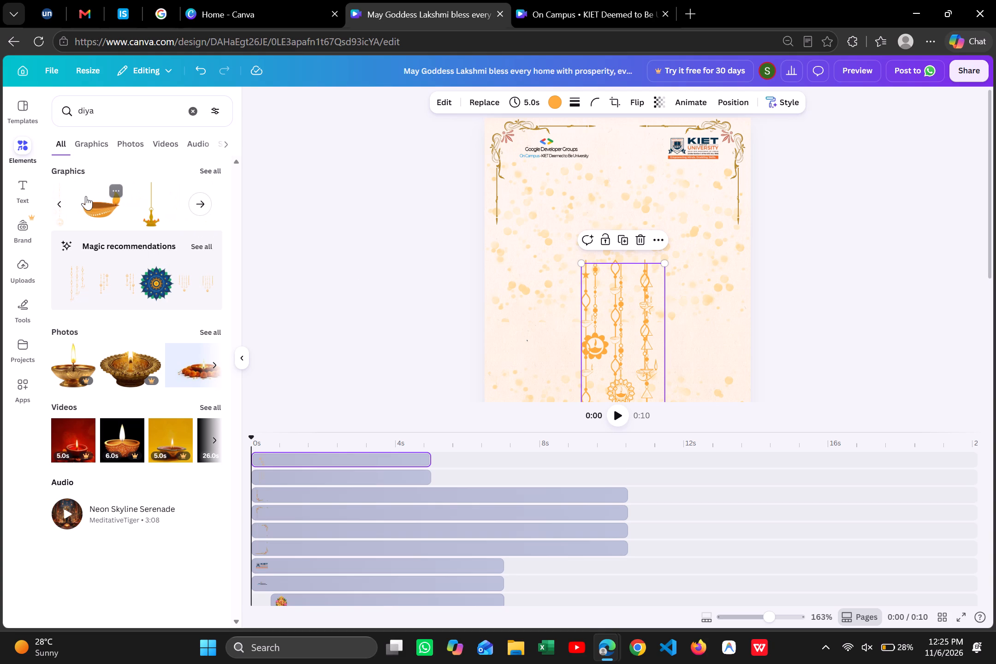
click(86, 196)
scroll(383, 267, down, 3)
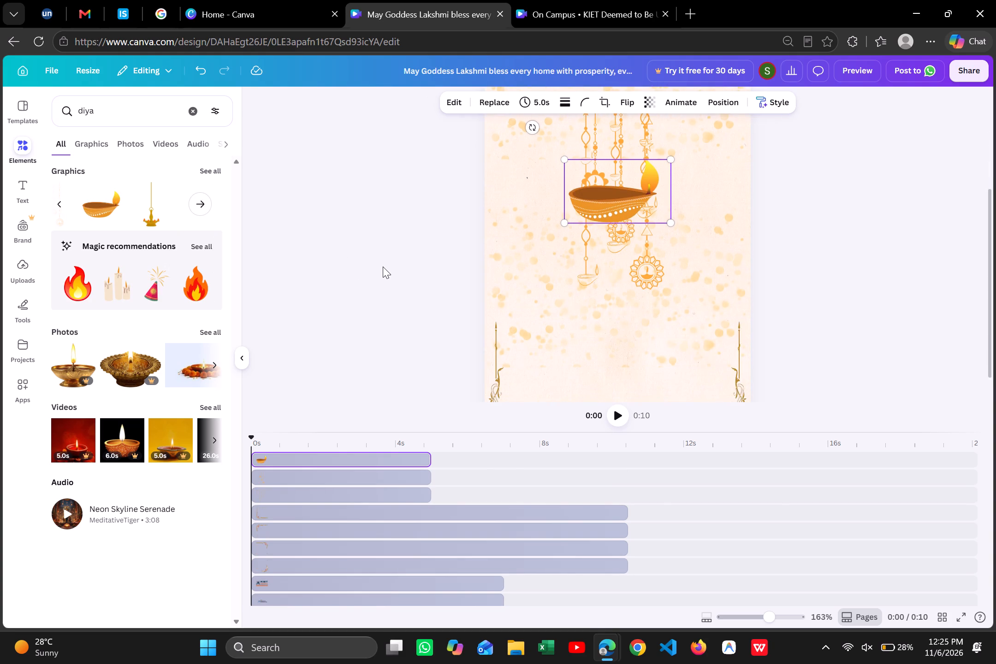
drag(615, 234, 612, 238)
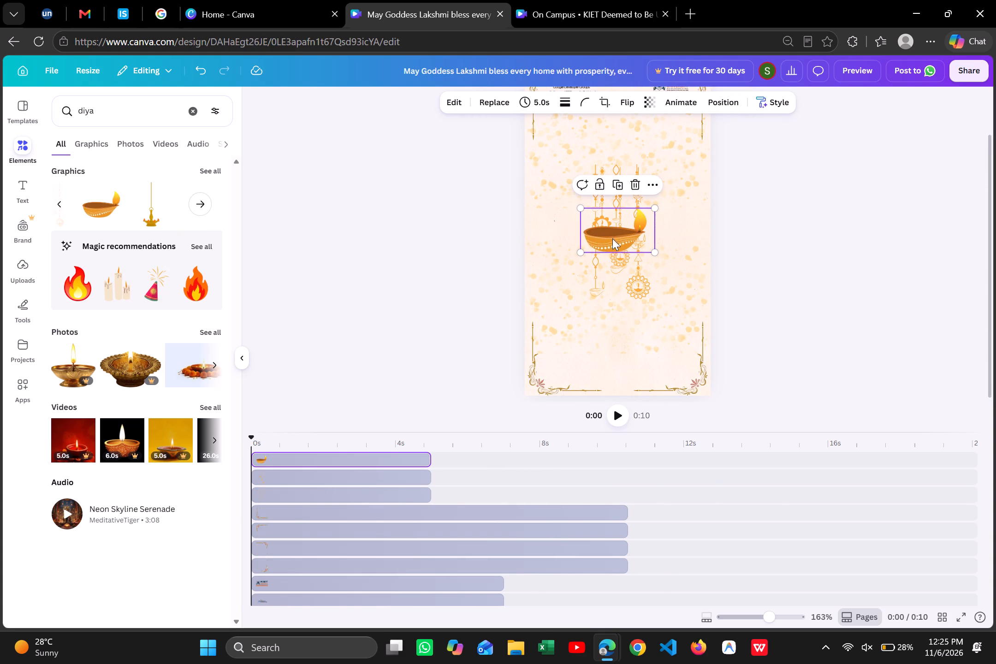
drag(612, 238, 572, 357)
drag(611, 331, 581, 365)
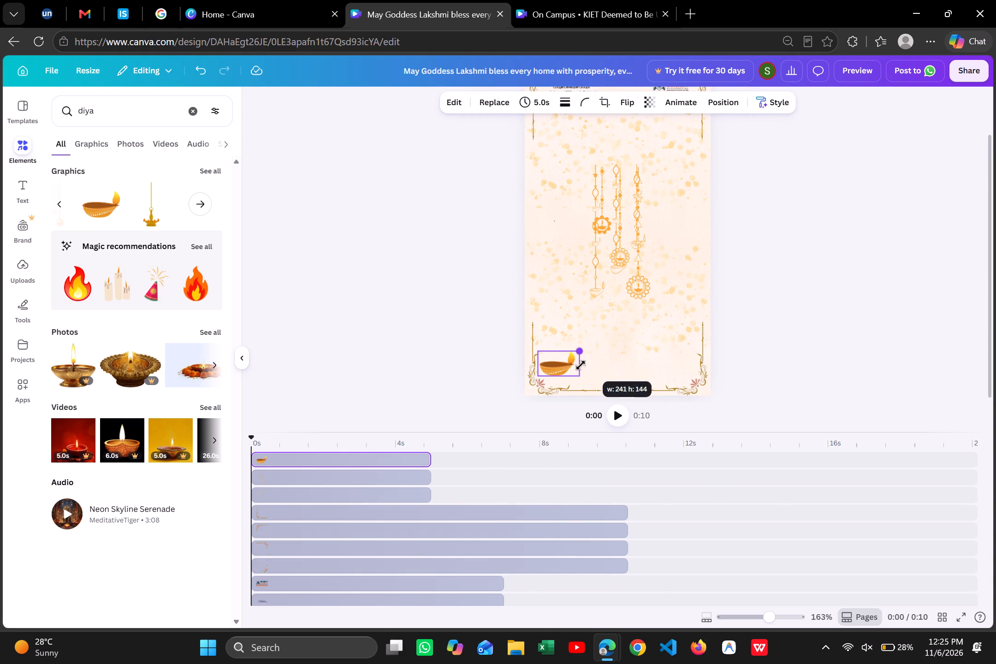
drag(581, 365, 574, 373)
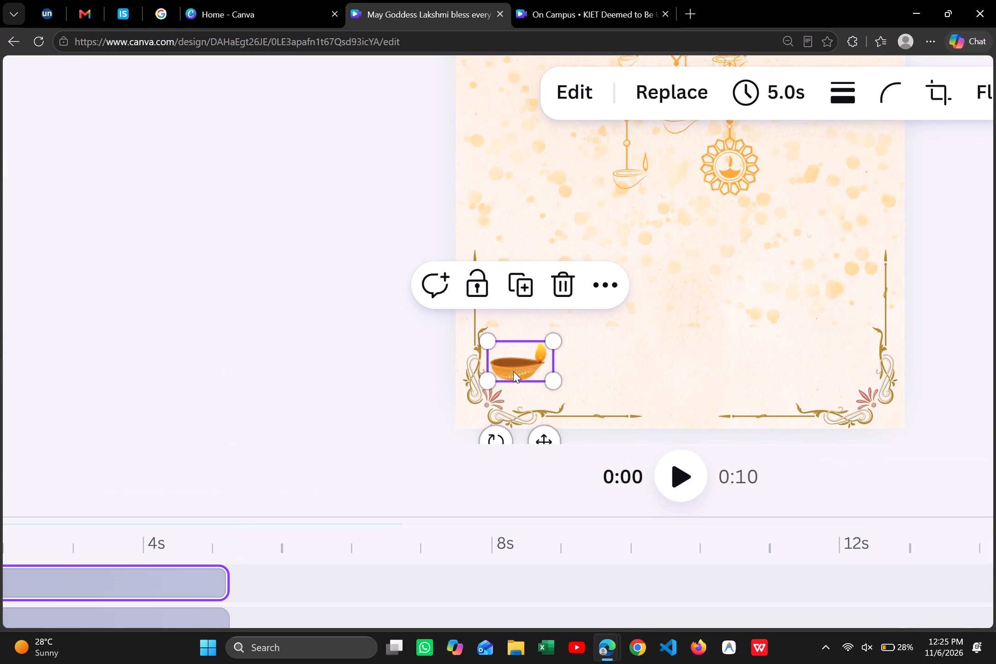
drag(513, 371, 526, 396)
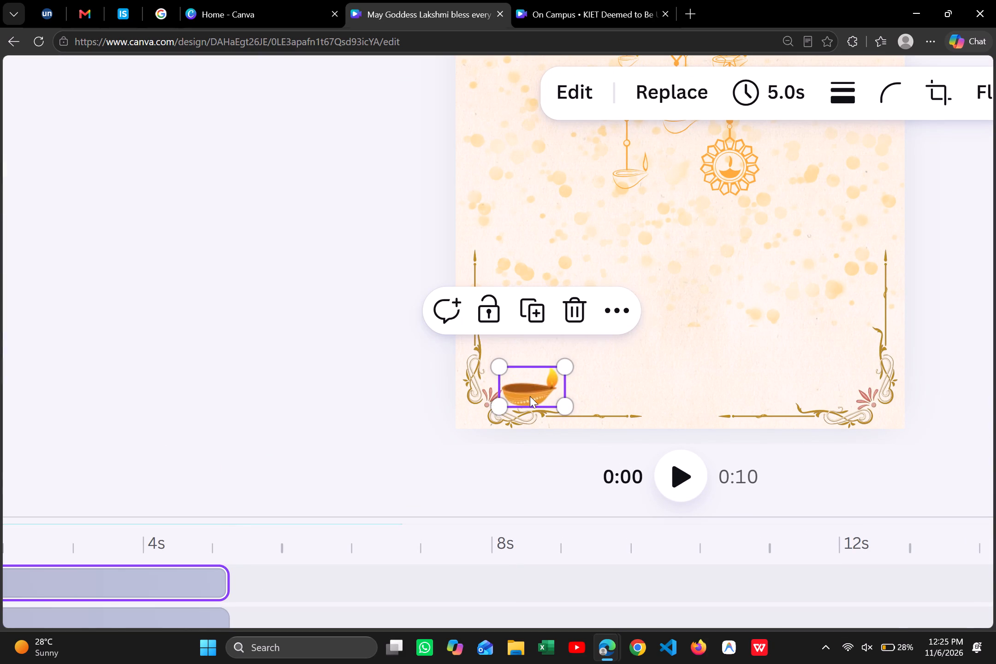
click(622, 315)
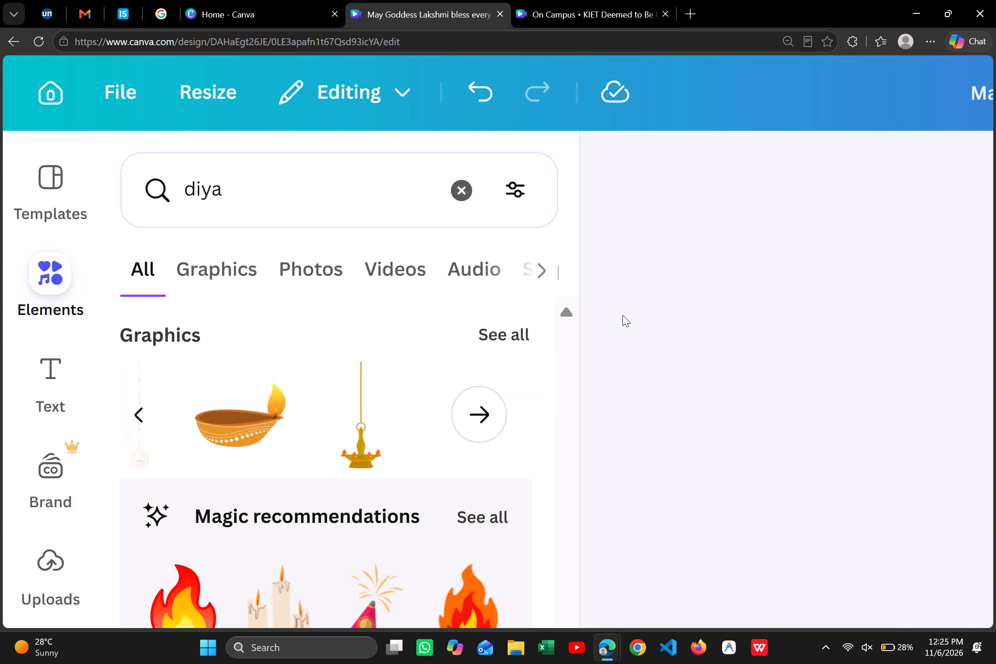
click(818, 348)
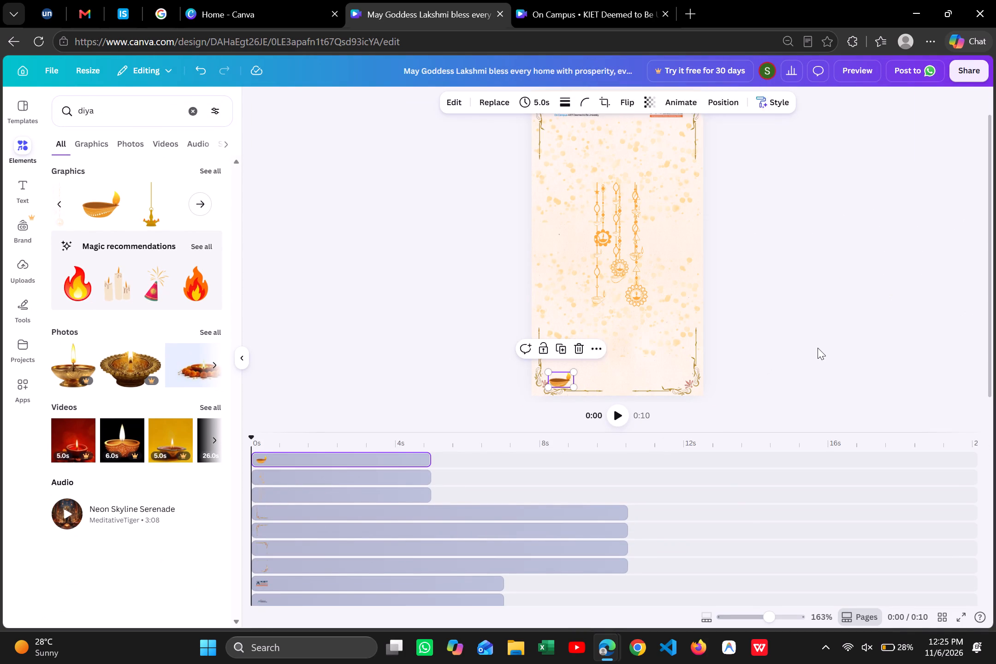
Duplicate the clay diya, flip the copy horizontally, and place it level inside the page's bottom-right corner border.
click(570, 379)
key(ctrl+d)
click(628, 105)
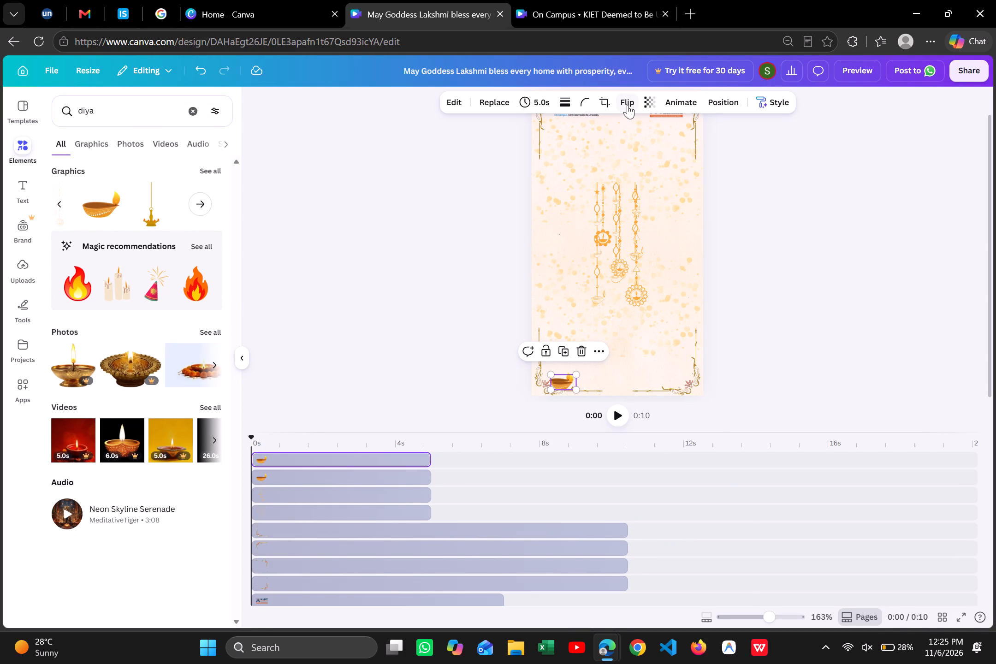
click(636, 131)
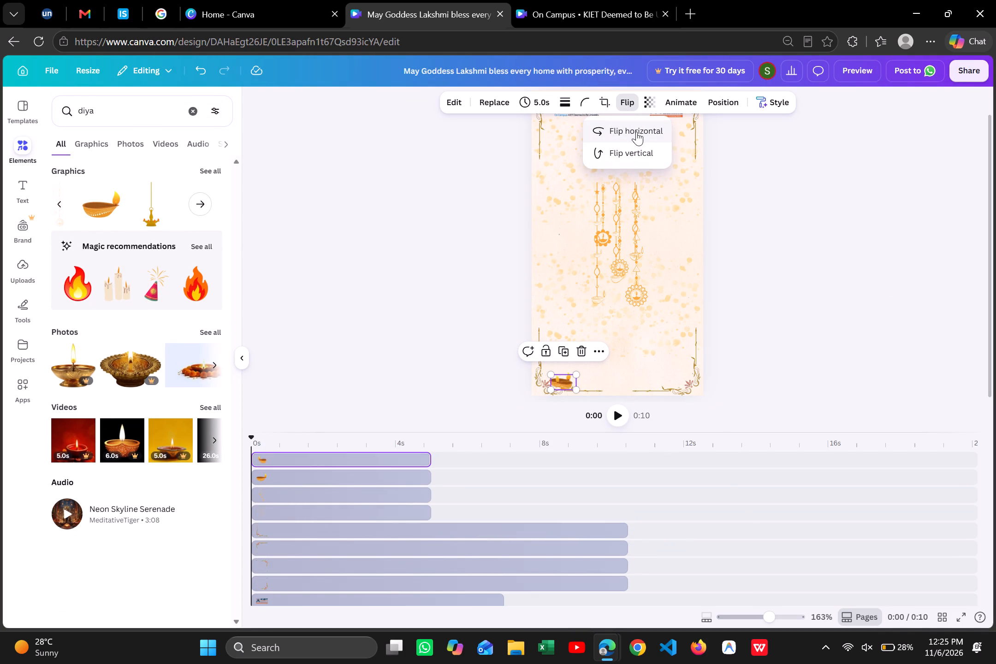
drag(567, 379, 676, 377)
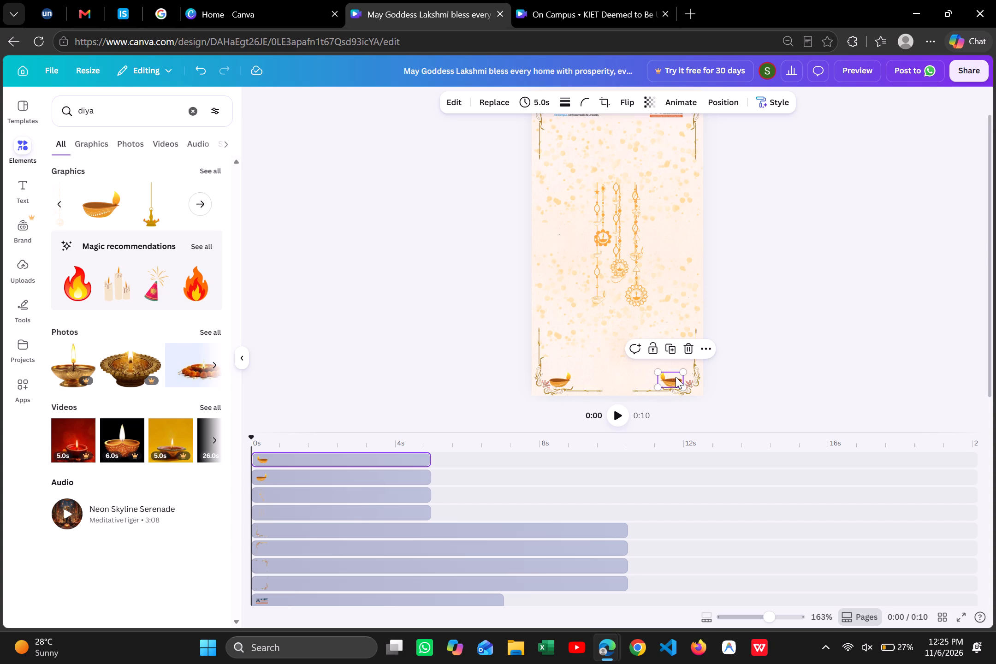
click(783, 368)
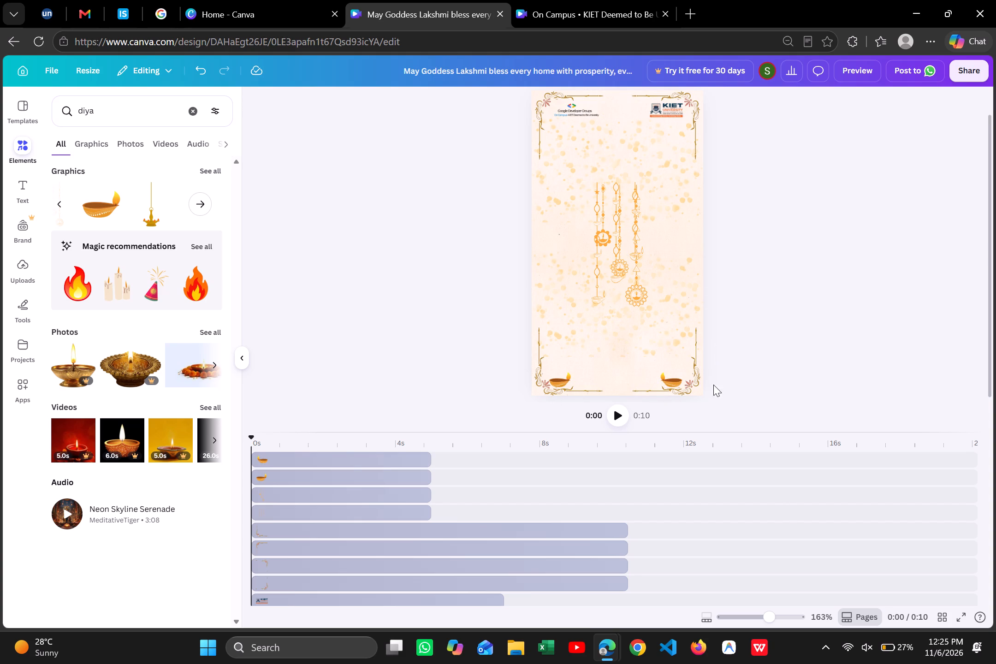
Nudge the bottom-left clay diya slightly inward, away from the corner ornament.
drag(568, 377, 572, 377)
click(811, 321)
Move the hanging ornament with round medallions to just below the KIET logo, near the page's right edge.
scroll(811, 321, up, 1)
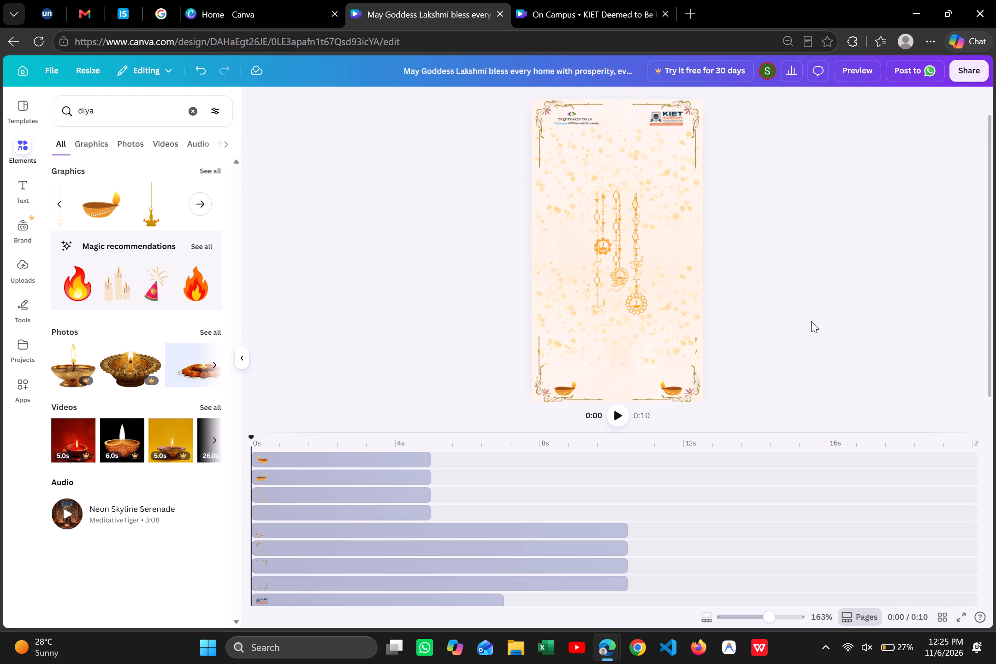
scroll(811, 321, up, 1)
drag(597, 292, 638, 235)
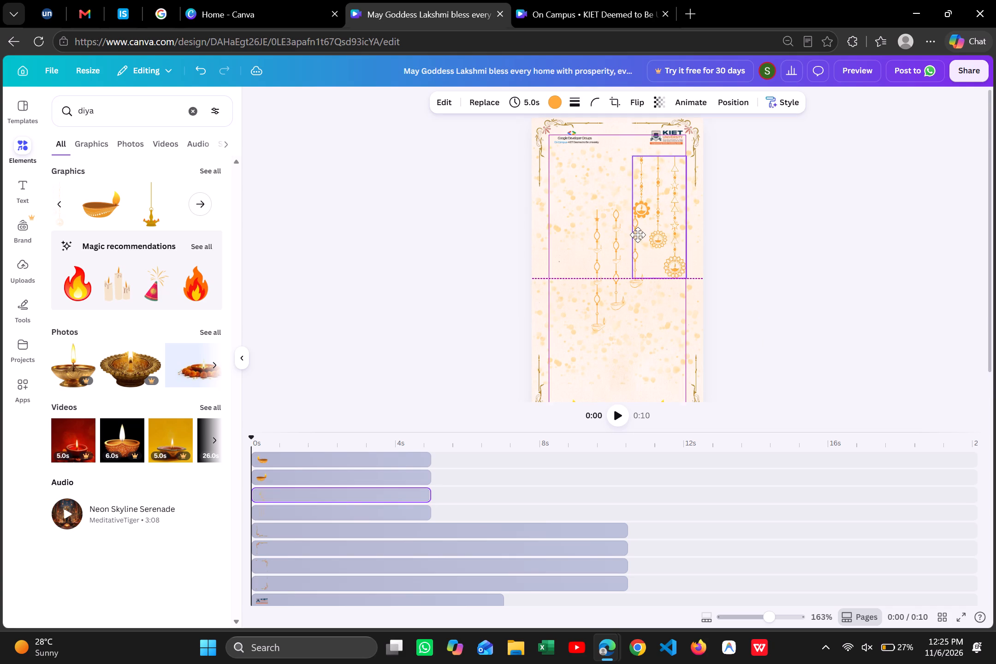
drag(638, 235, 649, 226)
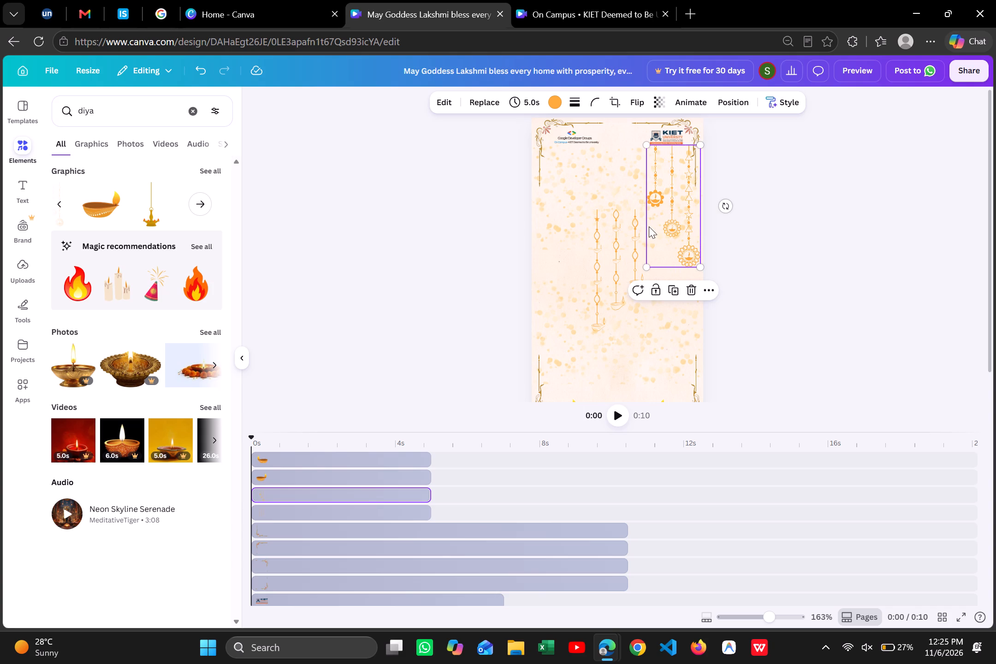
Move the hanging ornament with small lamps below the Google Developer Groups logo, level with the medallion ornament opposite.
drag(600, 262, 553, 198)
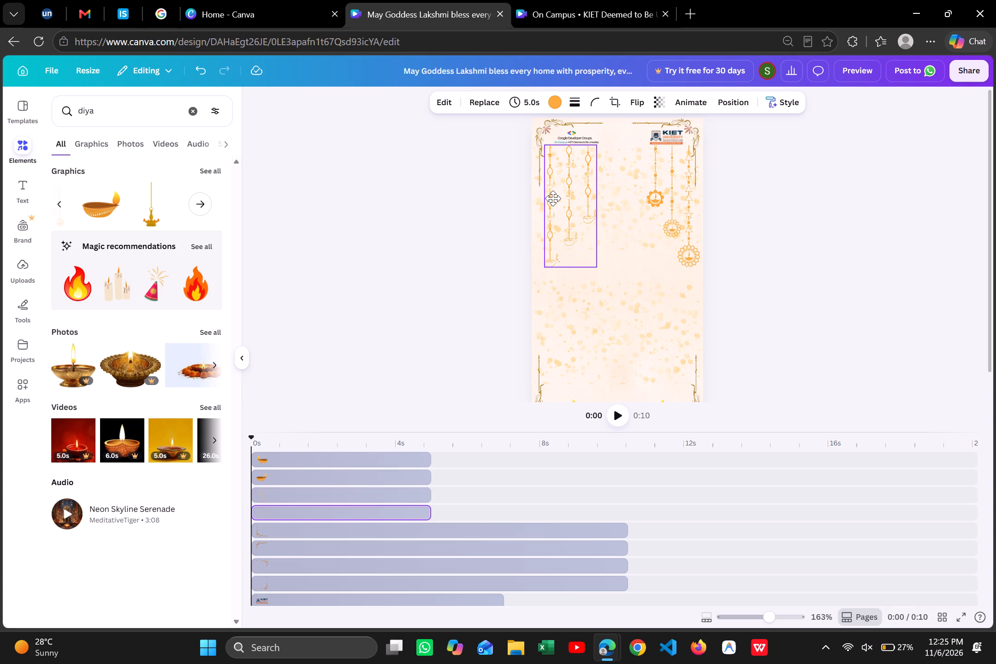
drag(553, 198, 551, 199)
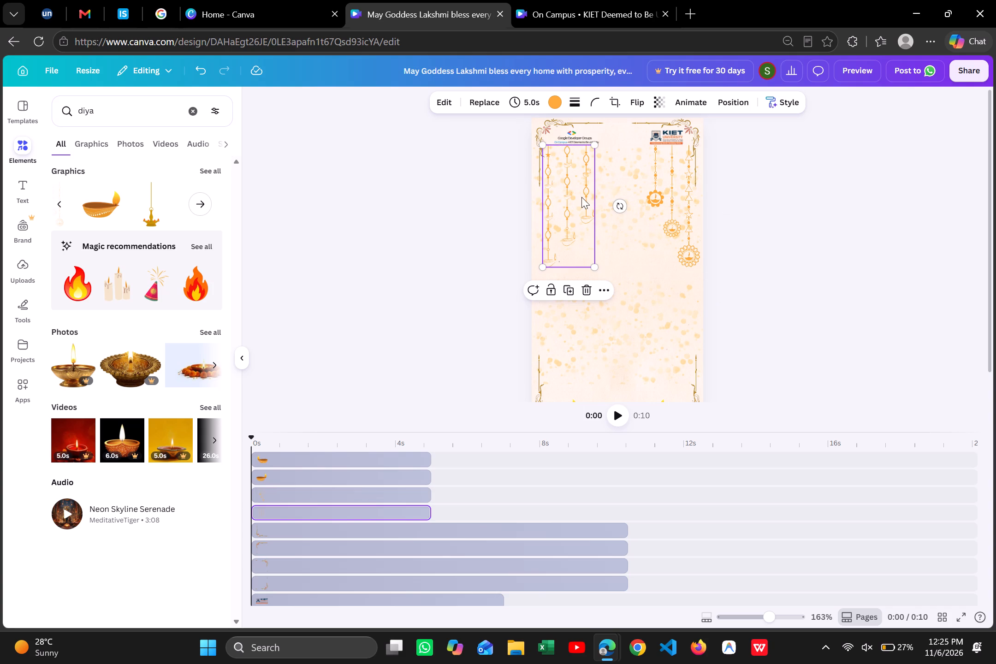
click(765, 206)
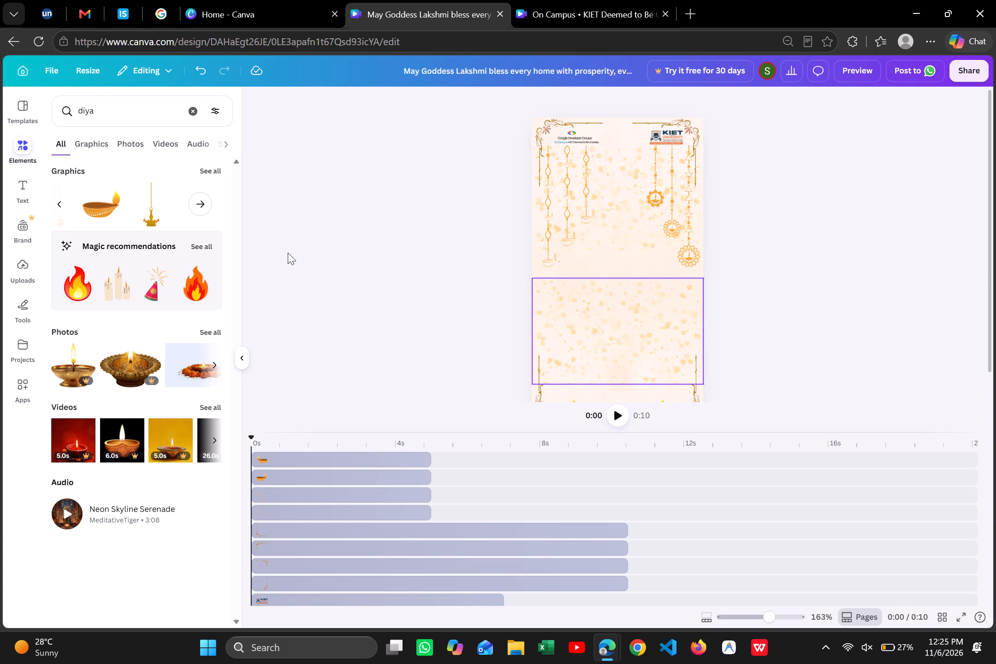
Browse the diya graphics and add the lit clay diya with painted floral patterns to the page.
scroll(149, 189, left, 2)
scroll(149, 189, right, 3)
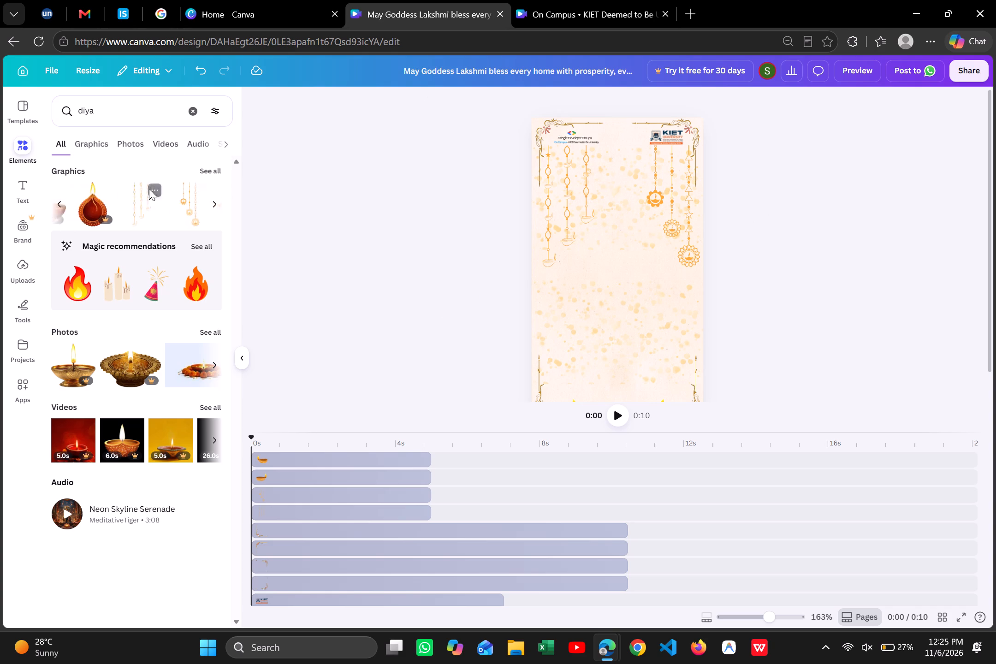
scroll(149, 189, right, 4)
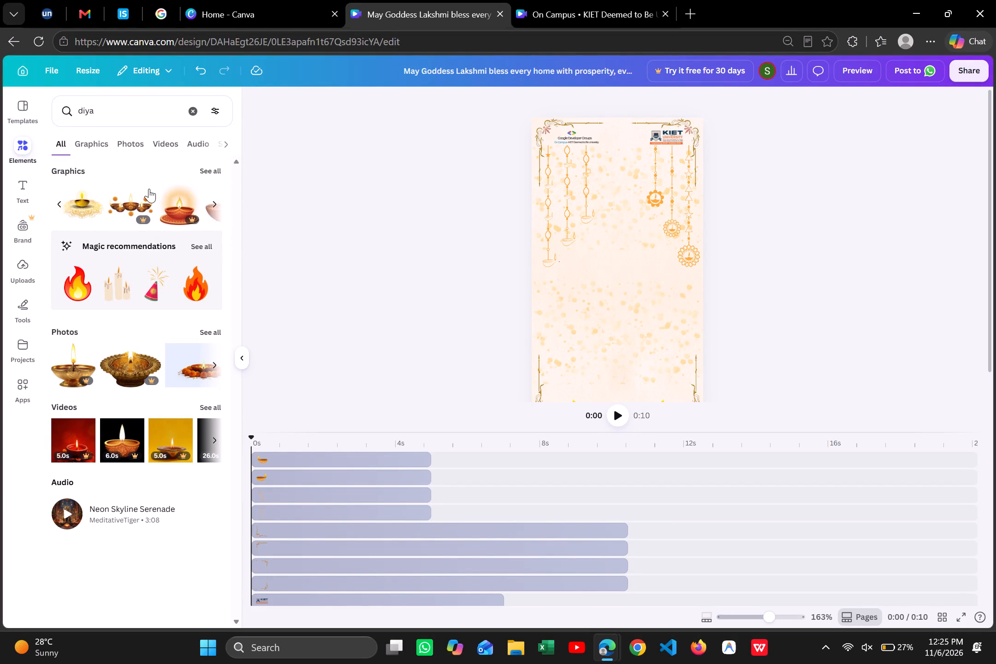
scroll(149, 189, right, 1)
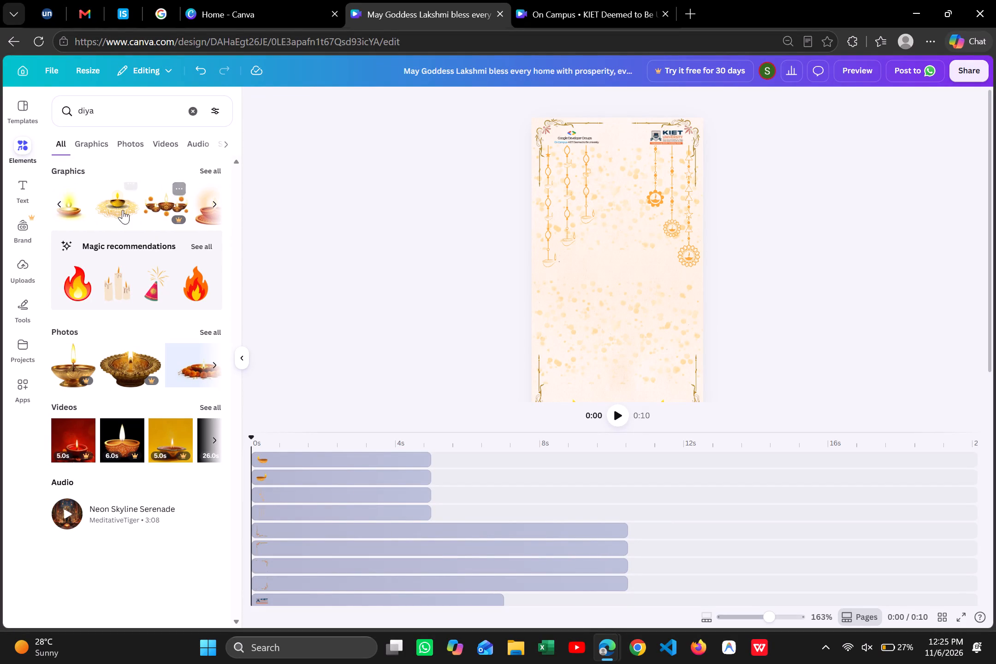
scroll(119, 210, right, 4)
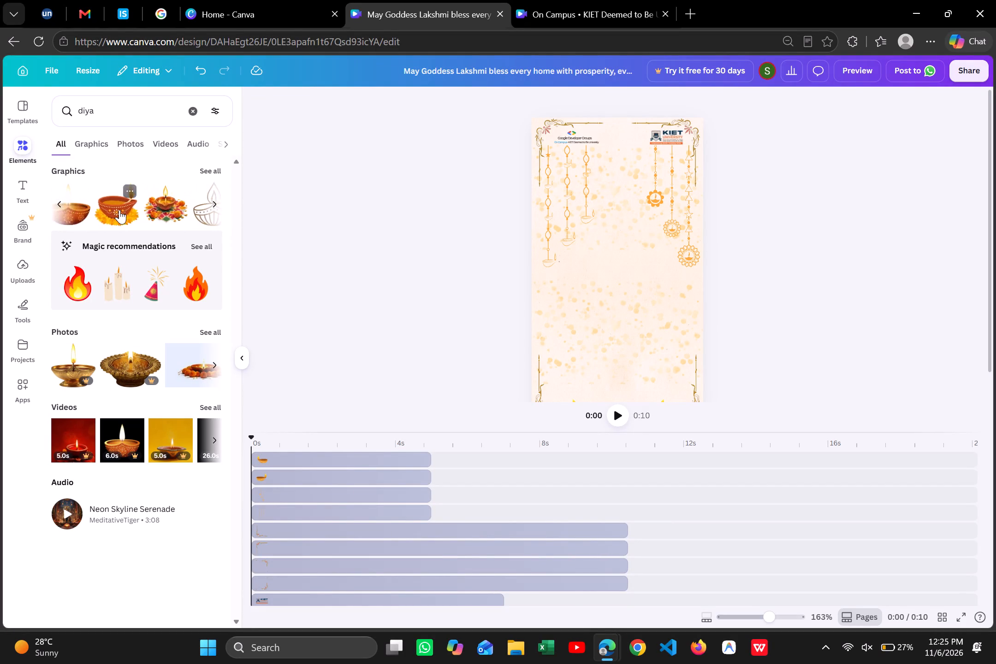
scroll(119, 210, right, 1)
scroll(119, 210, left, 3)
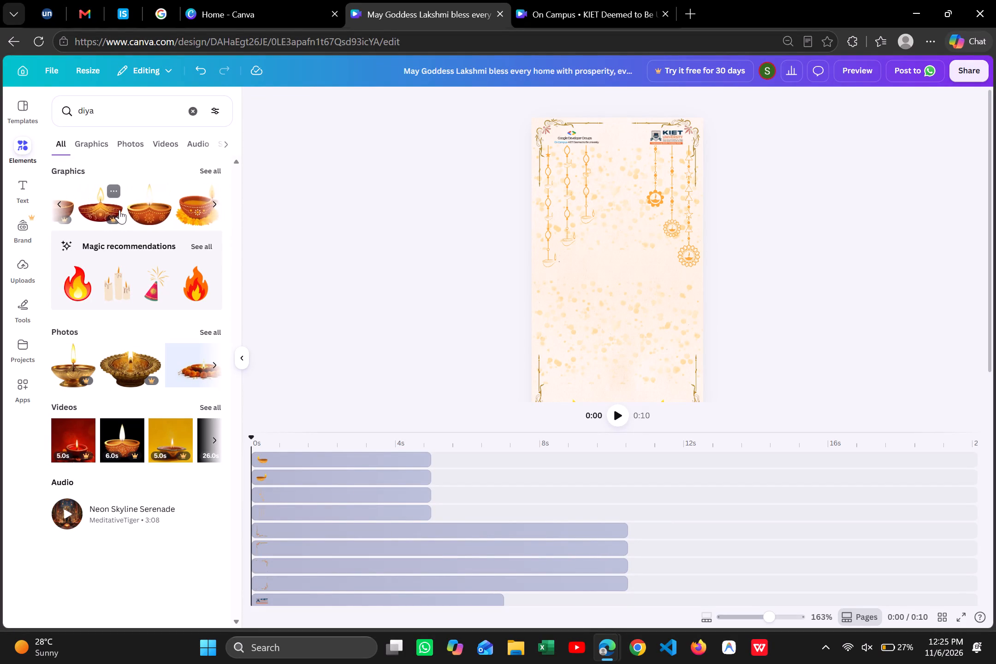
scroll(119, 210, left, 1)
click(138, 209)
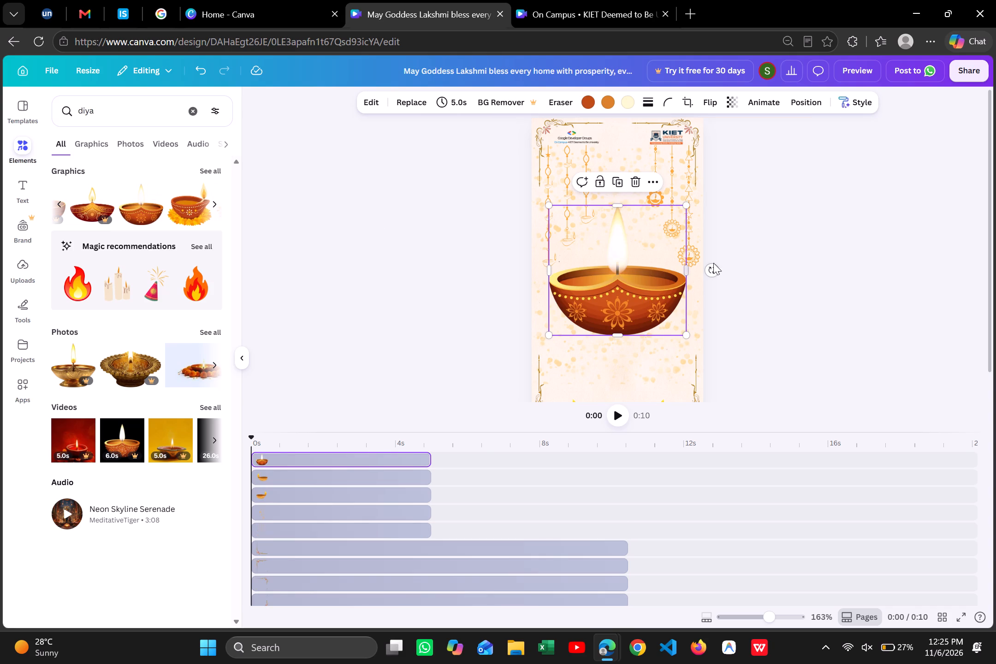
Shrink the new floral diya to a small accent and place it at the page's top centre, just below the logos.
double_click(680, 206)
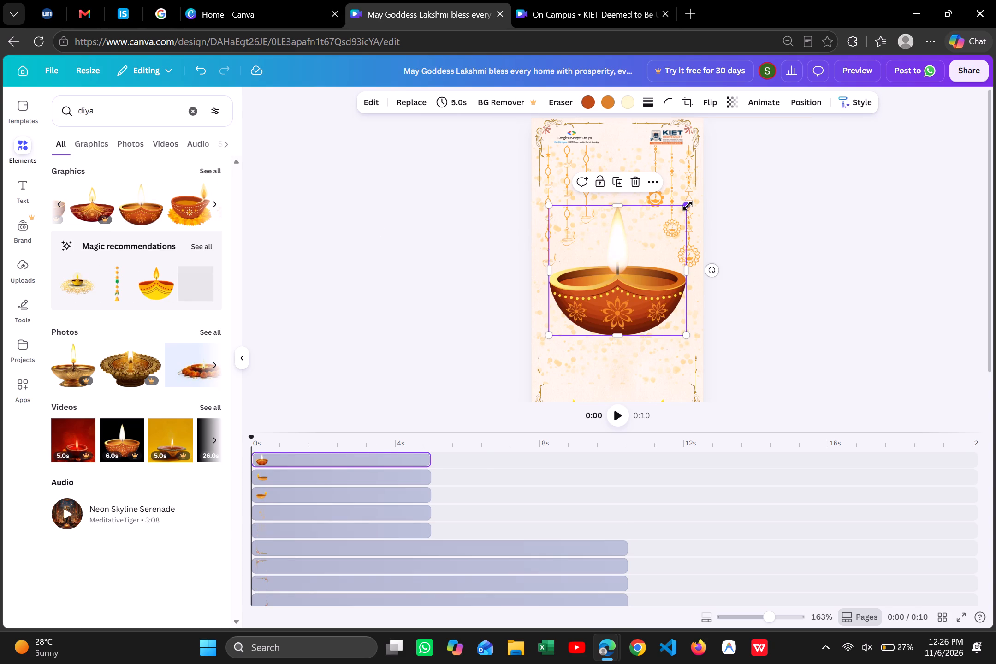
drag(688, 206, 591, 319)
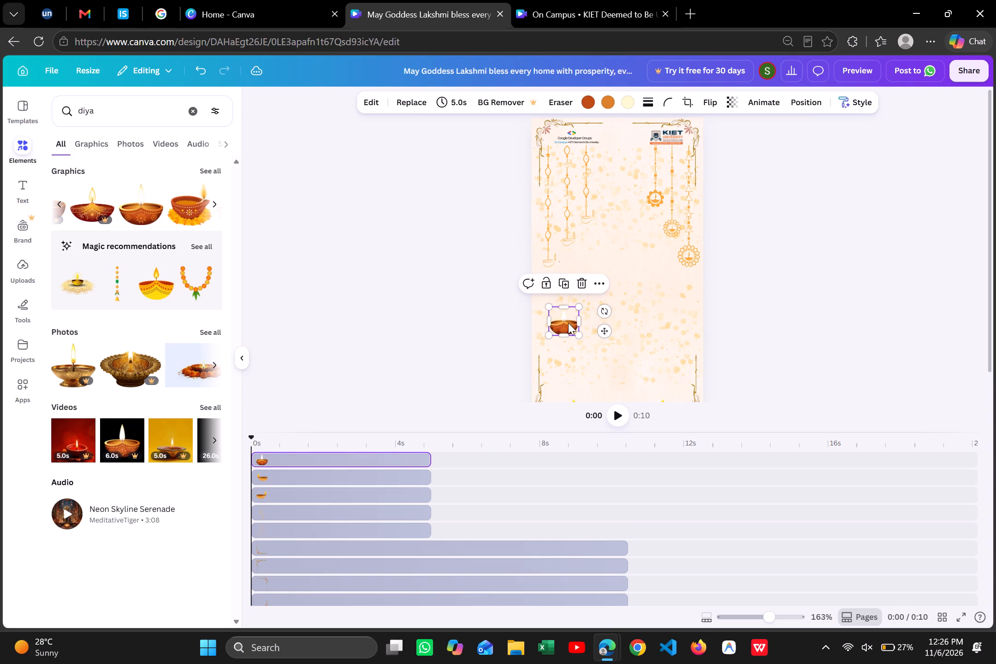
drag(568, 323, 623, 172)
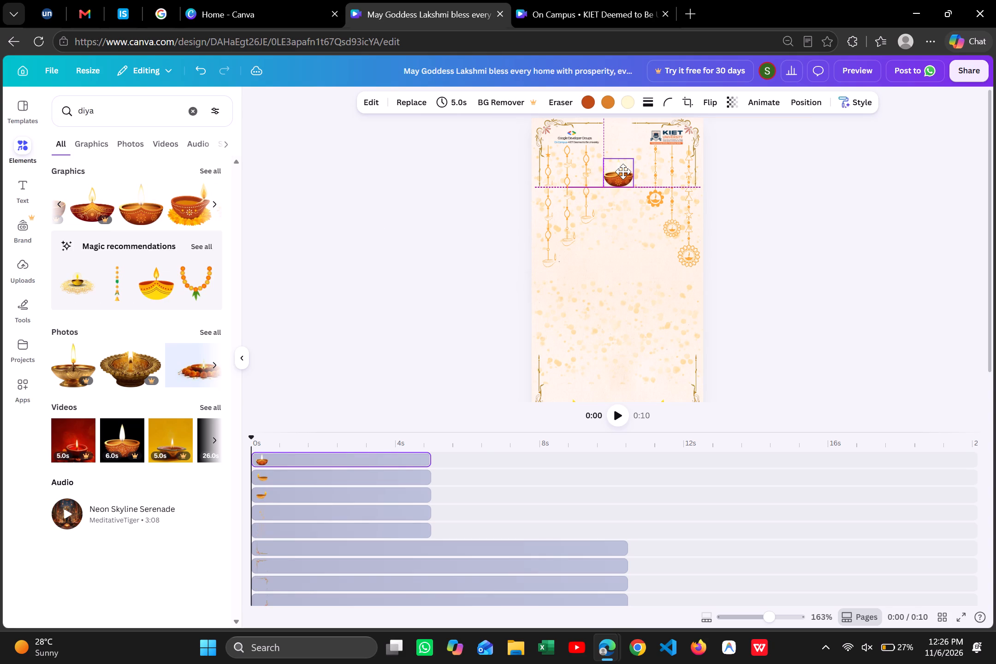
drag(623, 172, 624, 172)
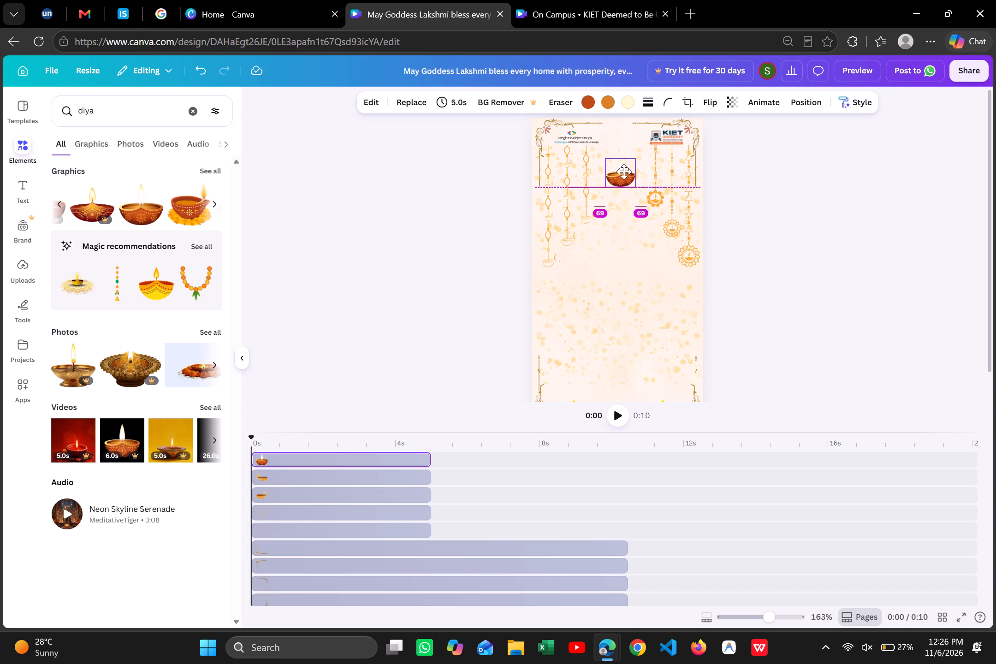
drag(624, 172, 624, 173)
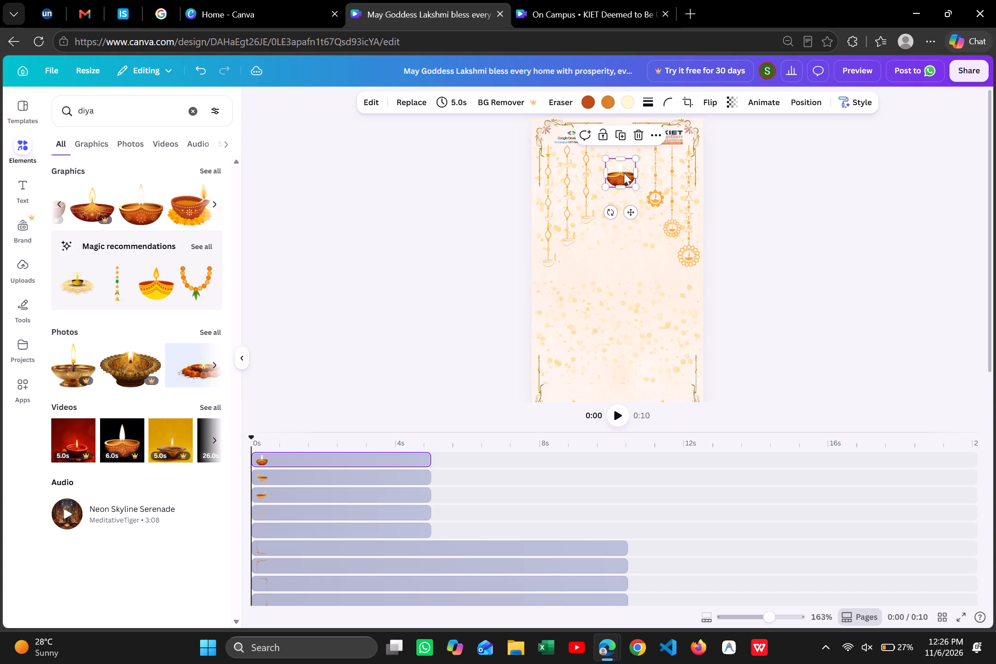
click(801, 237)
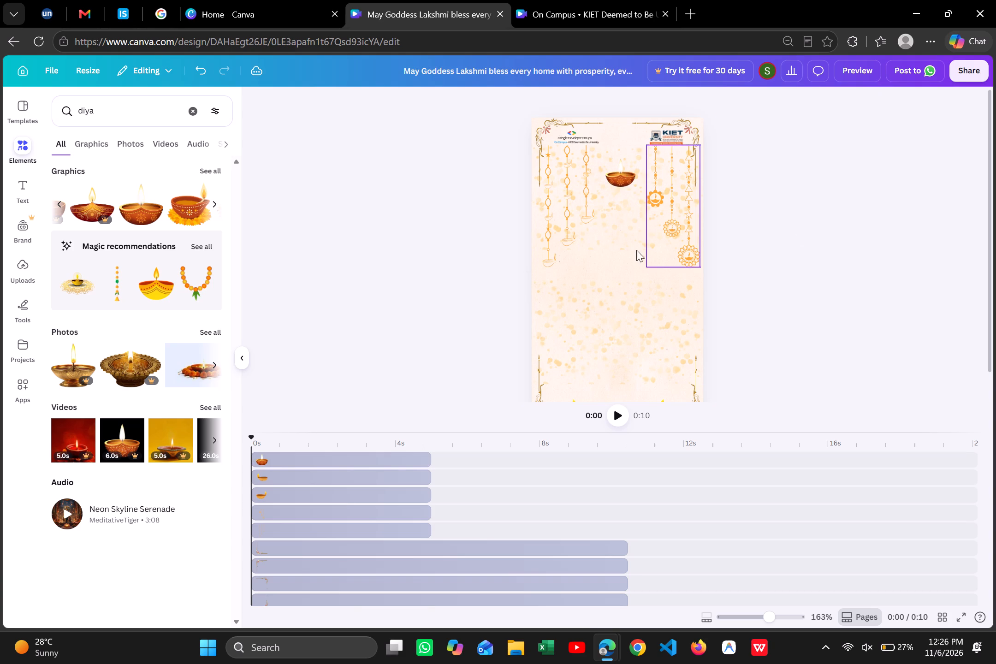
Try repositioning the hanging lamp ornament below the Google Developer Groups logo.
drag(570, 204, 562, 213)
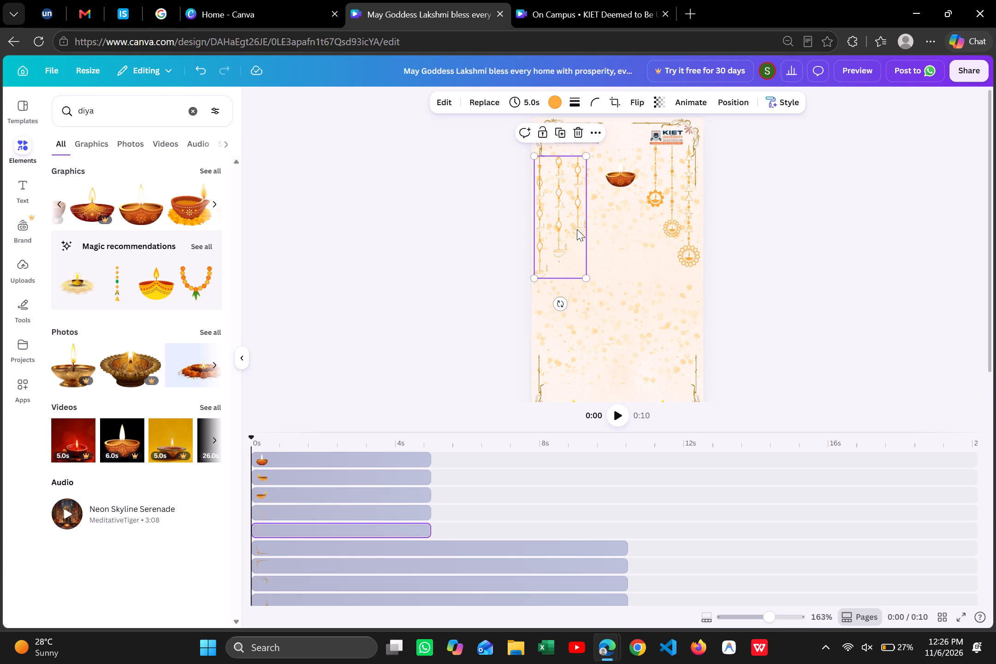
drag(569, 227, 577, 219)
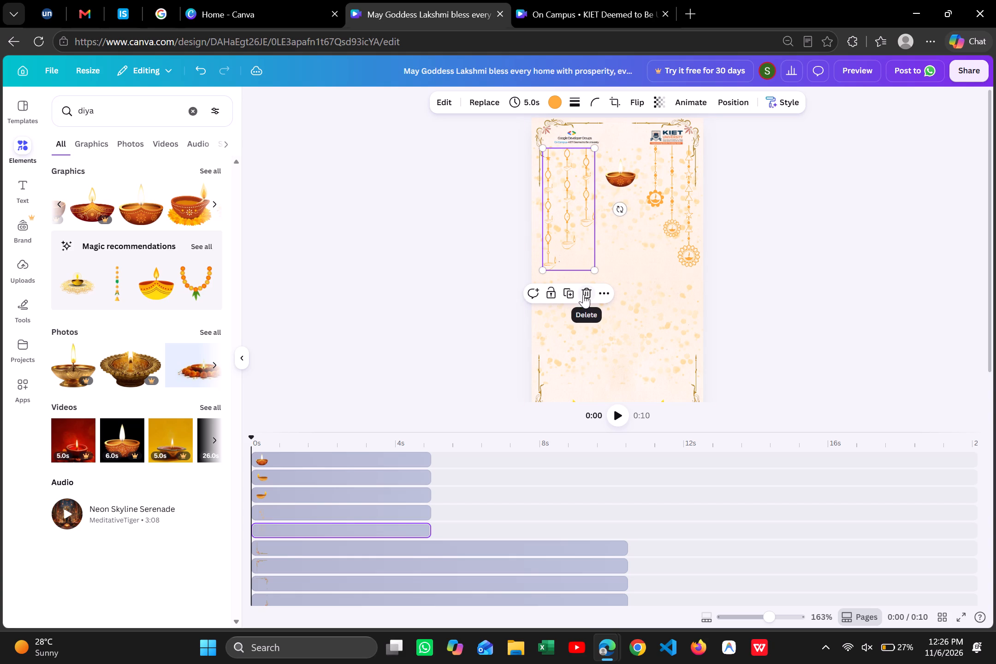
Delete both hanging ornaments, the medallion one below the KIET logo and the lamp one below the Google Developer Groups logo.
drag(584, 293, 672, 247)
click(672, 247)
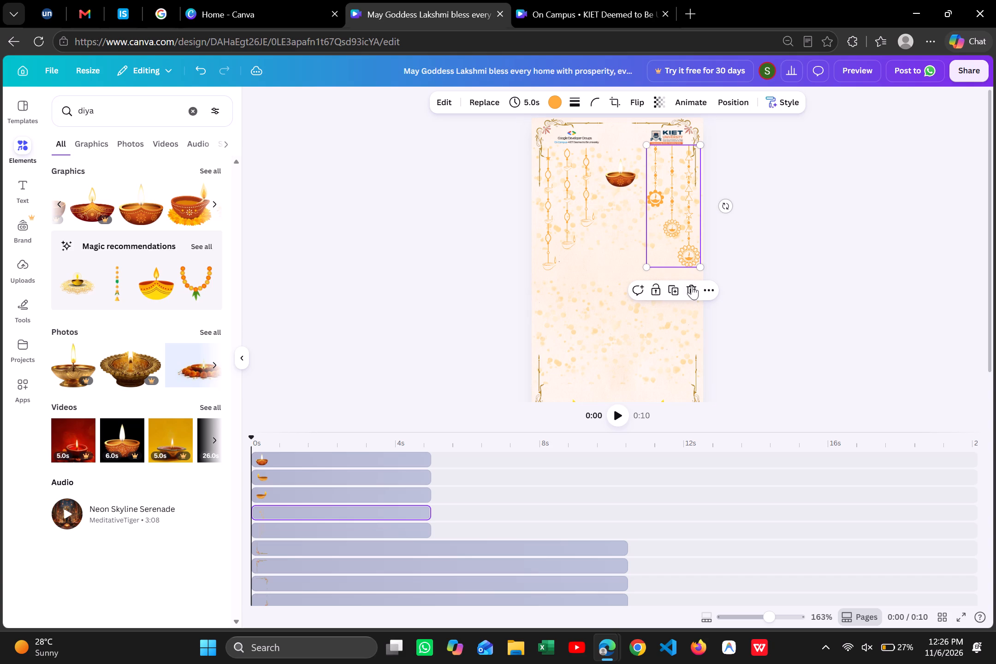
click(692, 285)
click(584, 236)
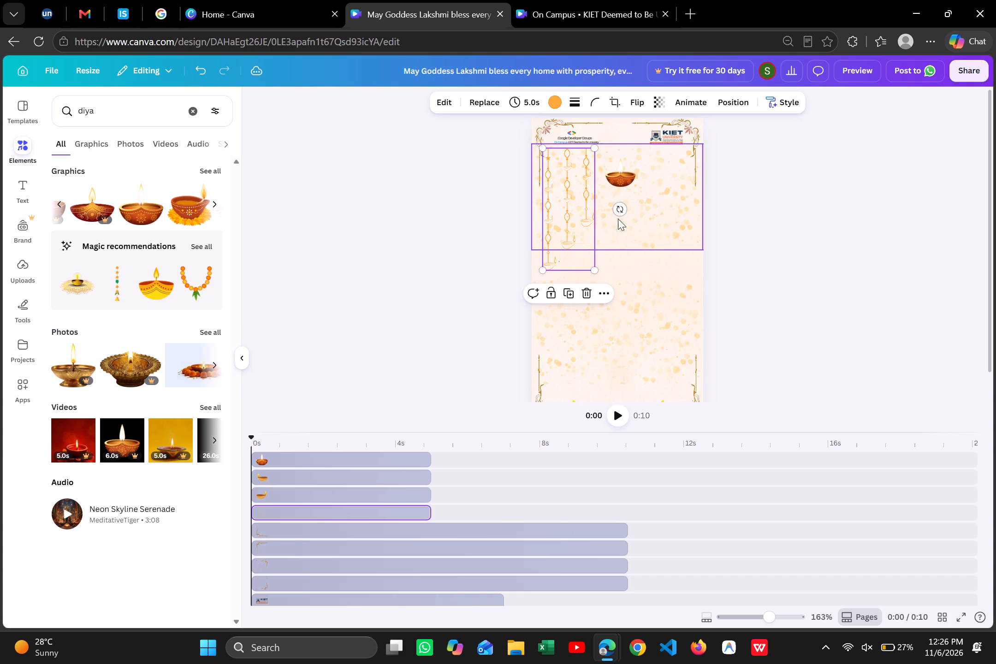
click(586, 289)
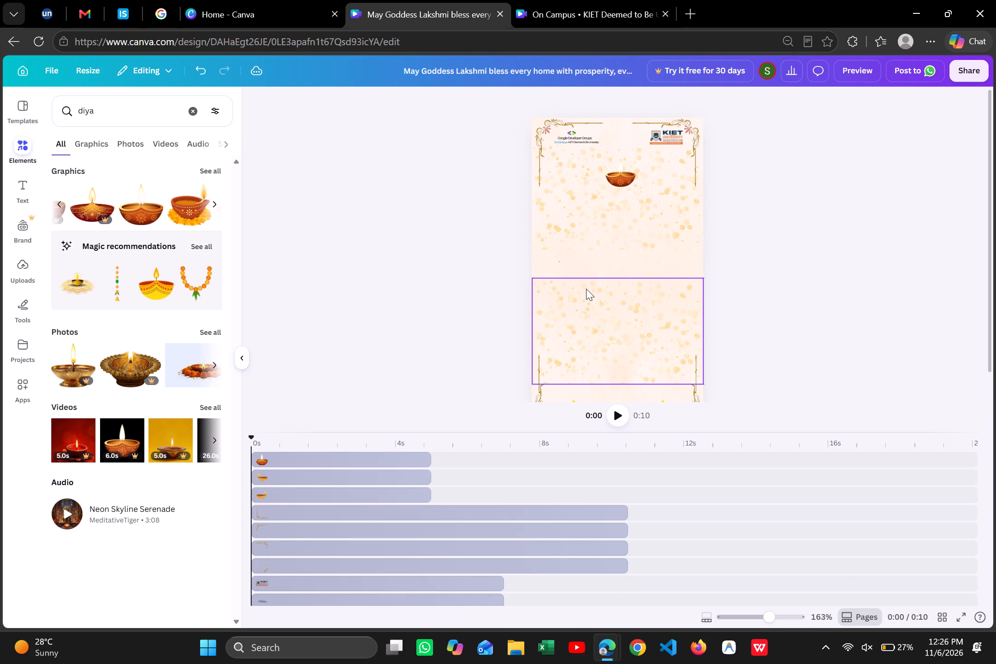
Play the greeting from the start to check the top-centre diya against the Happy Dhanteras heading.
click(620, 421)
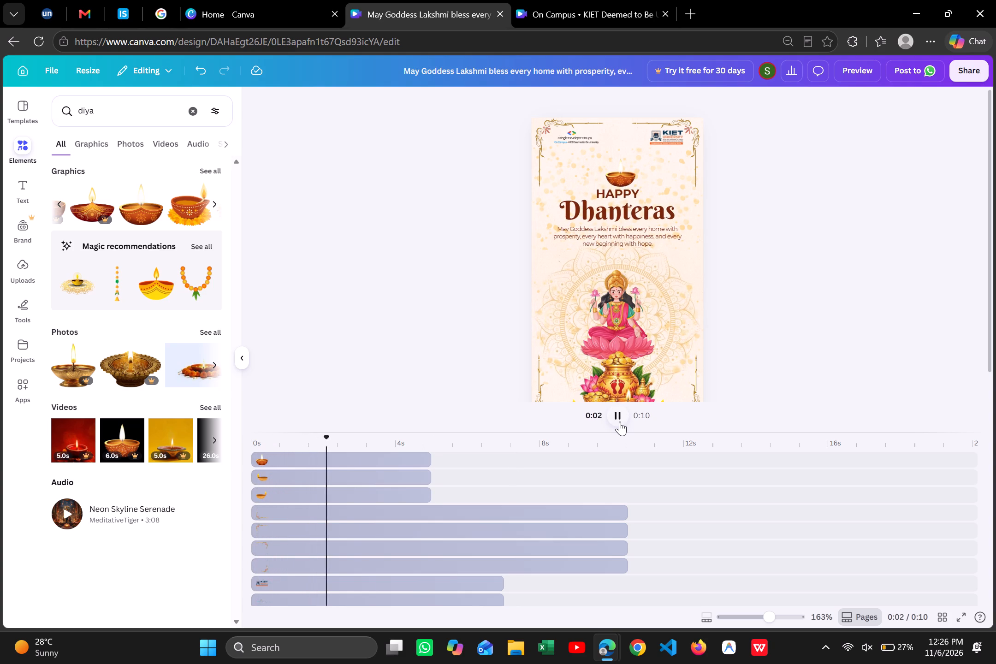
Trim the start of the top-centre diya's timeline clip so it begins just before the heading text and lasts 4.4 s.
click(294, 456)
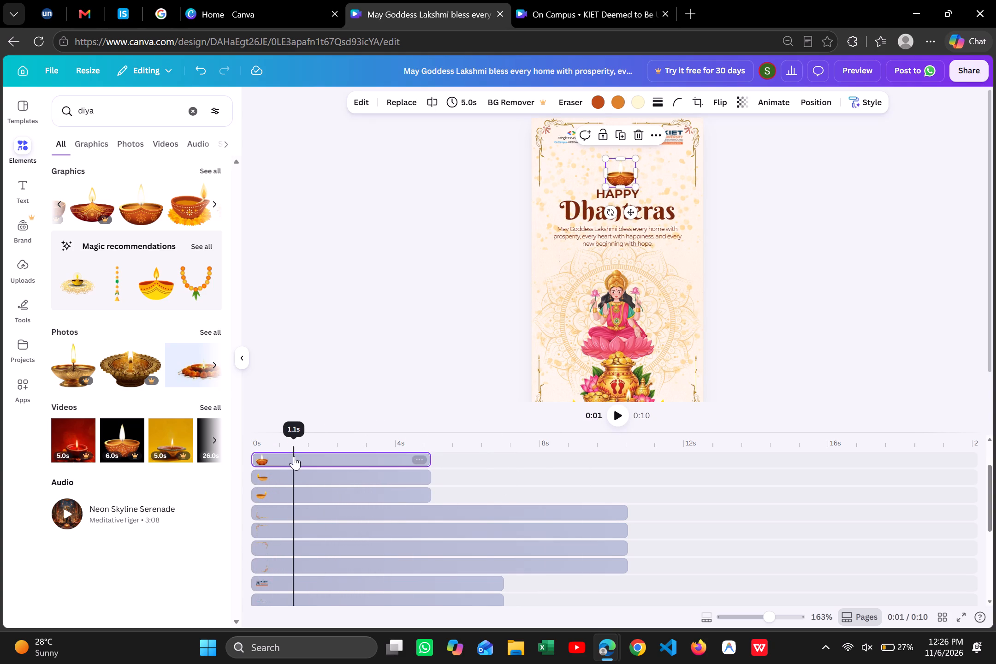
drag(255, 459, 267, 460)
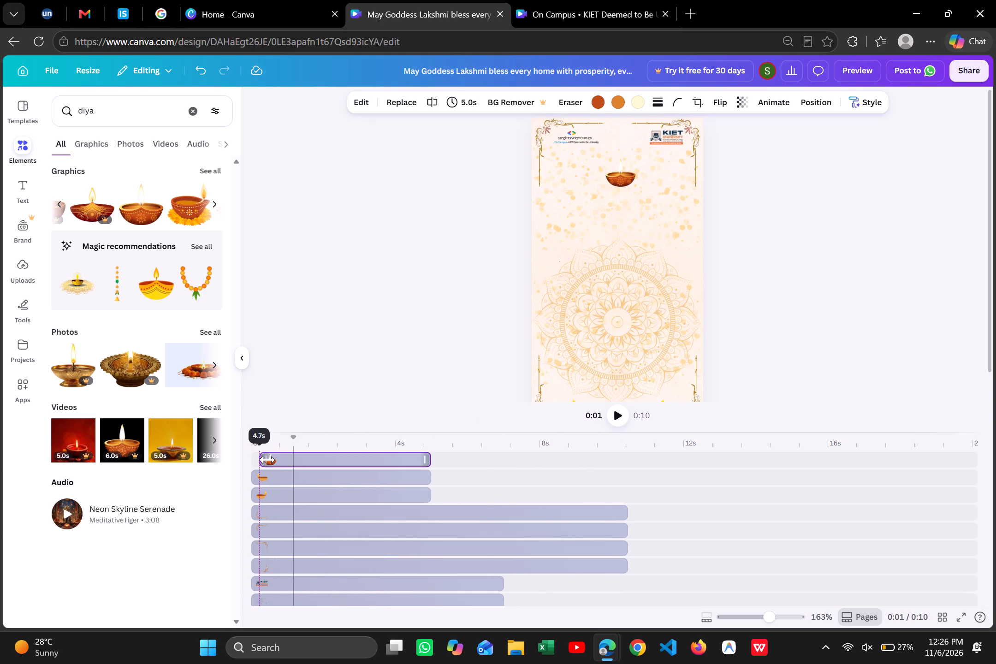
drag(267, 460, 268, 460)
scroll(321, 505, up, 1)
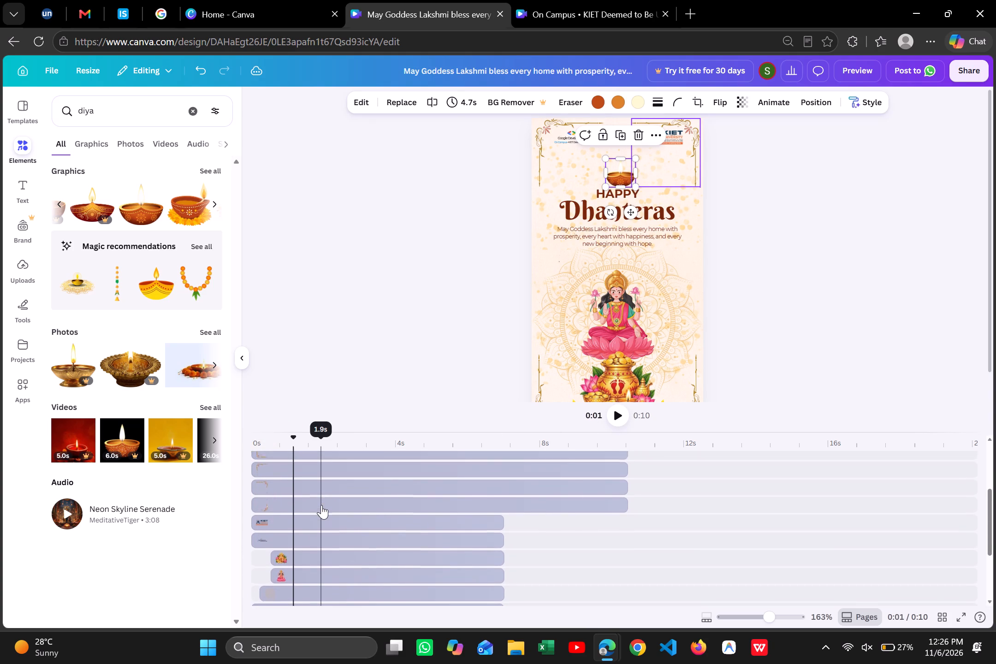
scroll(321, 505, up, 1)
drag(263, 509, 280, 508)
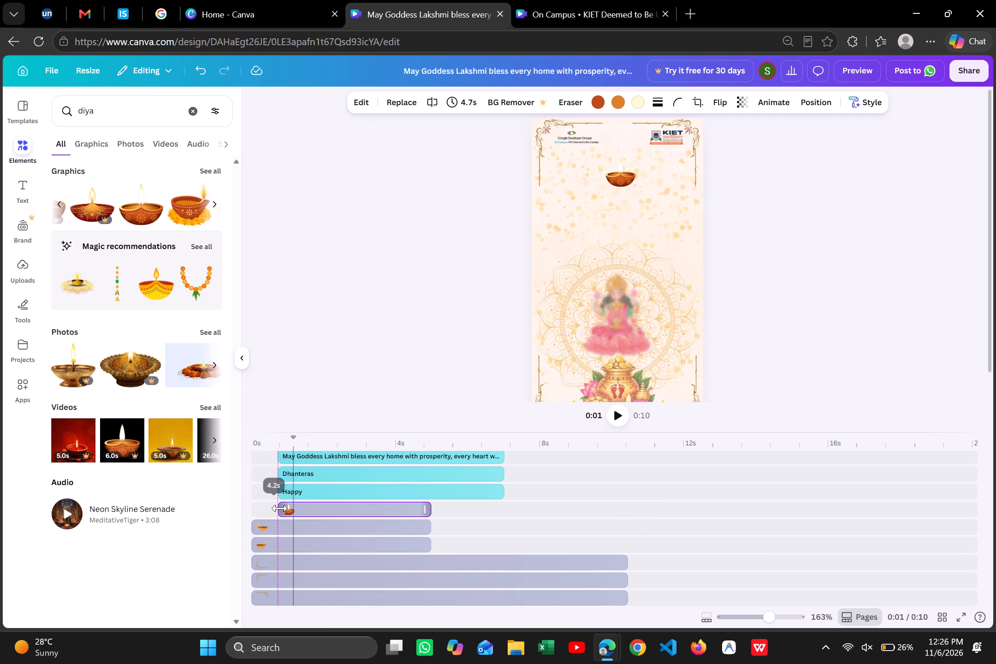
drag(280, 508, 277, 509)
Apply the Fade animation to the top-centre diya, on both enter and exit at medium speed.
click(771, 106)
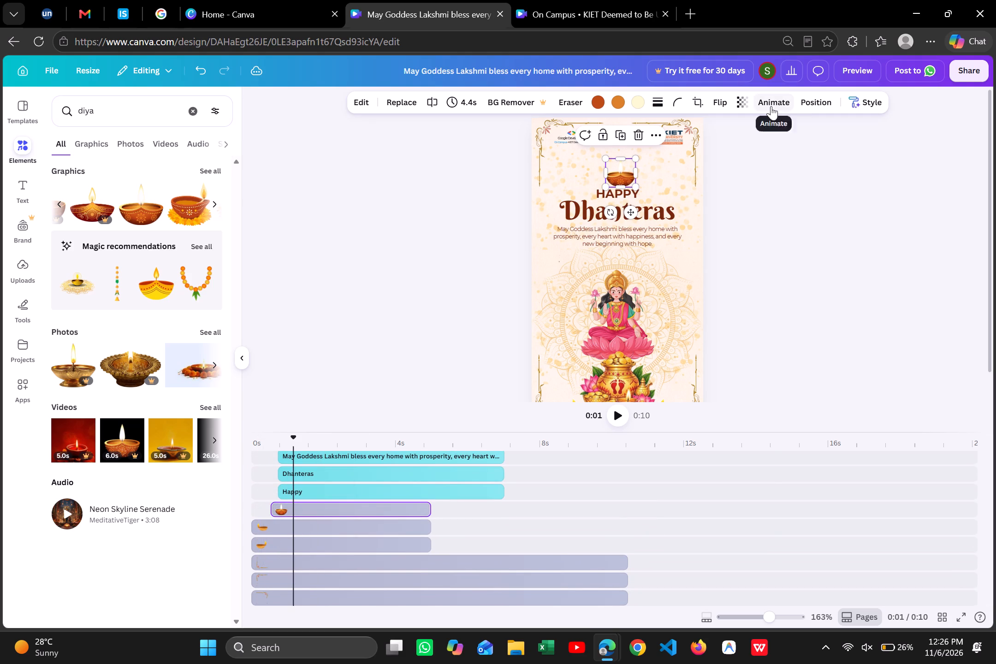
scroll(115, 444, down, 2)
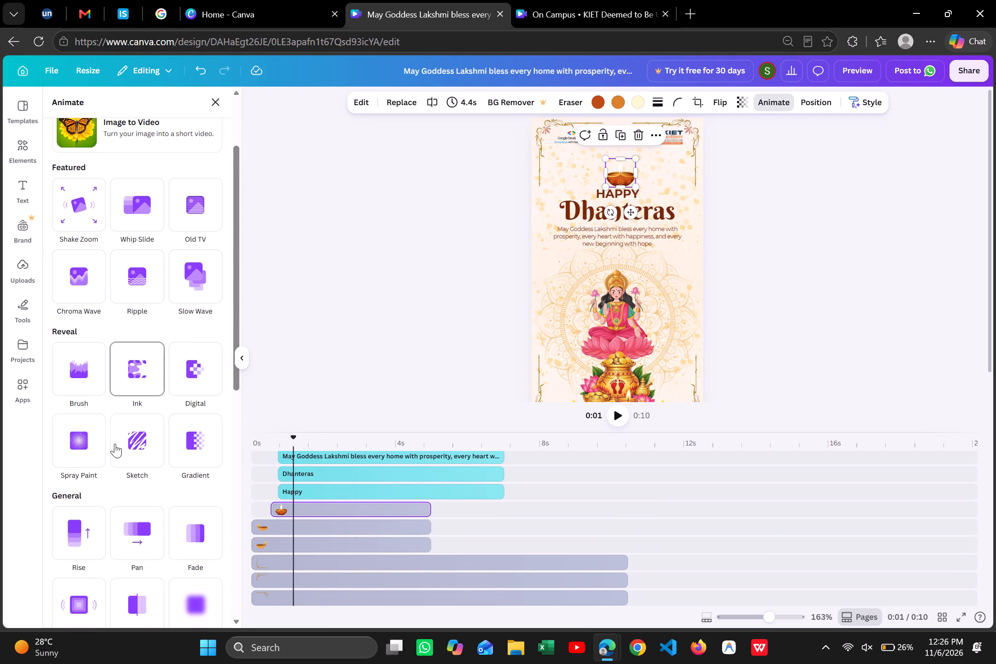
scroll(115, 444, down, 2)
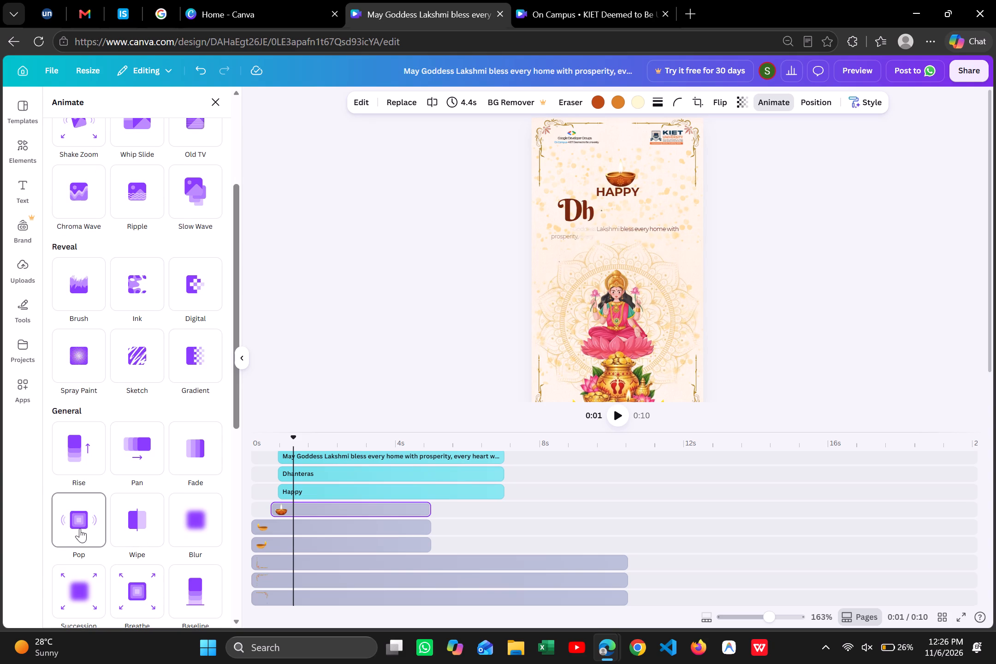
scroll(80, 528, down, 2)
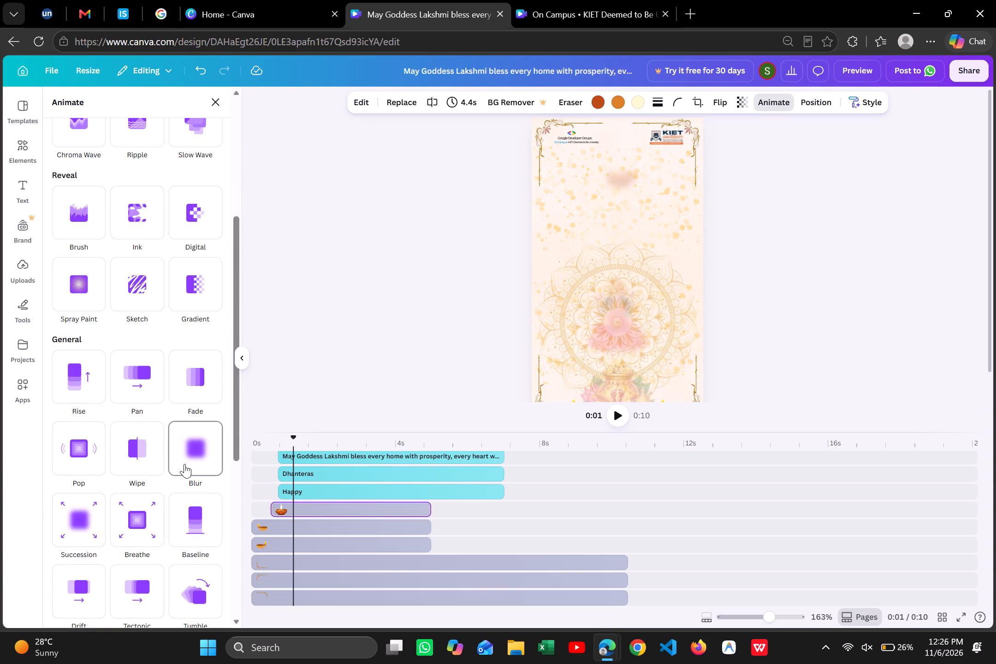
scroll(184, 464, down, 1)
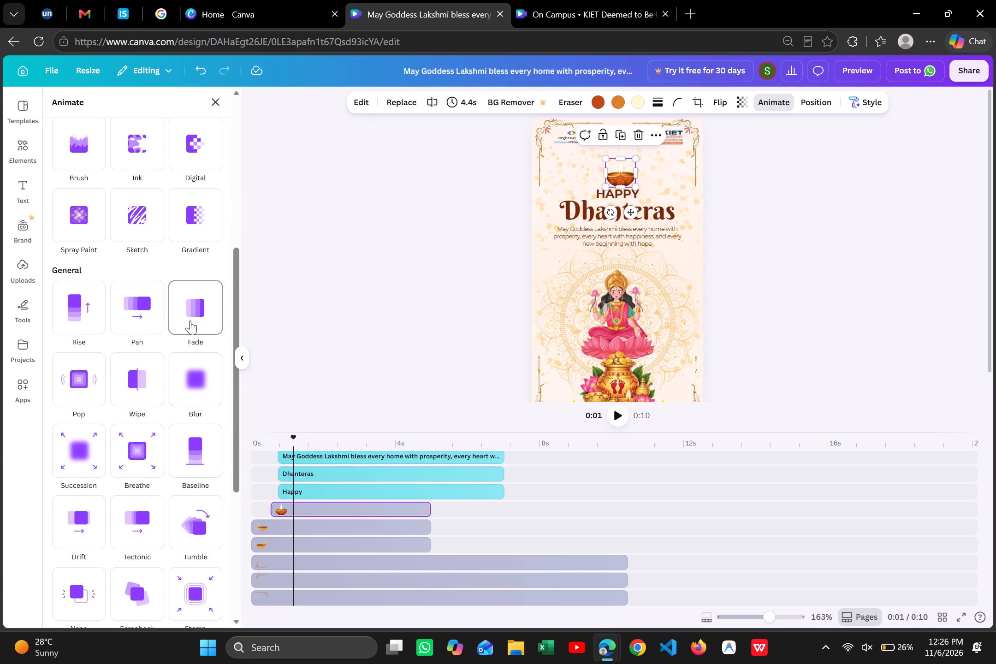
click(193, 315)
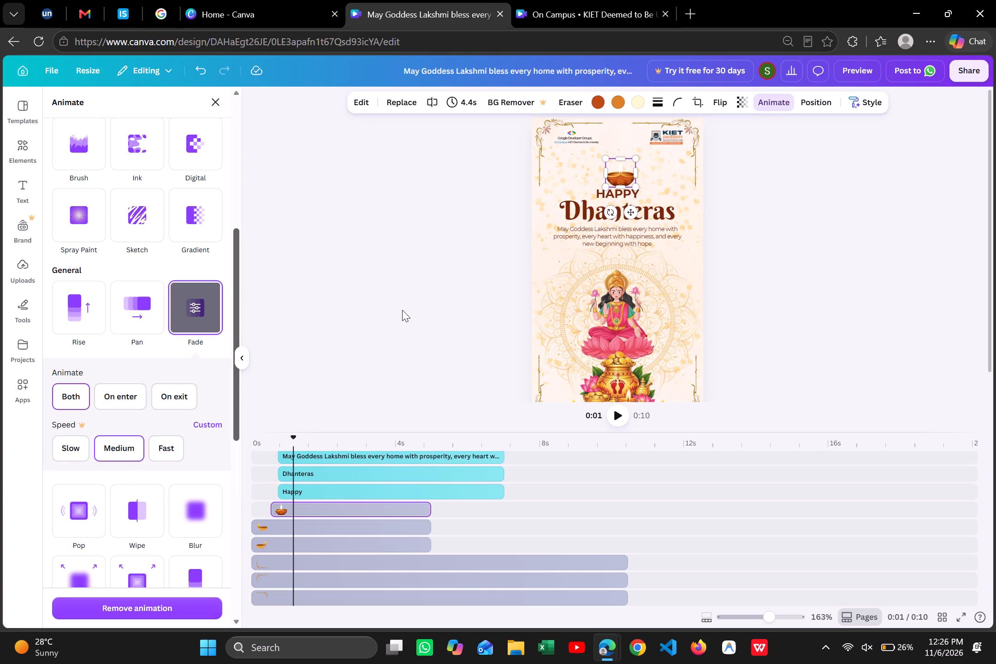
click(403, 308)
click(403, 308)
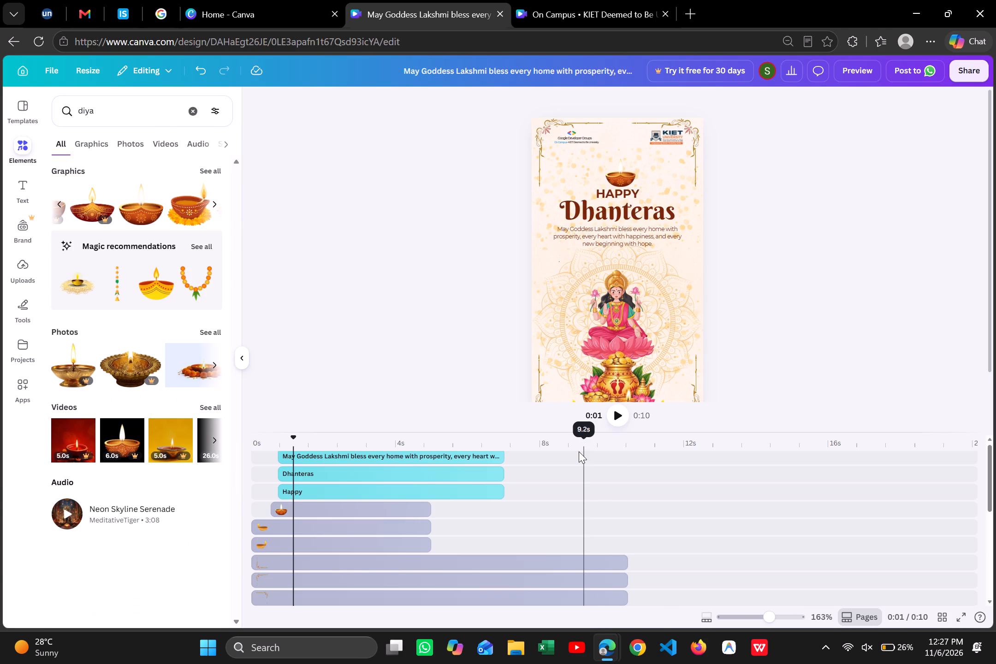
Apply the upward Rise animation to the bottom-right clay diya, on both enter and exit at medium speed.
scroll(660, 314, down, 2)
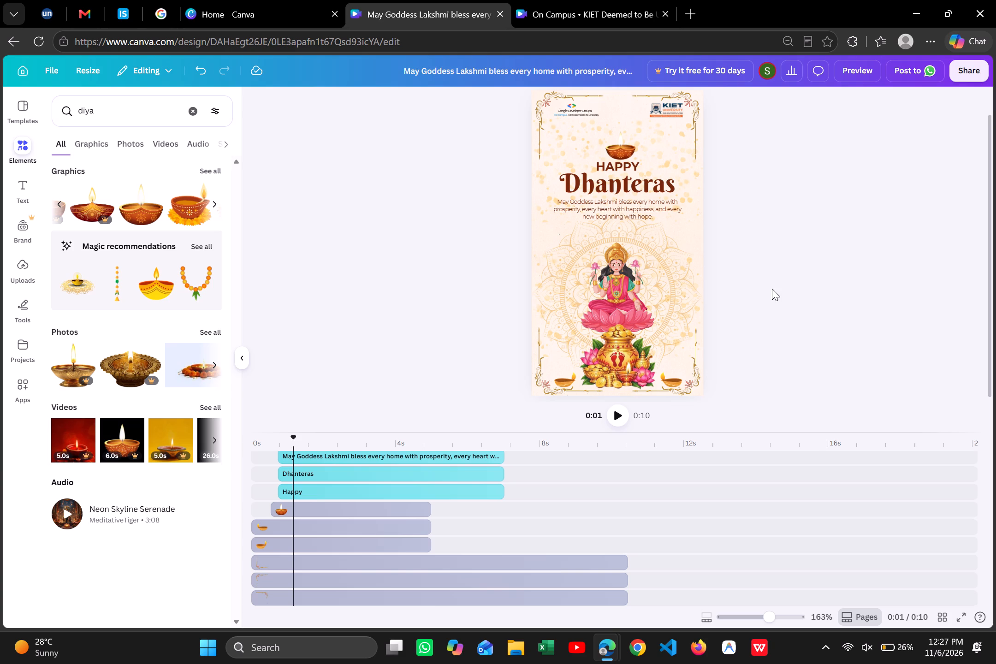
drag(293, 439, 214, 451)
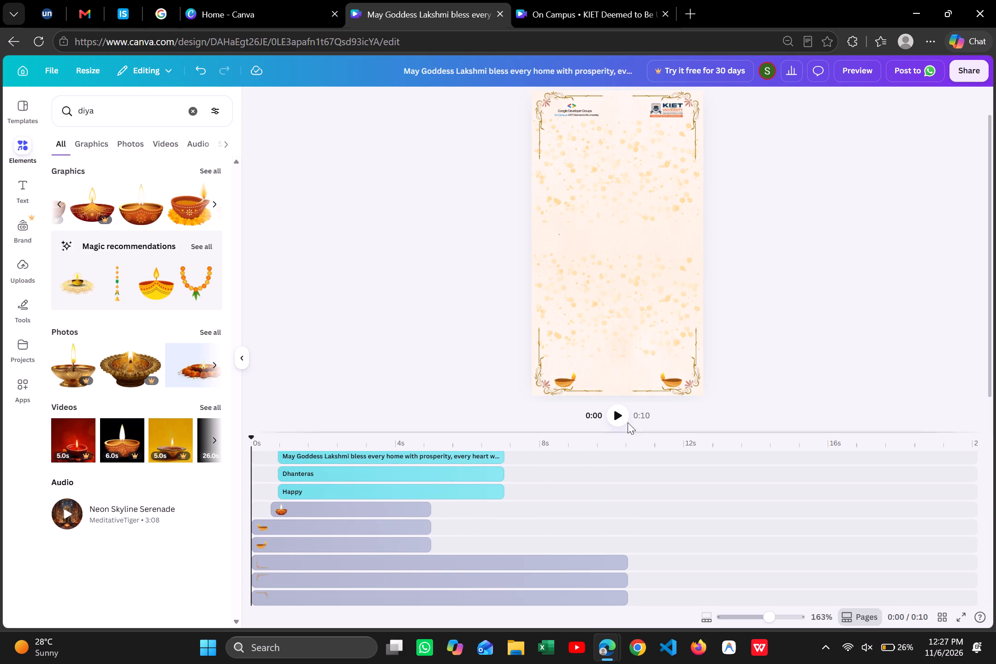
click(263, 522)
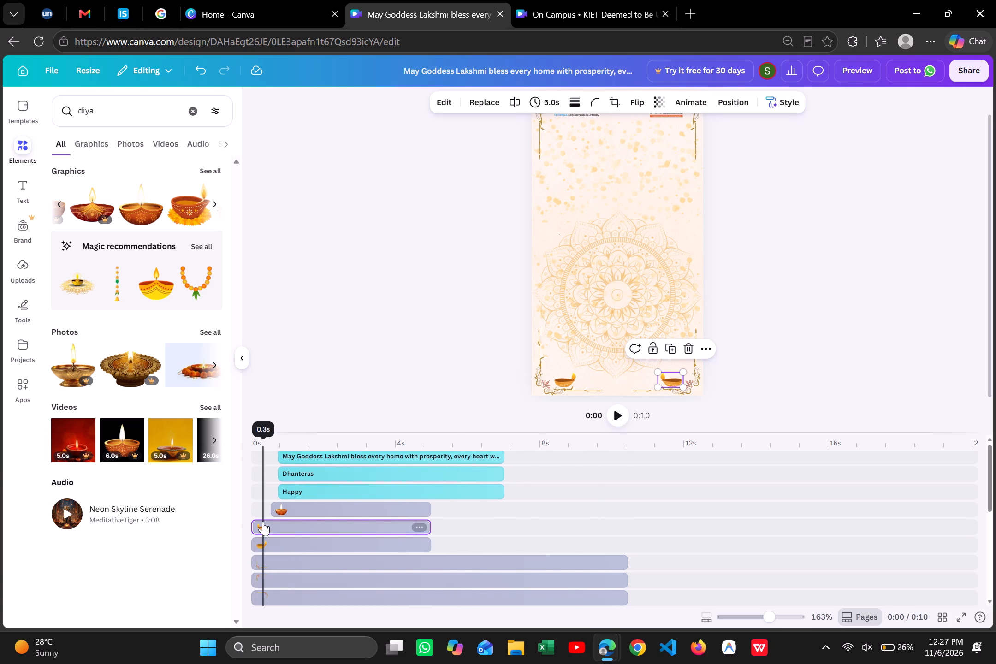
click(686, 100)
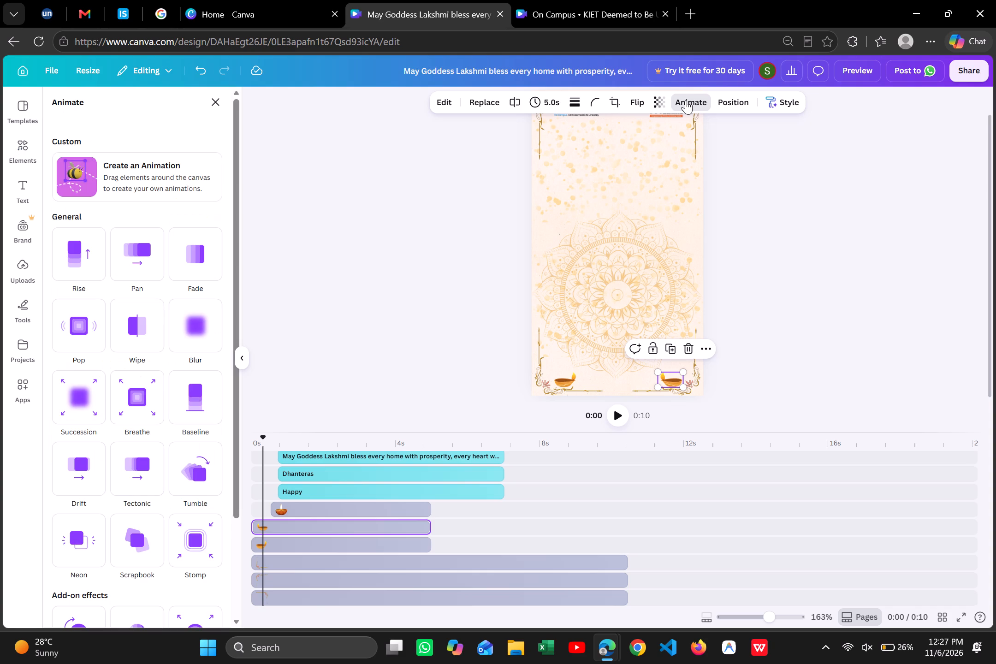
click(69, 270)
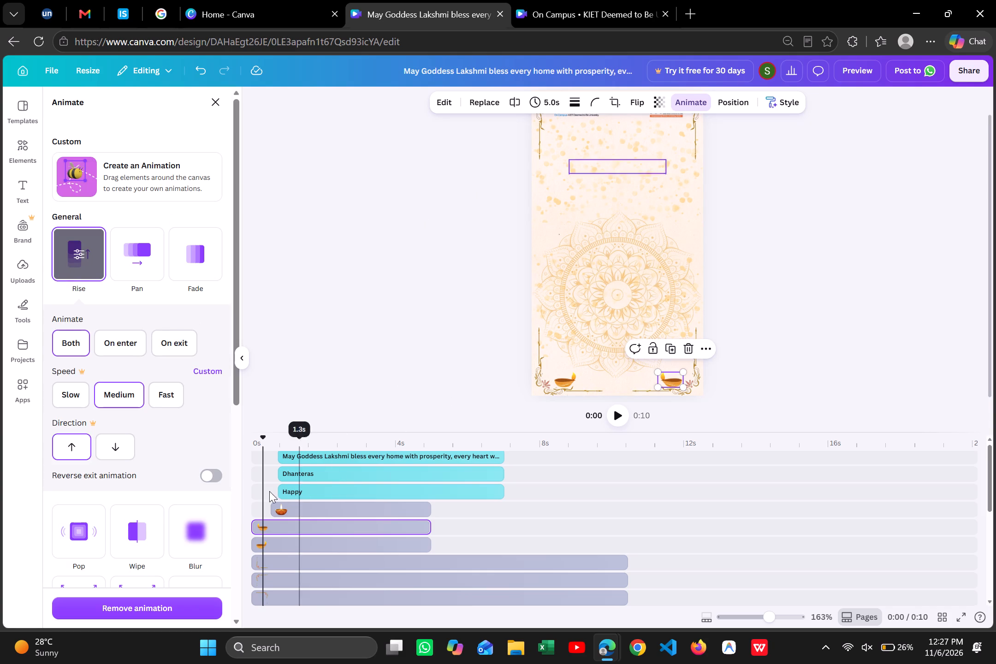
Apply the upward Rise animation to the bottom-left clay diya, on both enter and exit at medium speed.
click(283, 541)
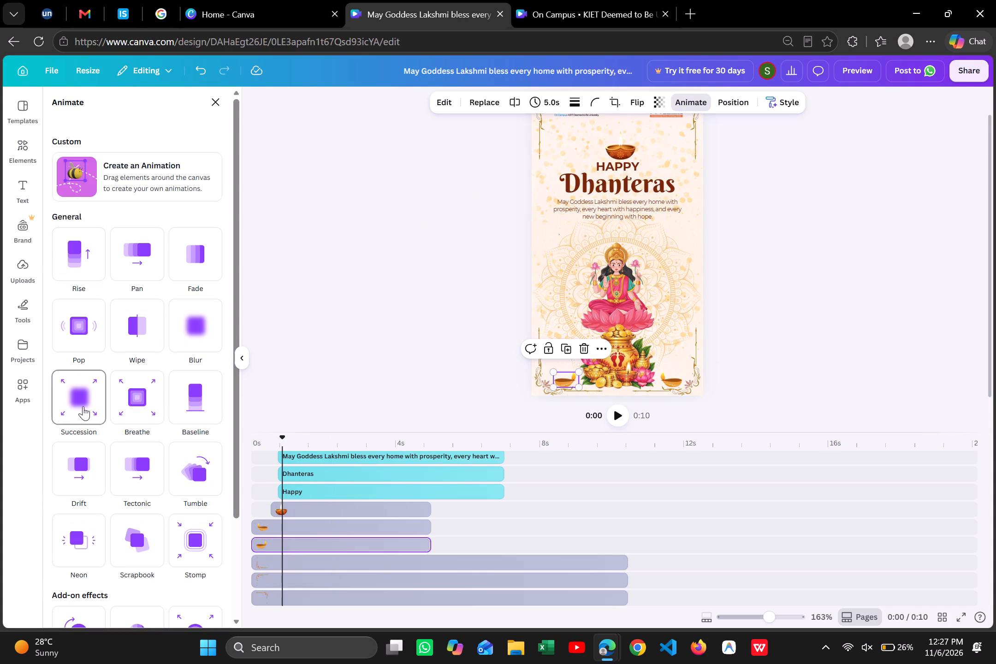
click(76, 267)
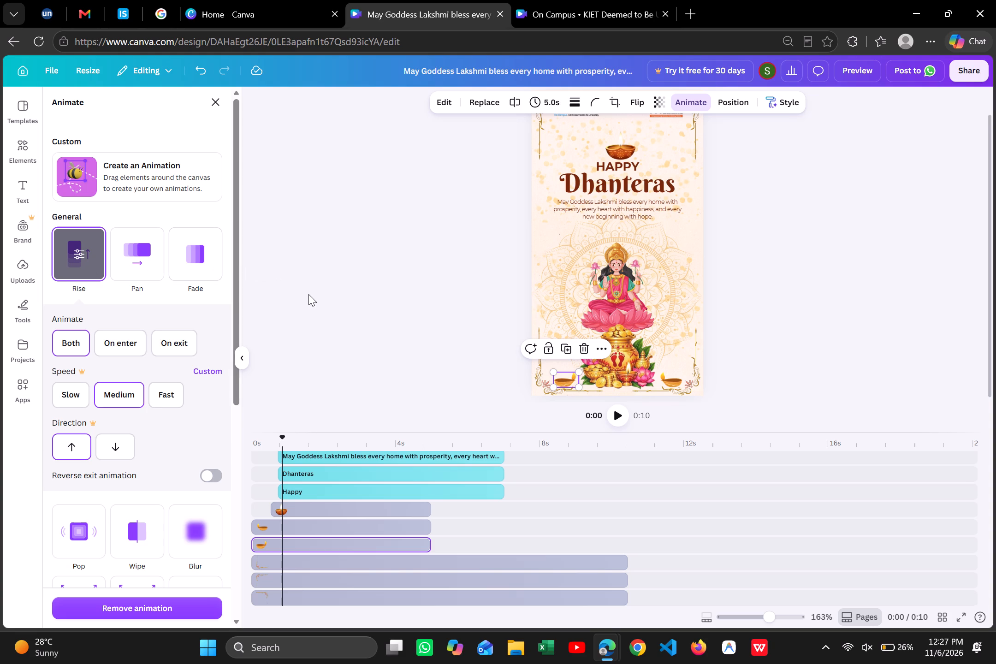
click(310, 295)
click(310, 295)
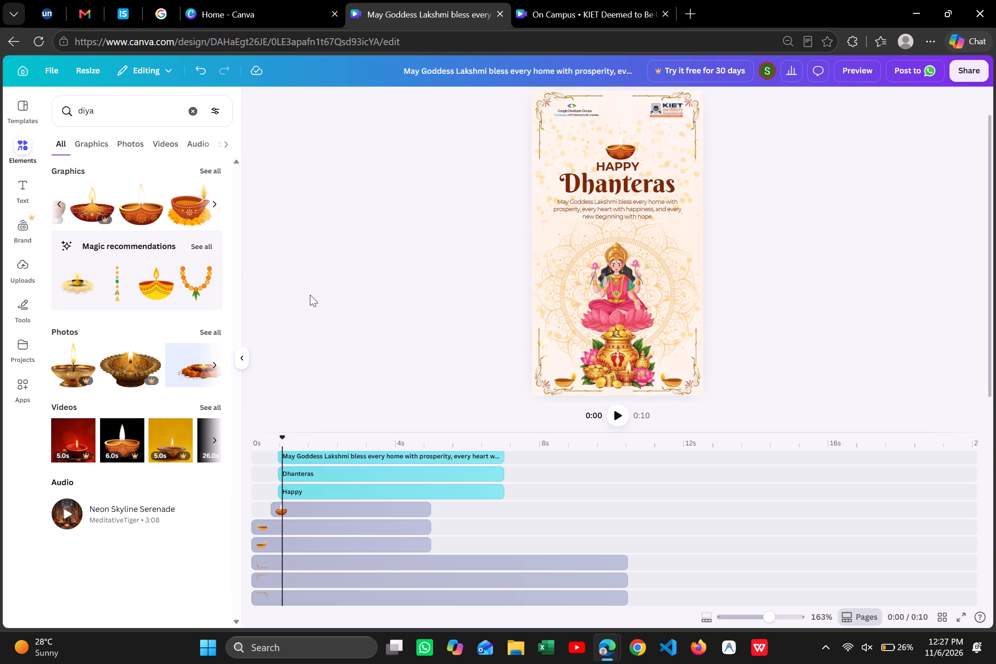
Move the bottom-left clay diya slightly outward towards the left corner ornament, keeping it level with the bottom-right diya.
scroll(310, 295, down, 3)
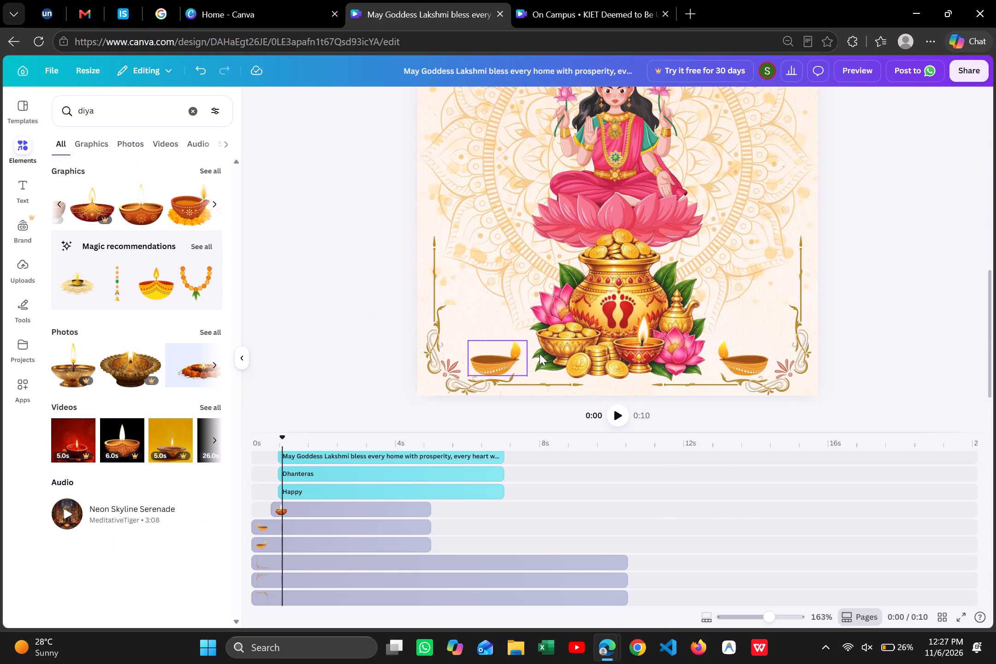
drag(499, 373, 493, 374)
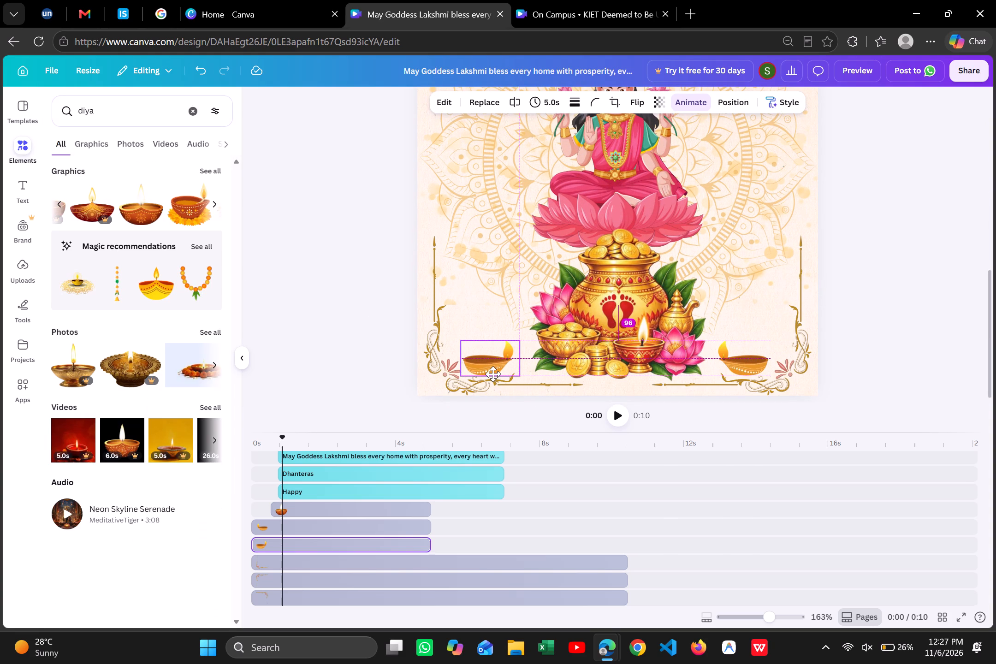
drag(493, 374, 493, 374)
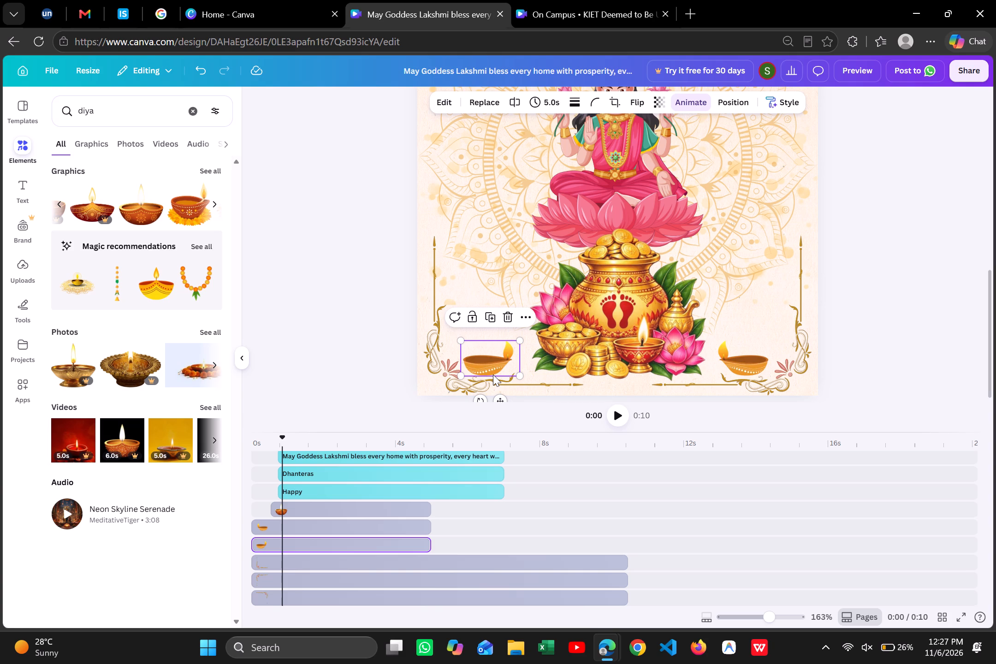
Examine the arrangement, layers and further options for the two bottom clay diyas selected together.
alt+shift+click(496, 362)
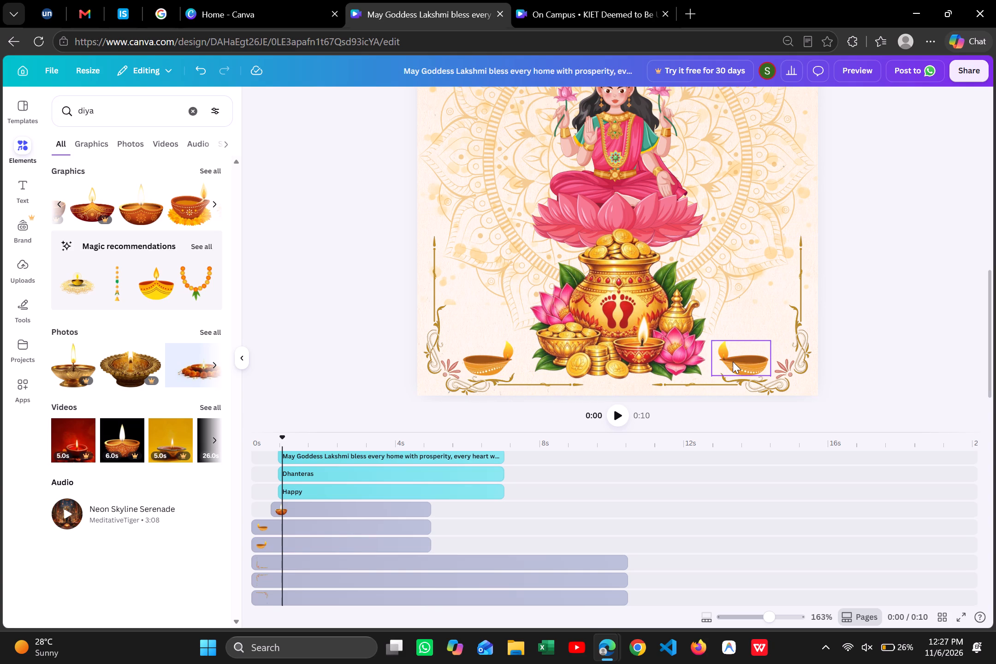
alt+shift+click(733, 362)
alt+shift+click(497, 363)
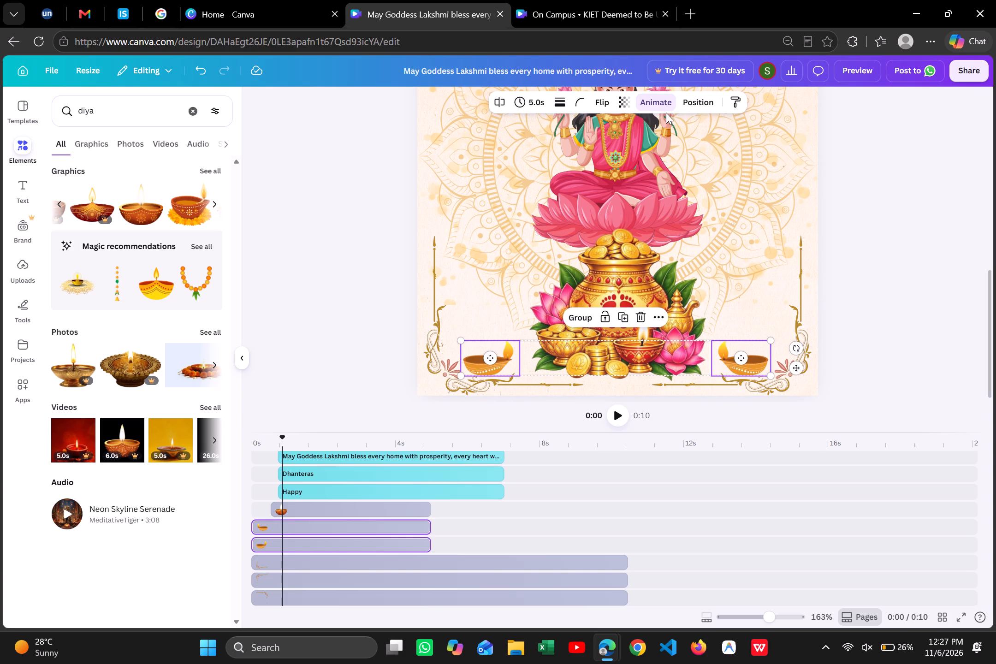
click(690, 104)
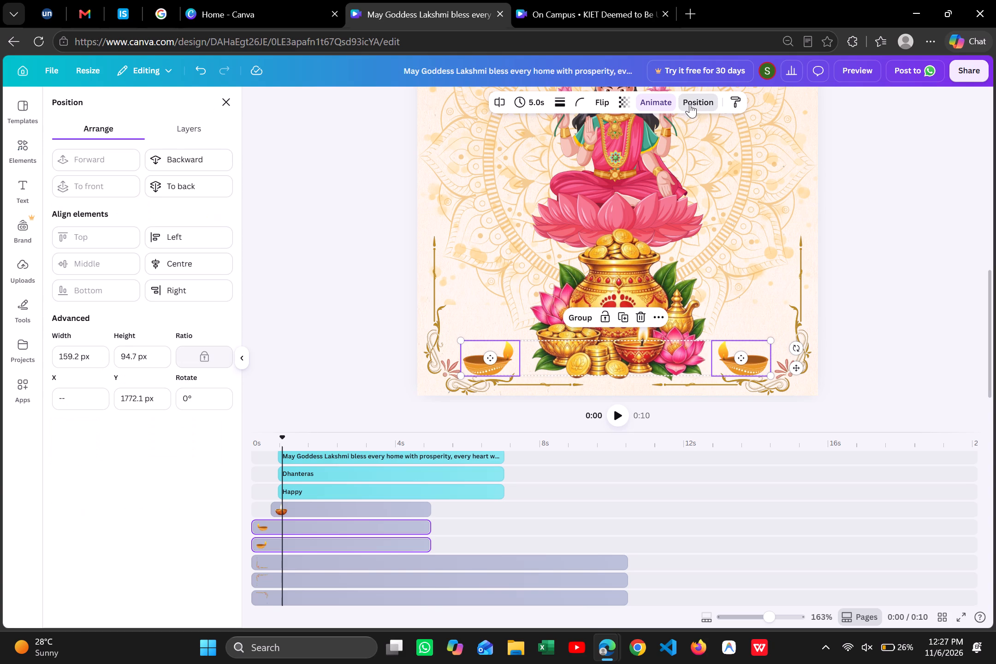
scroll(173, 238, up, 3)
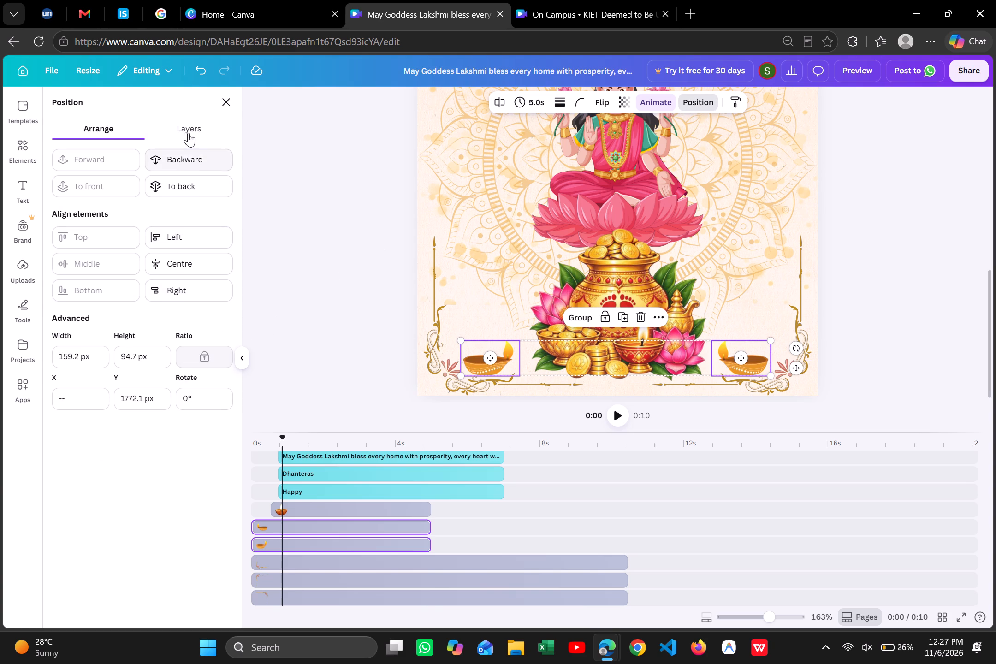
click(189, 124)
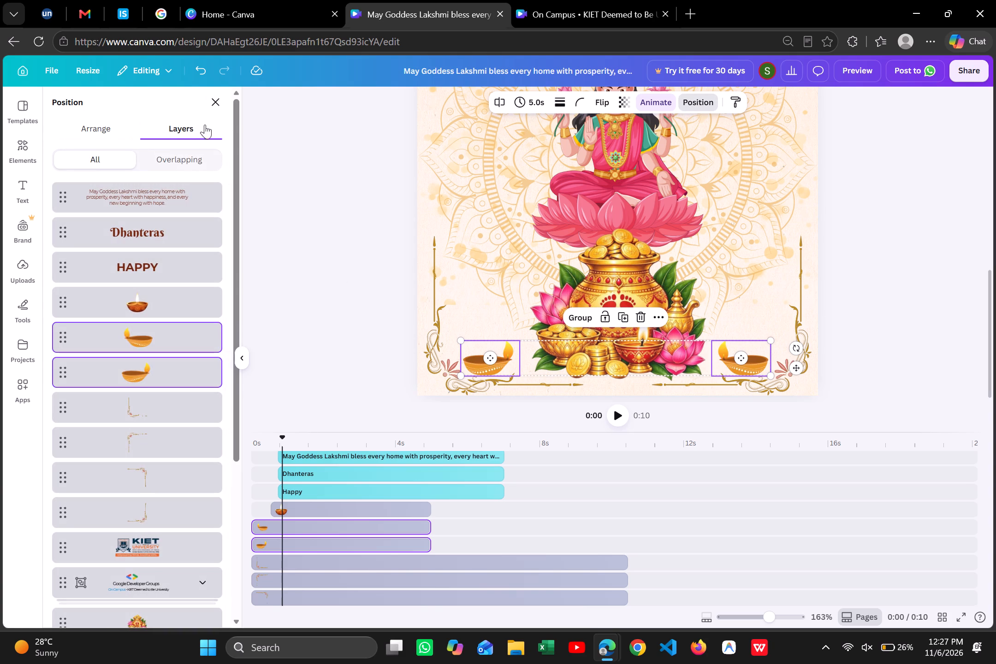
click(220, 97)
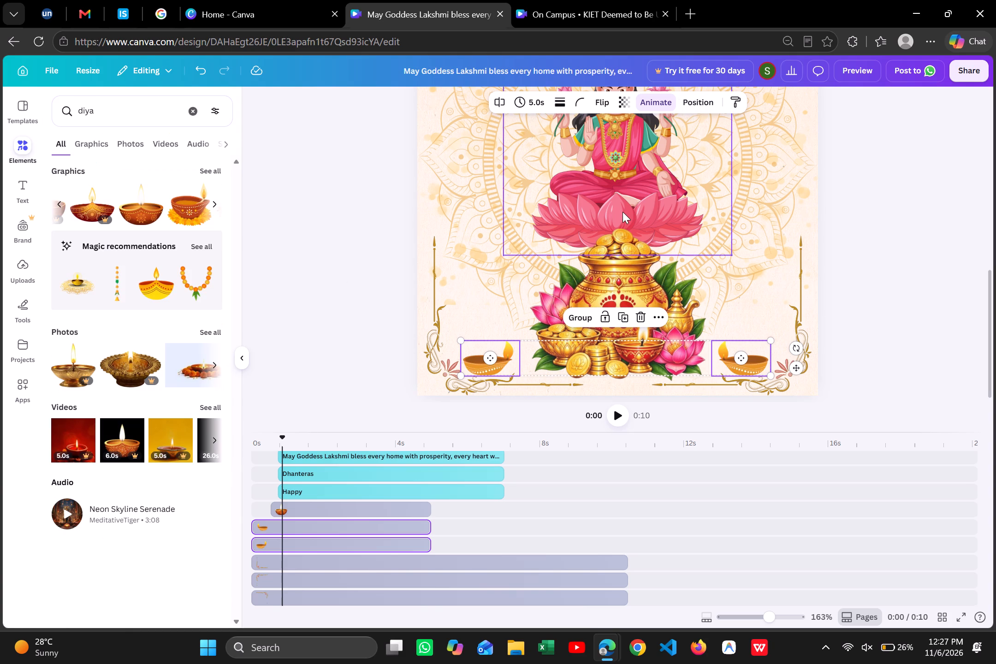
click(660, 320)
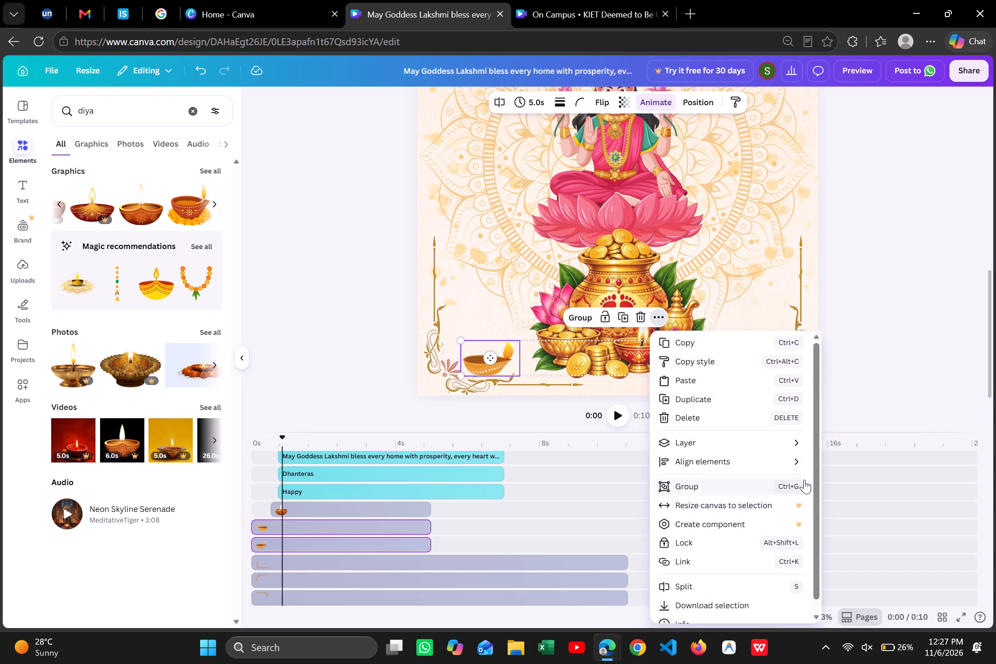
scroll(804, 480, down, 2)
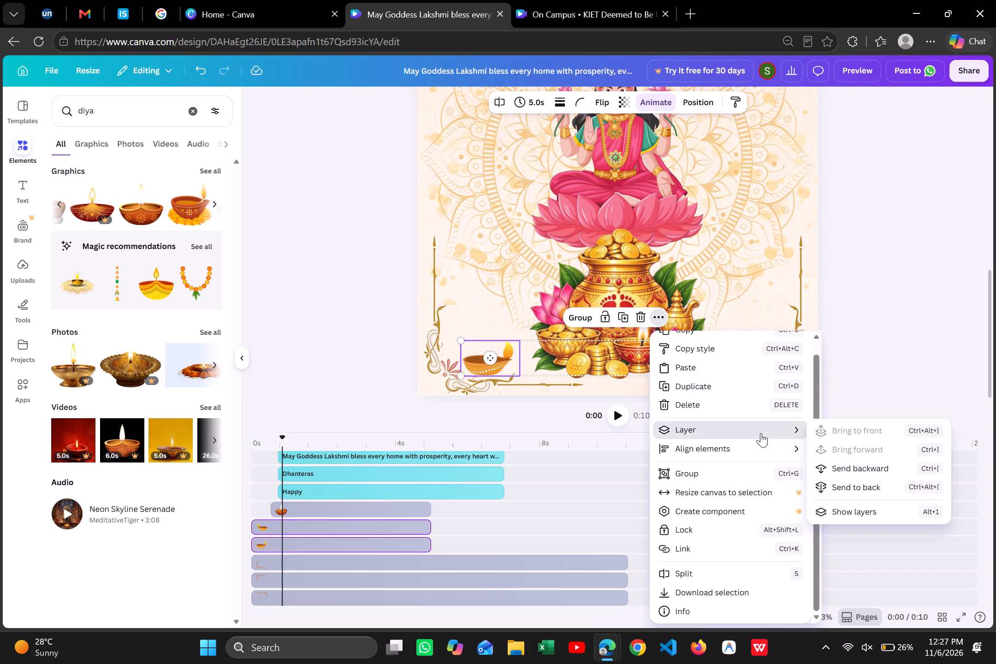
click(869, 359)
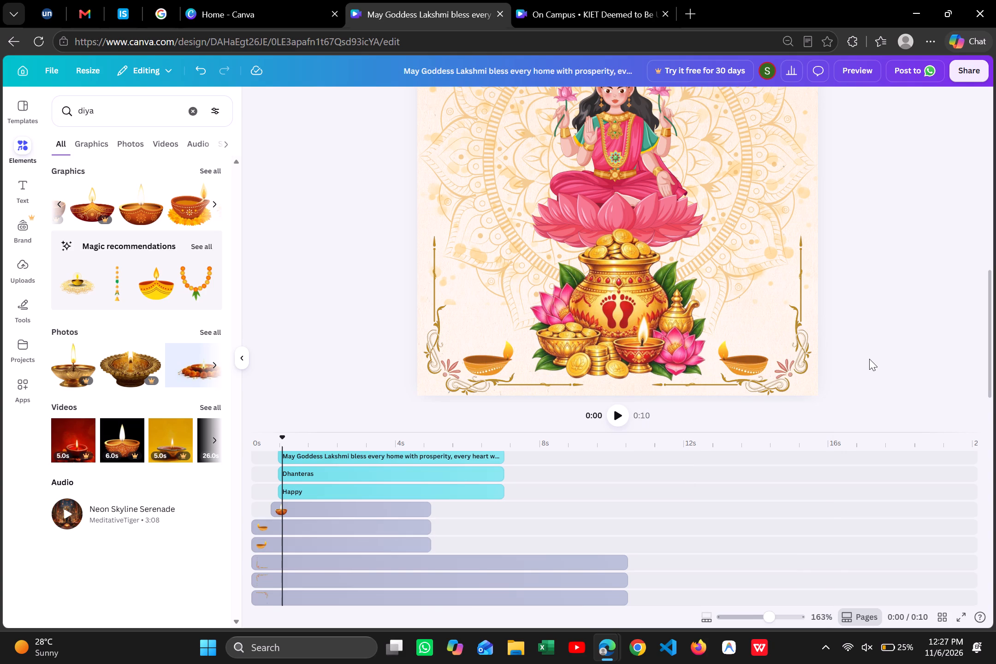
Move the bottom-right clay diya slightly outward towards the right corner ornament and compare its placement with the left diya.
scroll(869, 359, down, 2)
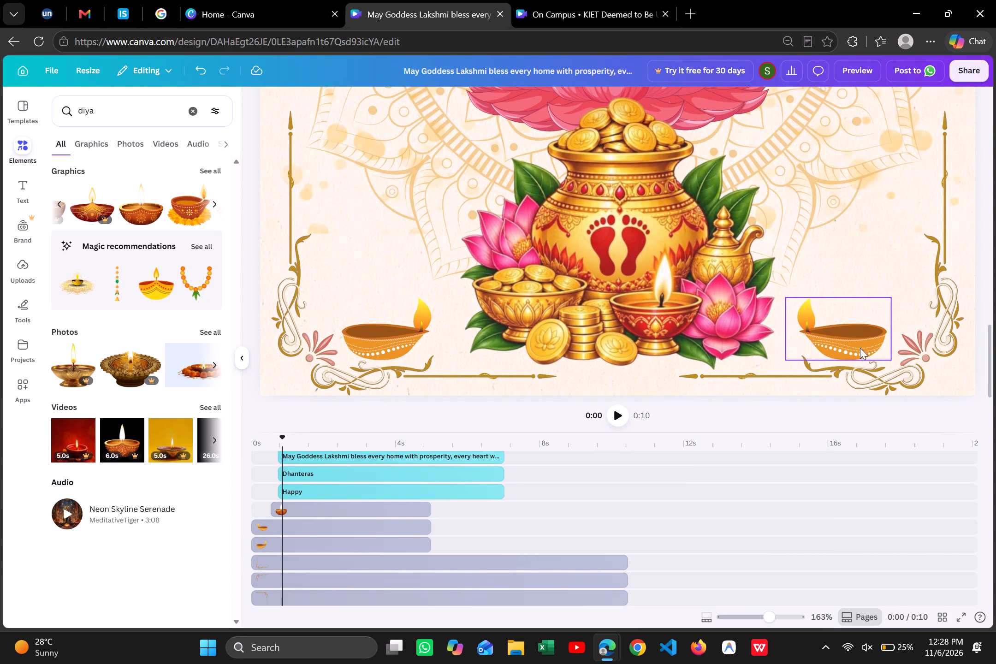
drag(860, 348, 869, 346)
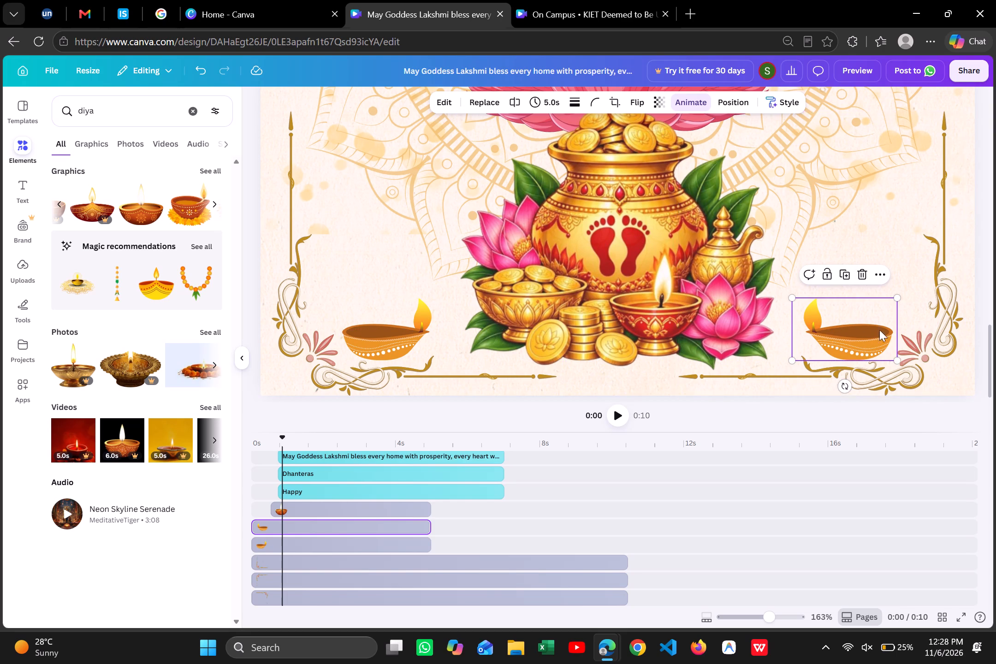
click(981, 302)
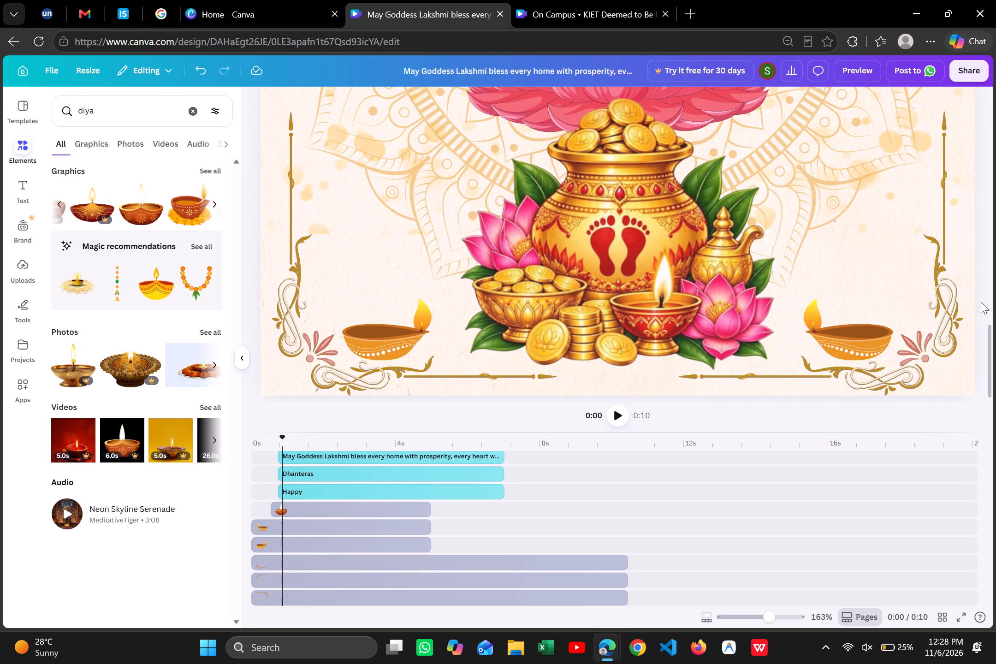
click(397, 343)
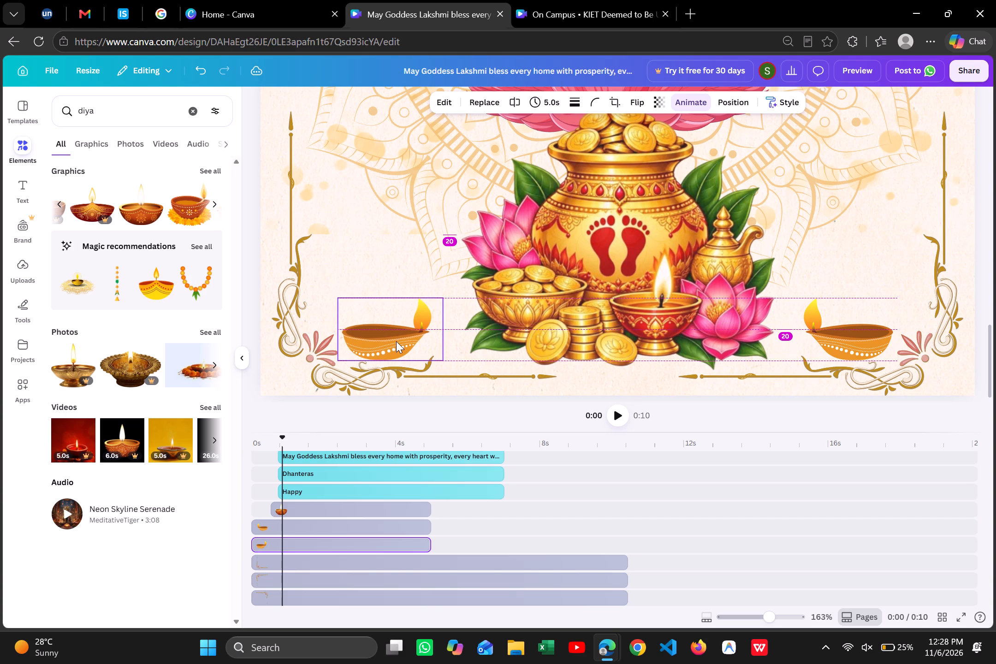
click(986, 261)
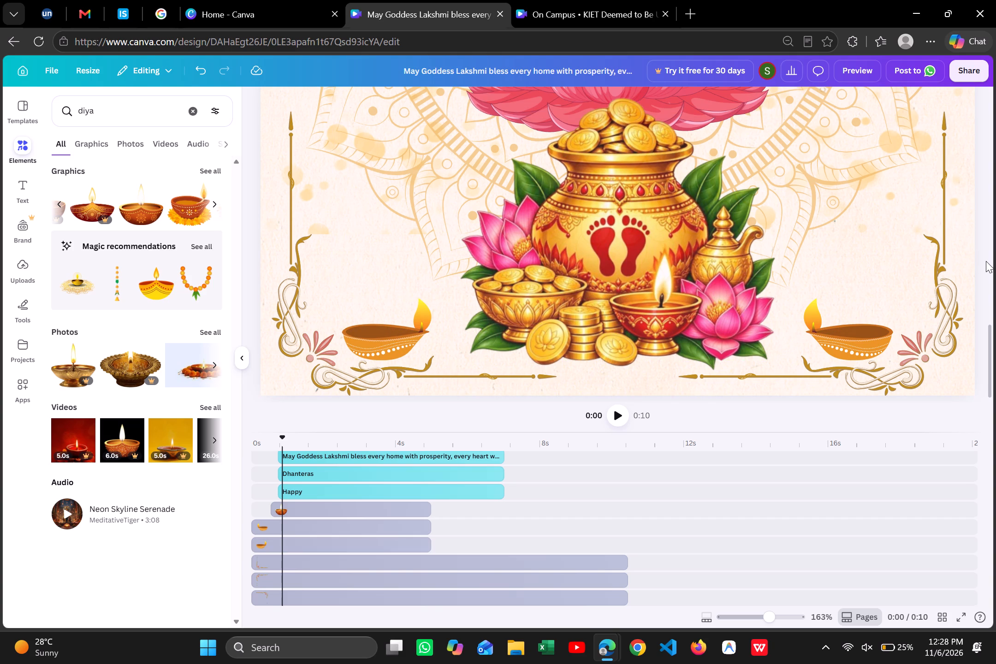
Add the diya graphic resting on orange marigold petals and shrink it to a small size left of the goddess.
scroll(986, 261, up, 1)
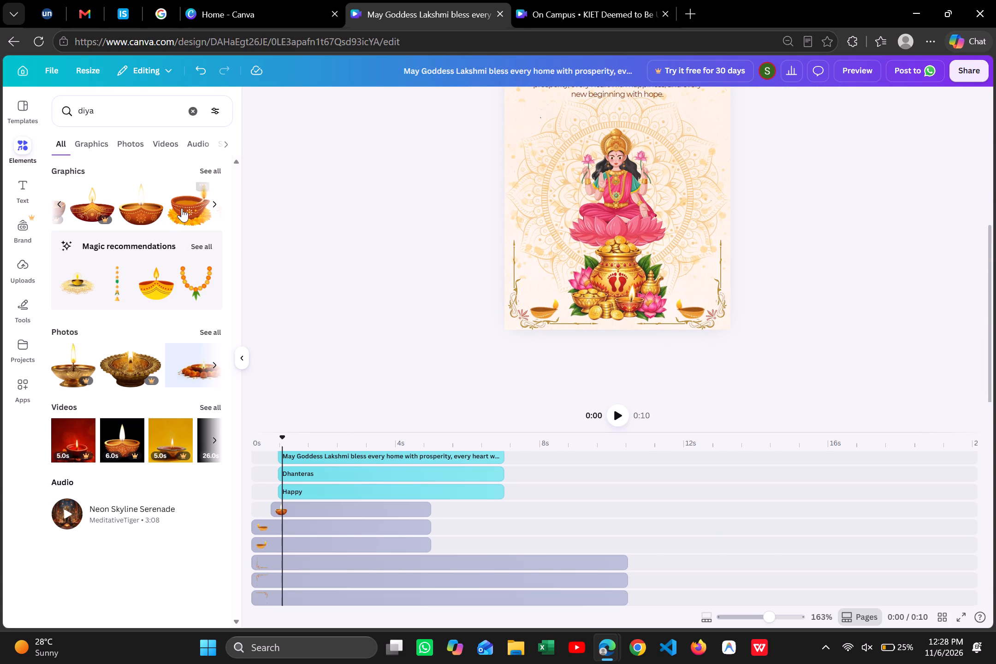
click(194, 209)
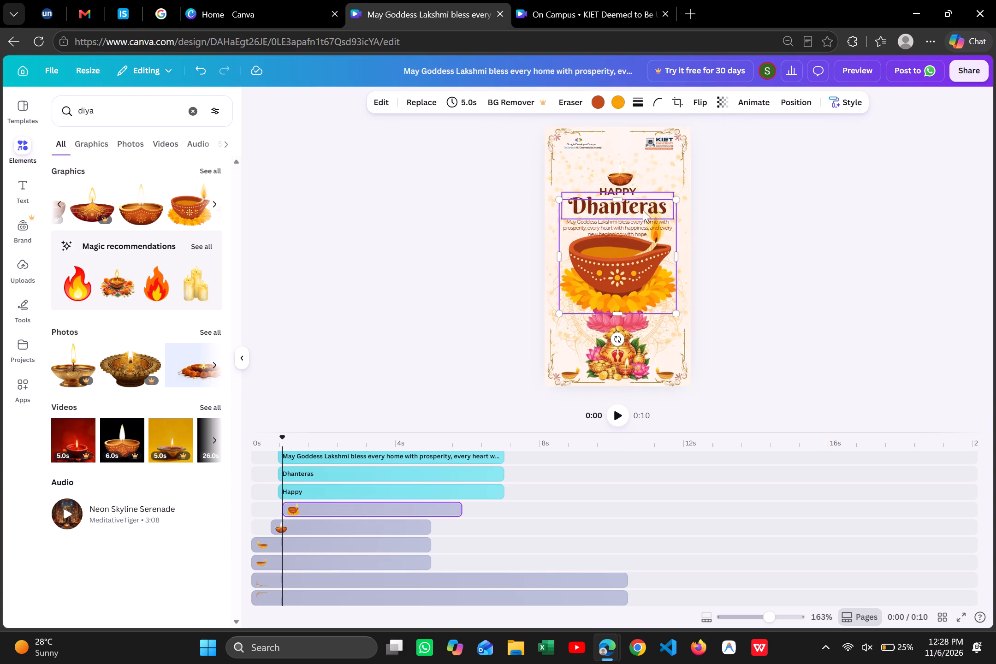
drag(674, 201, 605, 294)
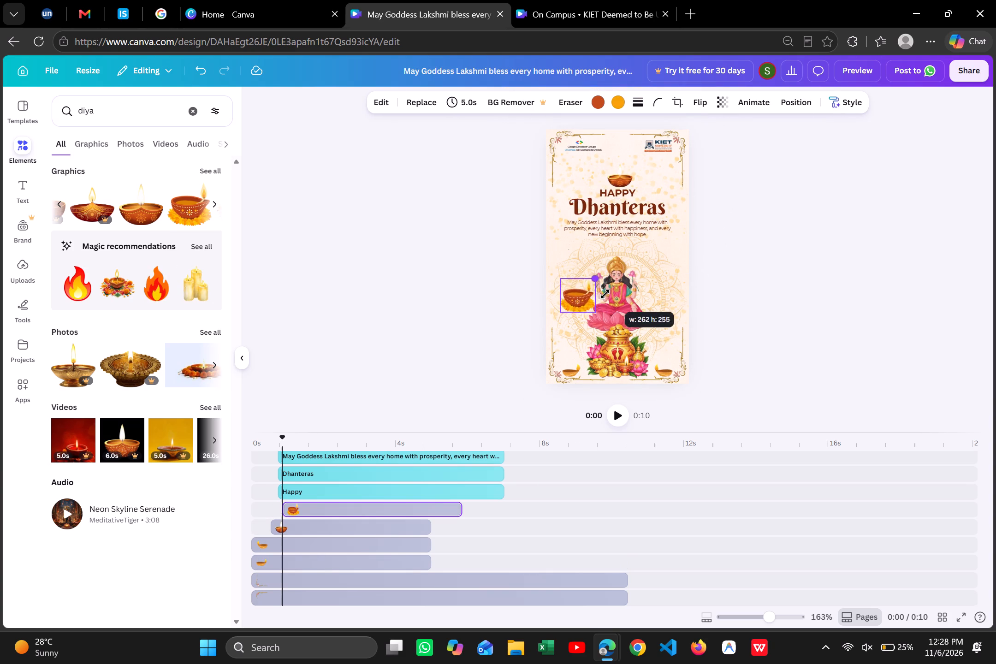
drag(605, 294, 600, 301)
Delete the plain clay diya at the page's bottom-left corner.
click(575, 373)
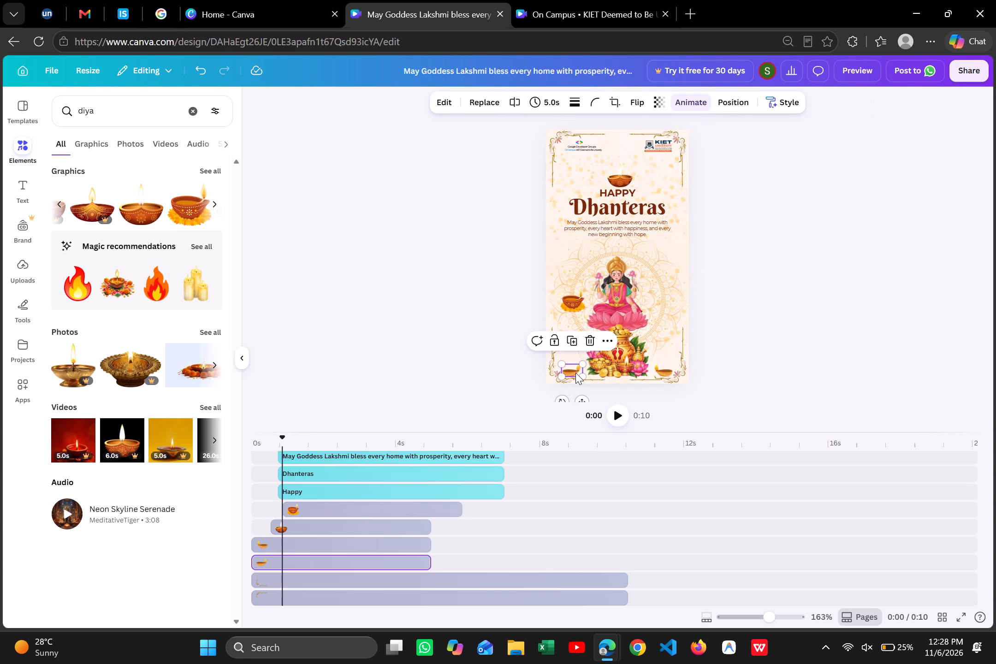
click(587, 347)
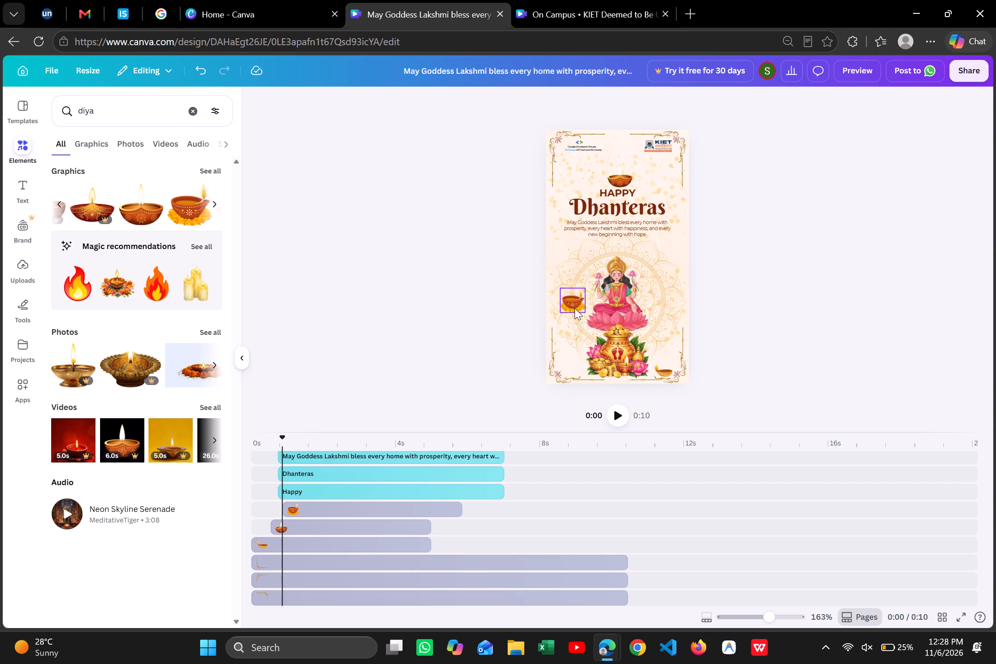
Move the marigold diya into the bottom-left corner beside the floral ornament and scale it down to fit there.
drag(575, 308, 575, 374)
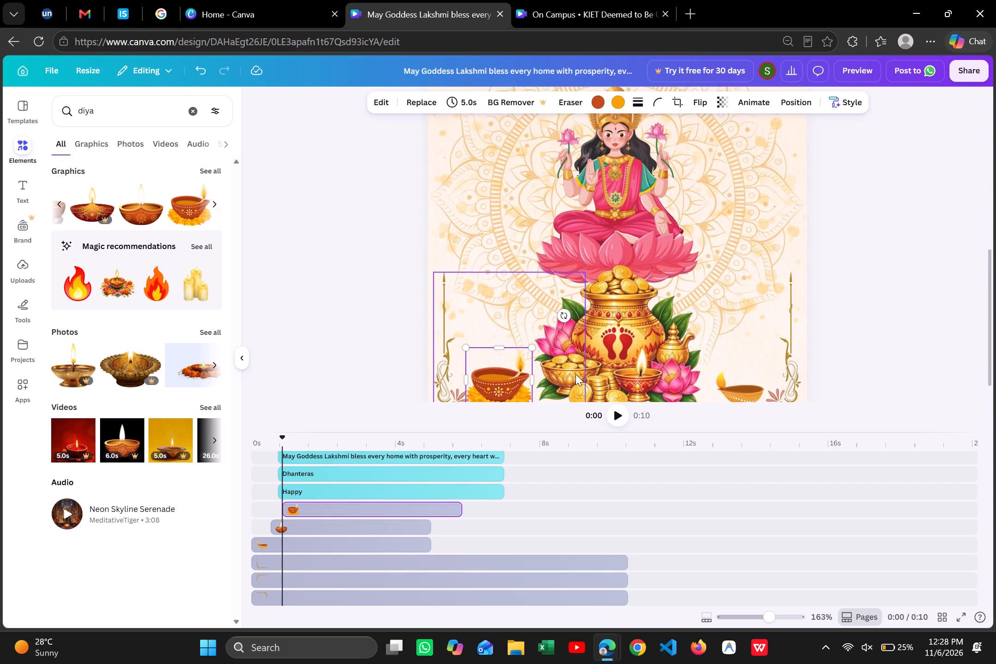
scroll(575, 374, down, 2)
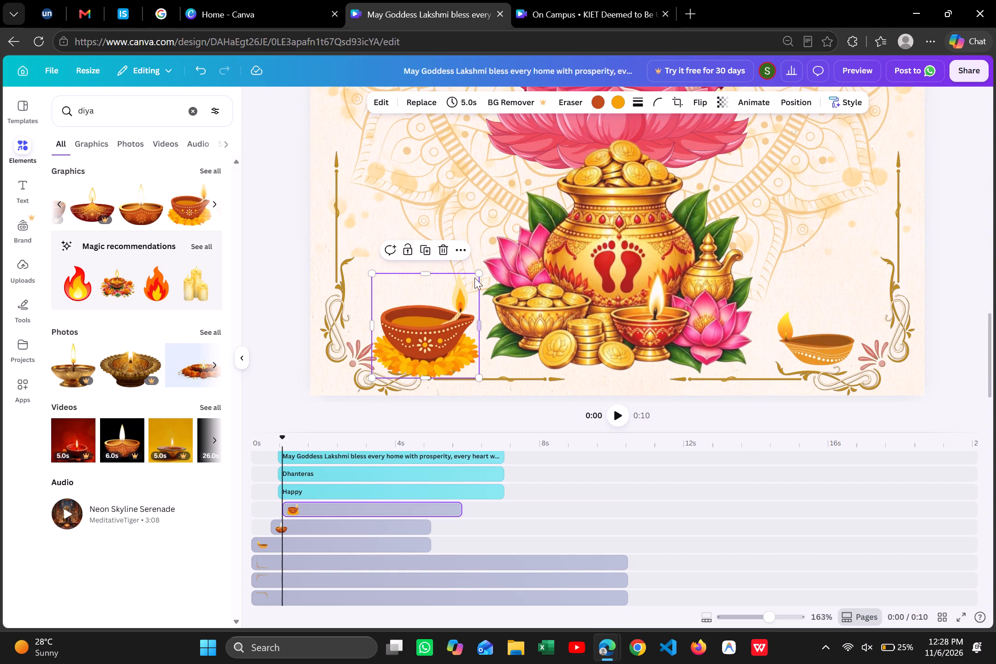
drag(481, 272, 437, 332)
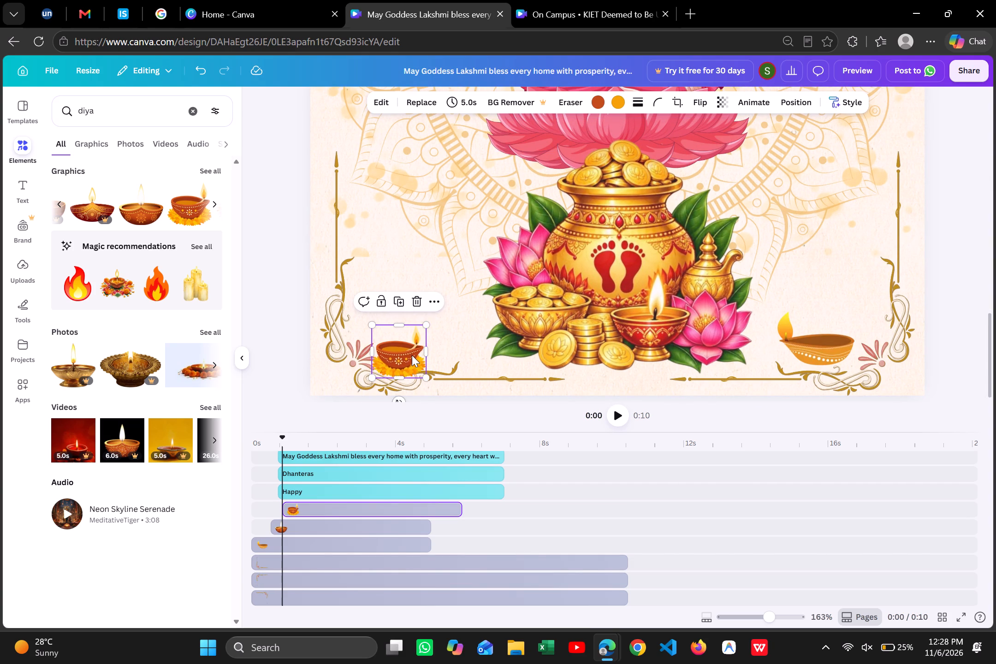
drag(412, 355, 416, 343)
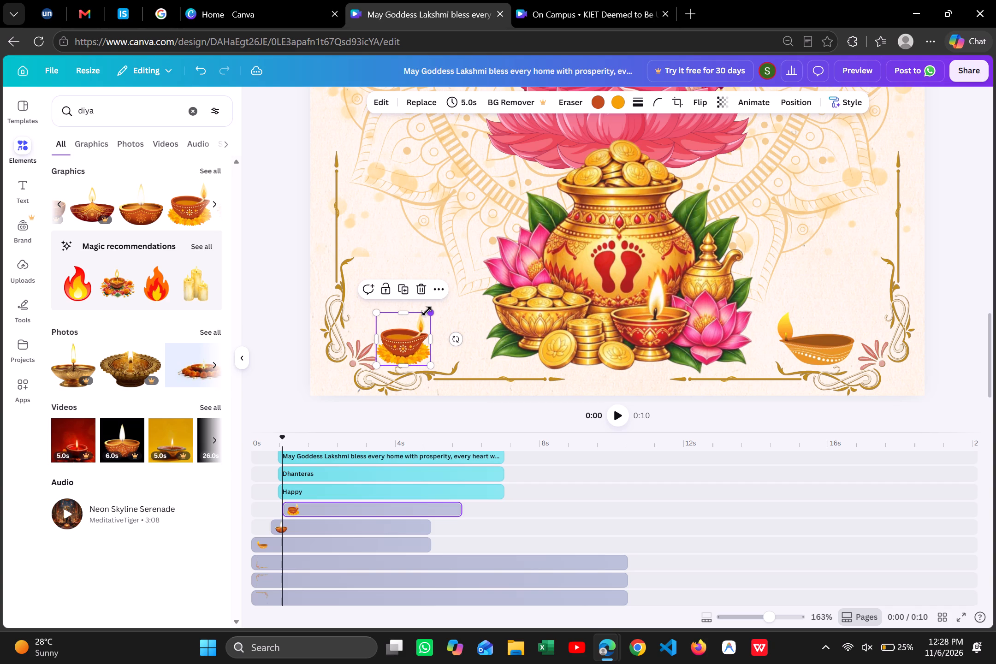
drag(427, 311, 413, 334)
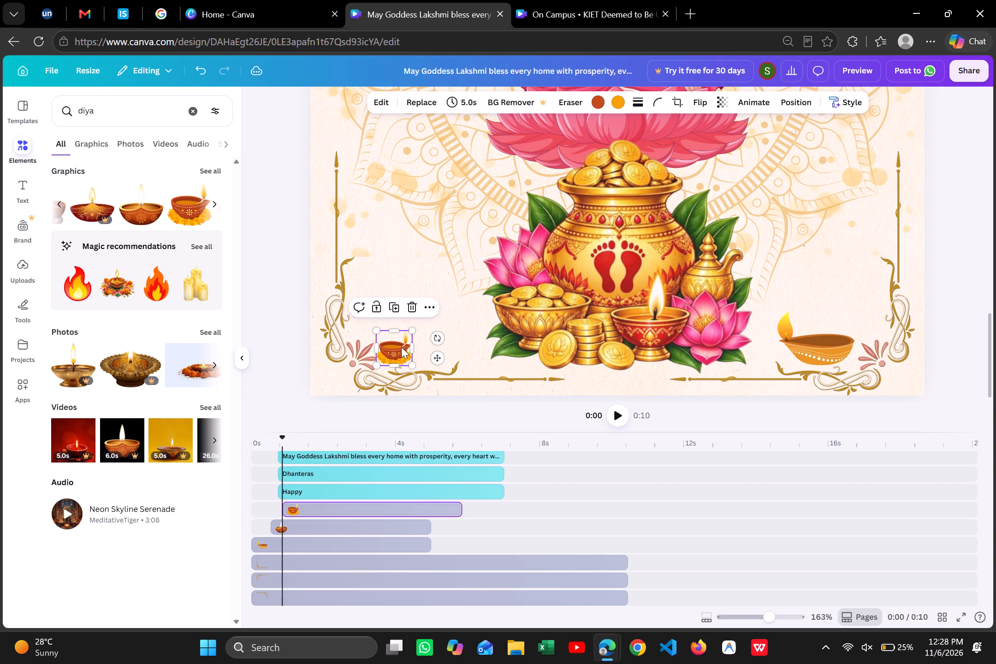
click(401, 347)
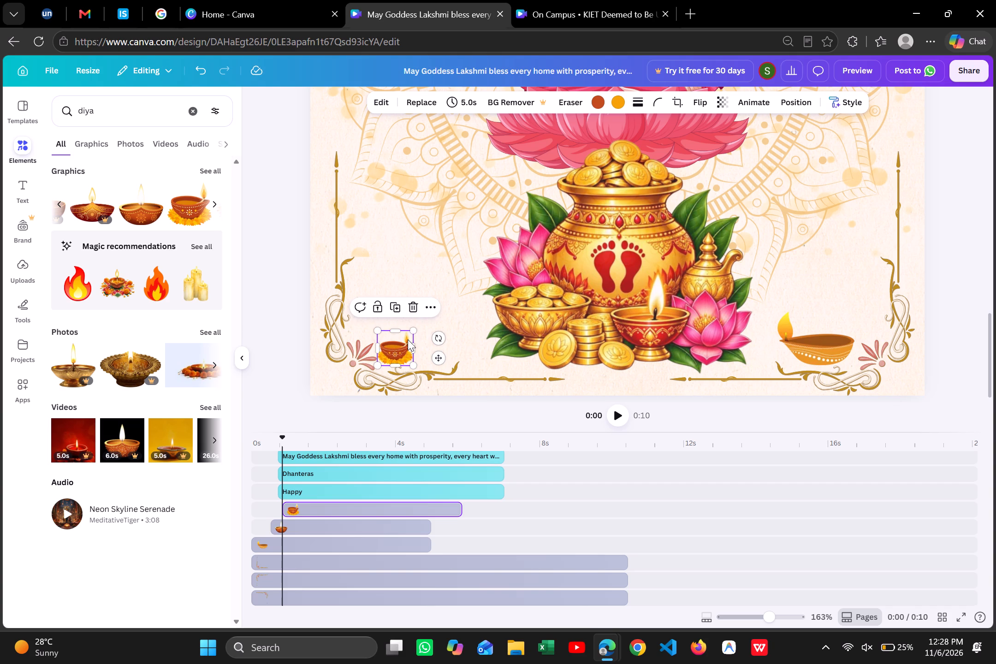
drag(411, 332, 417, 326)
Delete the plain clay diya at the page's bottom-right corner.
click(813, 353)
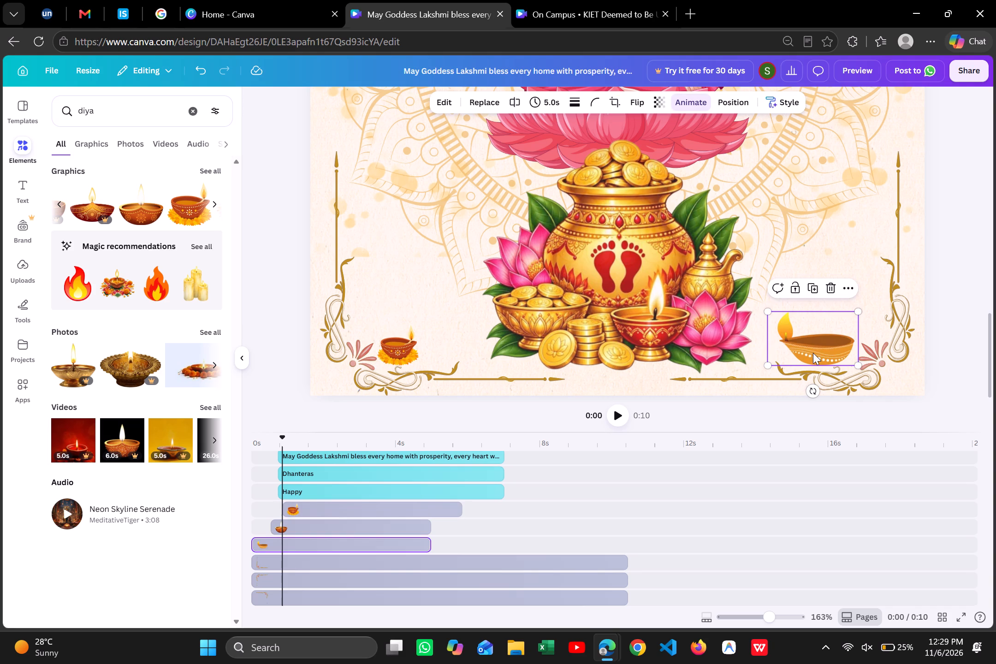
click(831, 298)
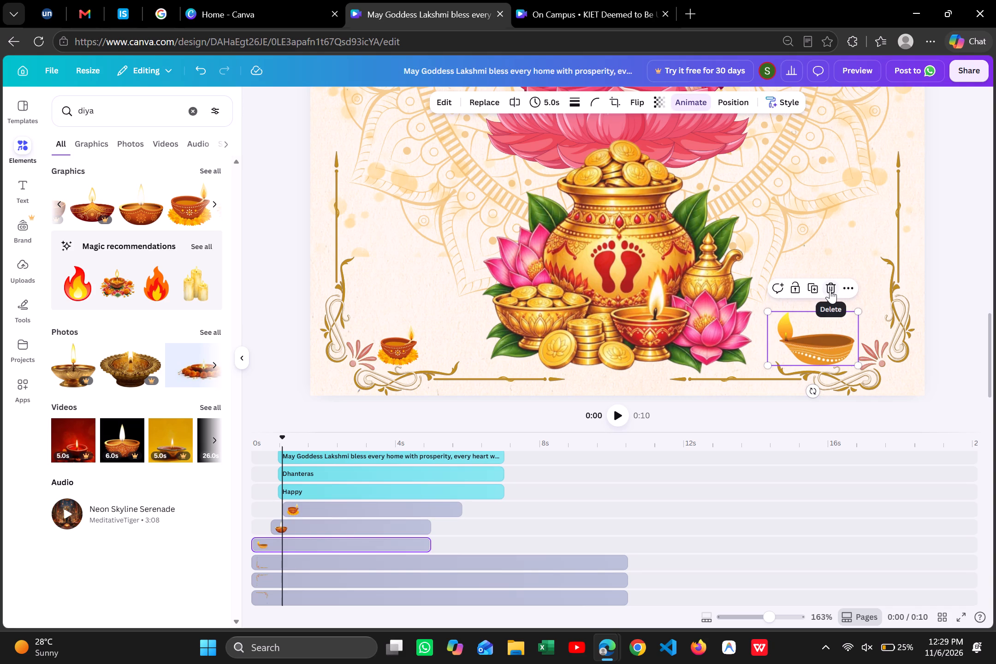
click(830, 290)
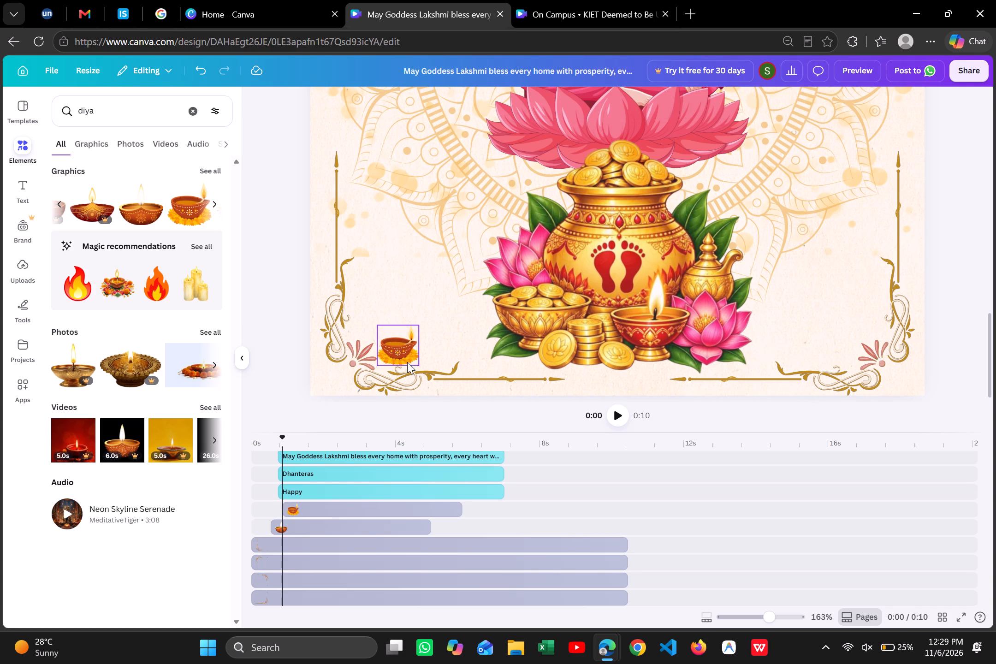
Slightly enlarge the marigold diya in the page's bottom-left corner.
click(407, 362)
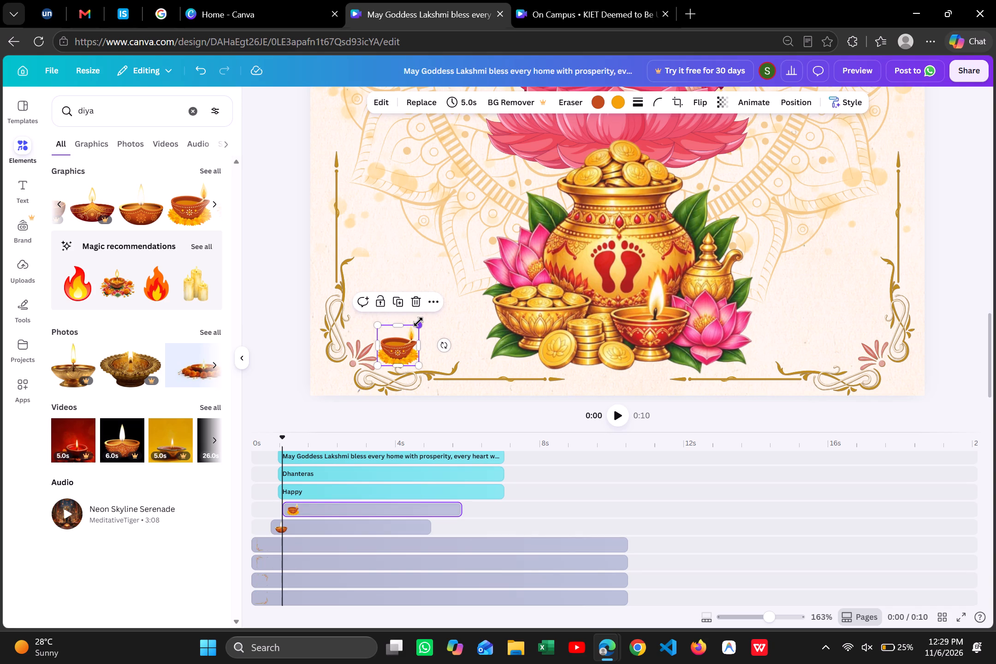
drag(418, 322, 422, 320)
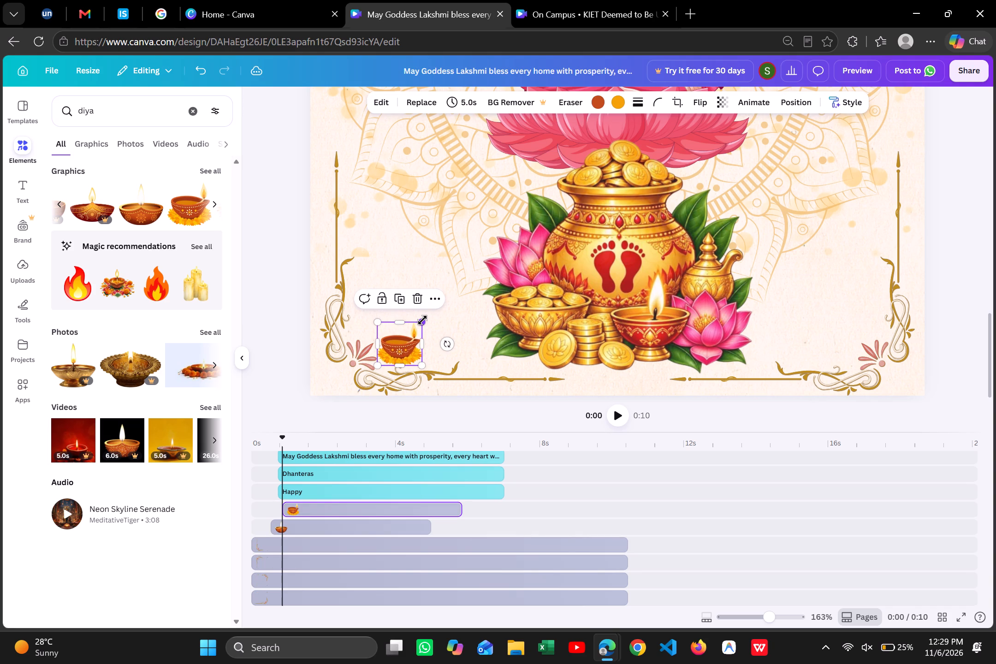
Duplicate the marigold diya, flip the copy horizontally, and place it beside the bottom-right floral ornament, level with the original.
key(ctrl+d)
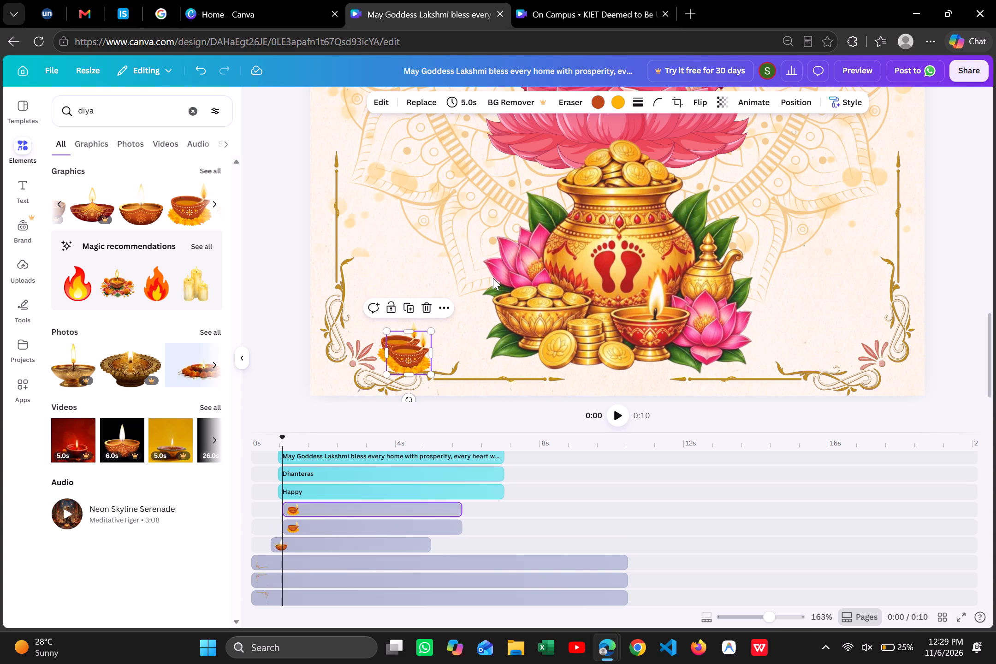
click(693, 104)
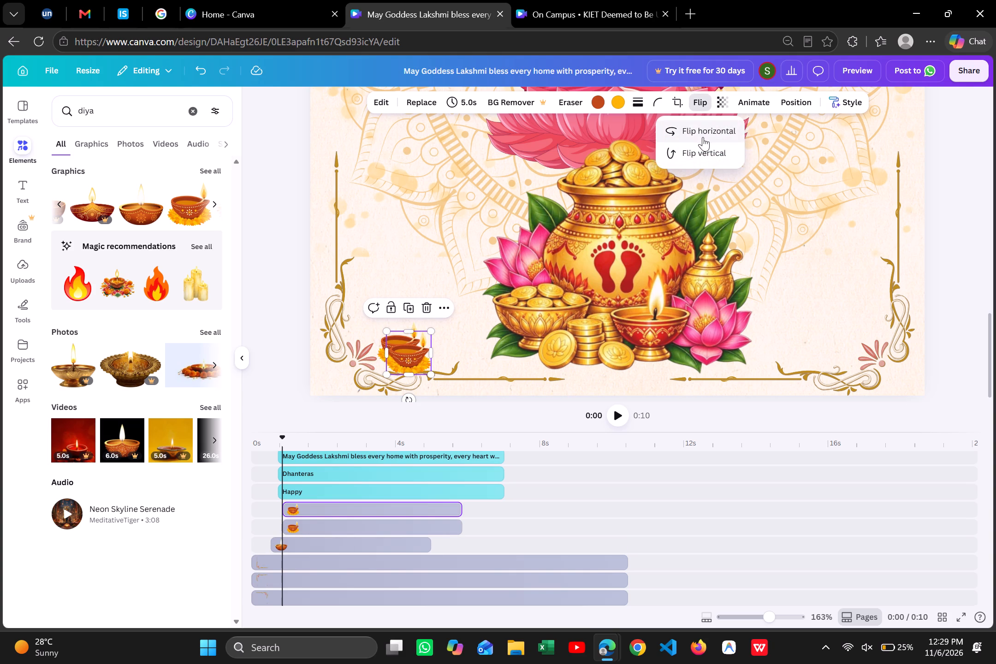
click(703, 137)
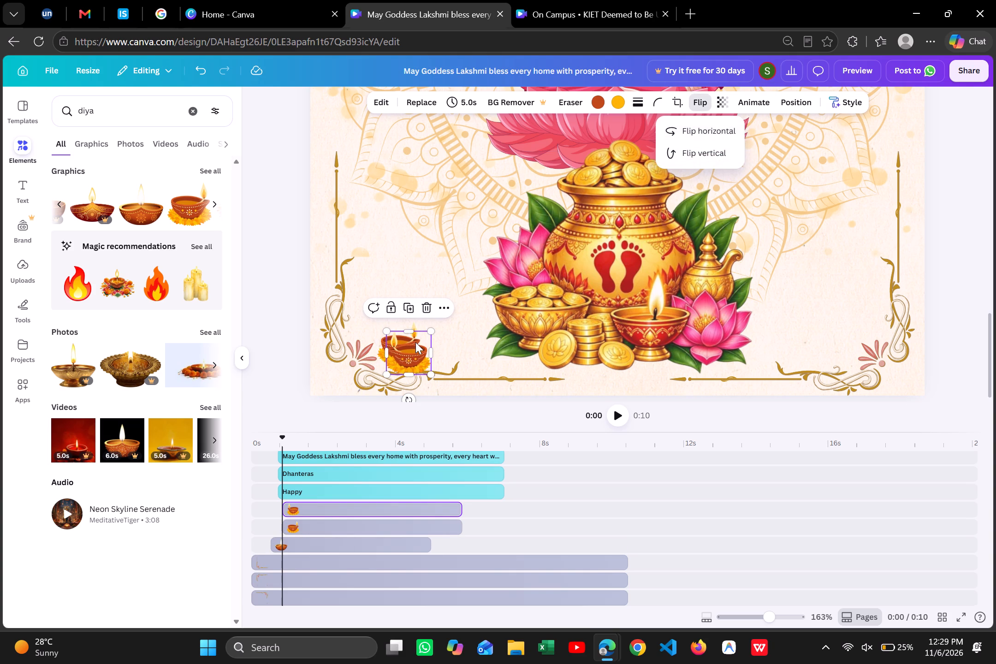
drag(415, 346, 844, 336)
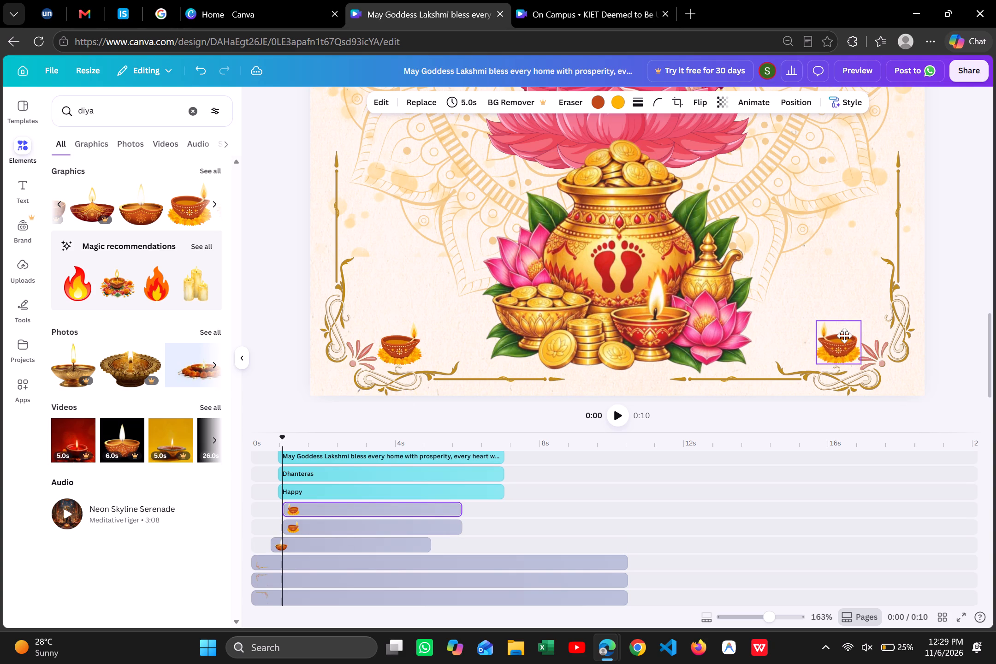
drag(844, 336, 834, 337)
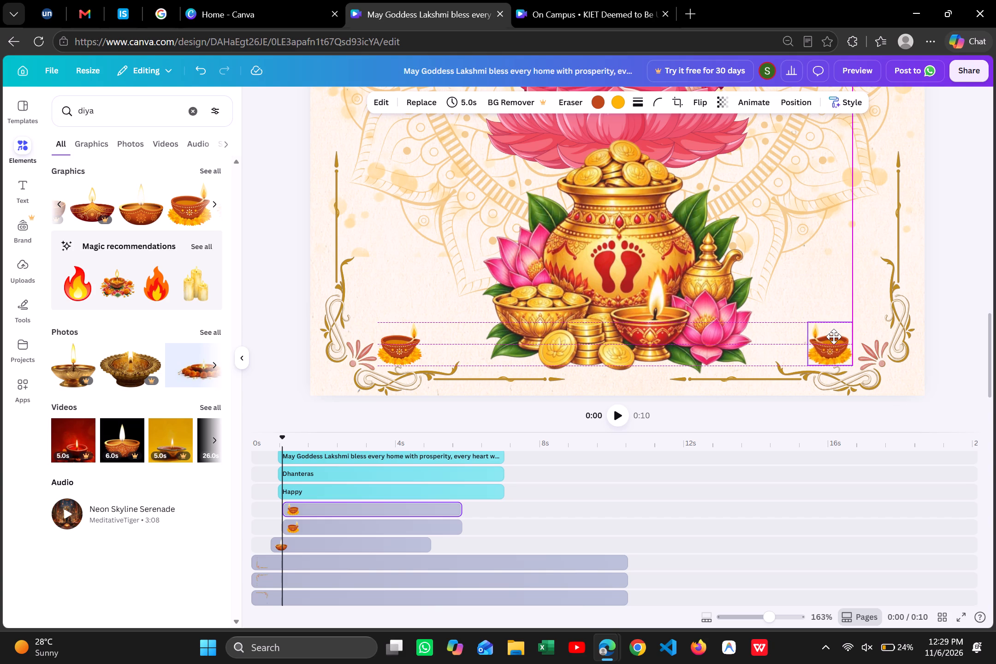
drag(834, 337, 840, 335)
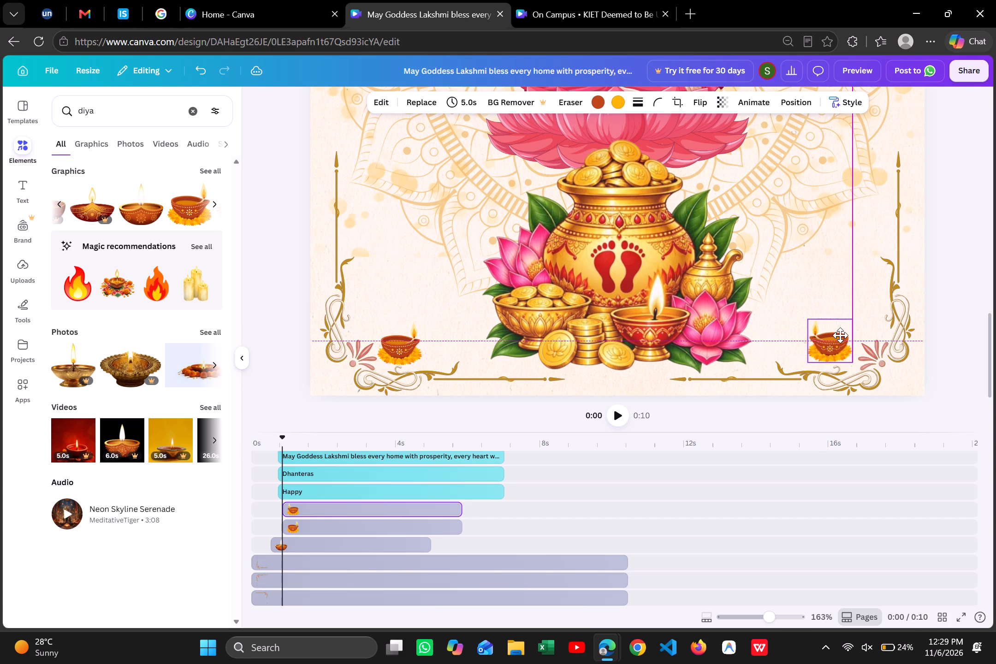
drag(840, 335, 840, 336)
click(952, 342)
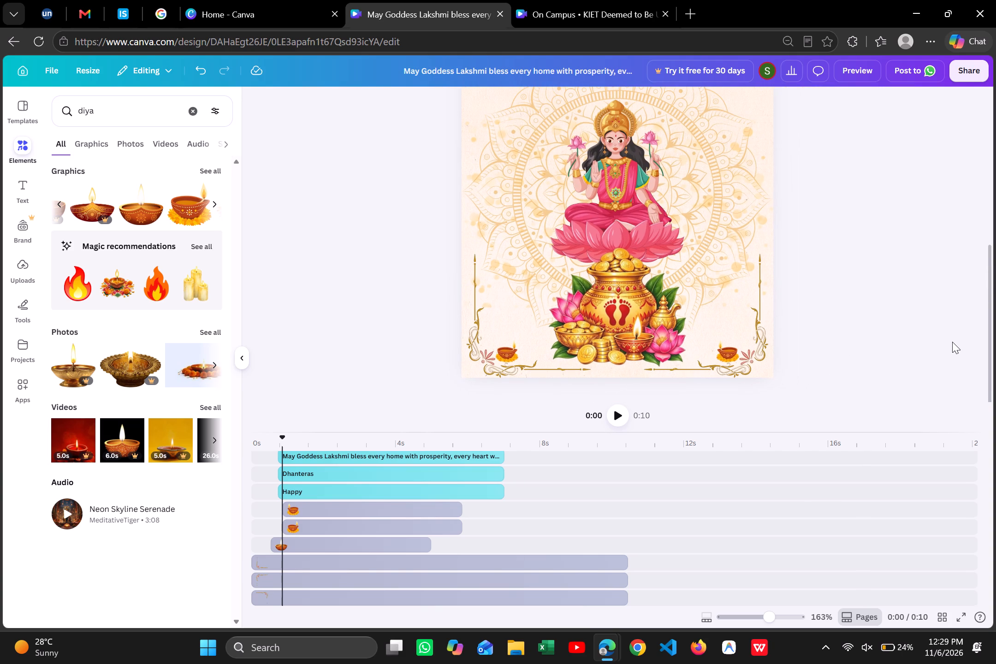
Slightly enlarge both bottom-corner marigold diyas to a matching size of about 91 by 88.
scroll(952, 342, up, 2)
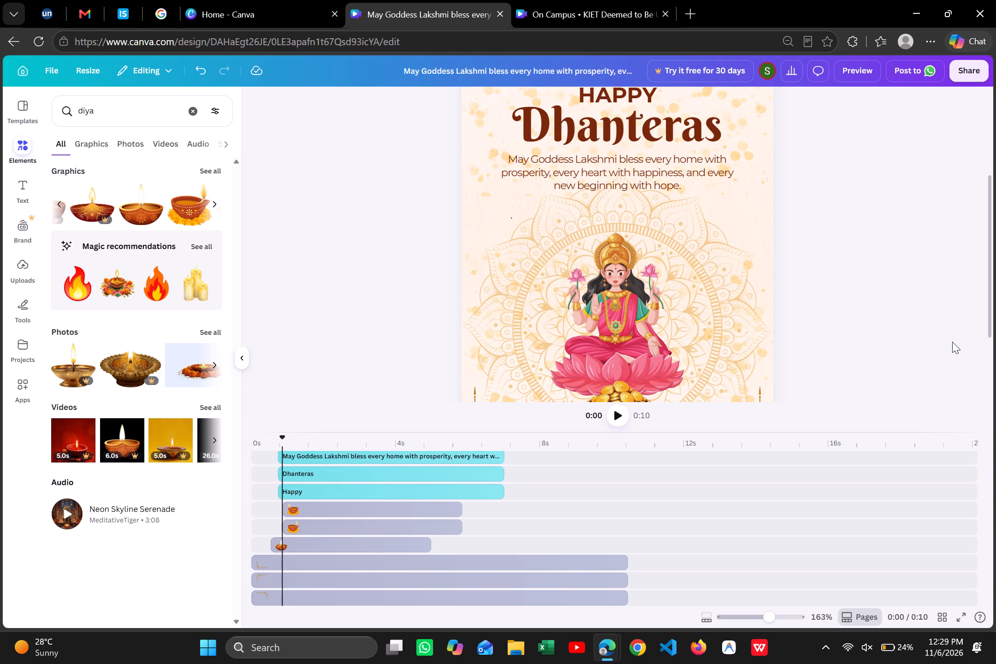
scroll(952, 342, down, 2)
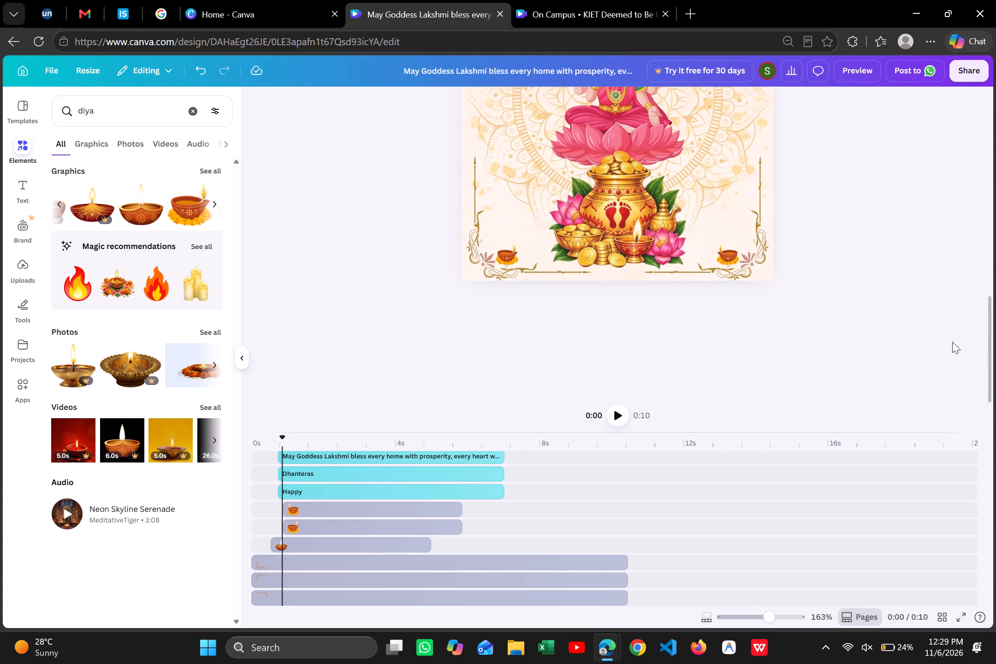
scroll(952, 342, up, 1)
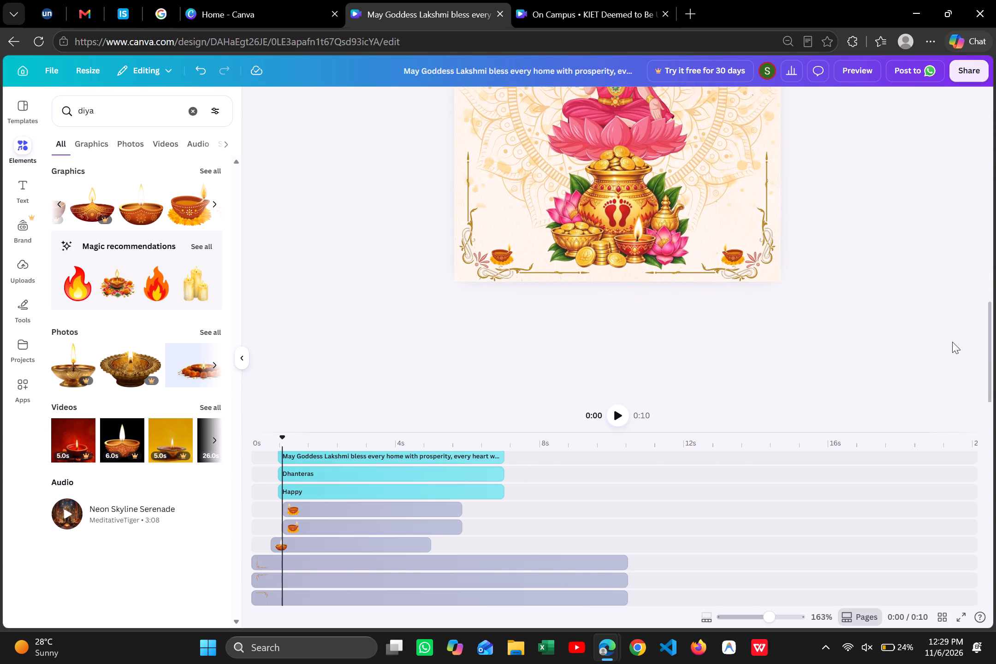
scroll(952, 342, up, 1)
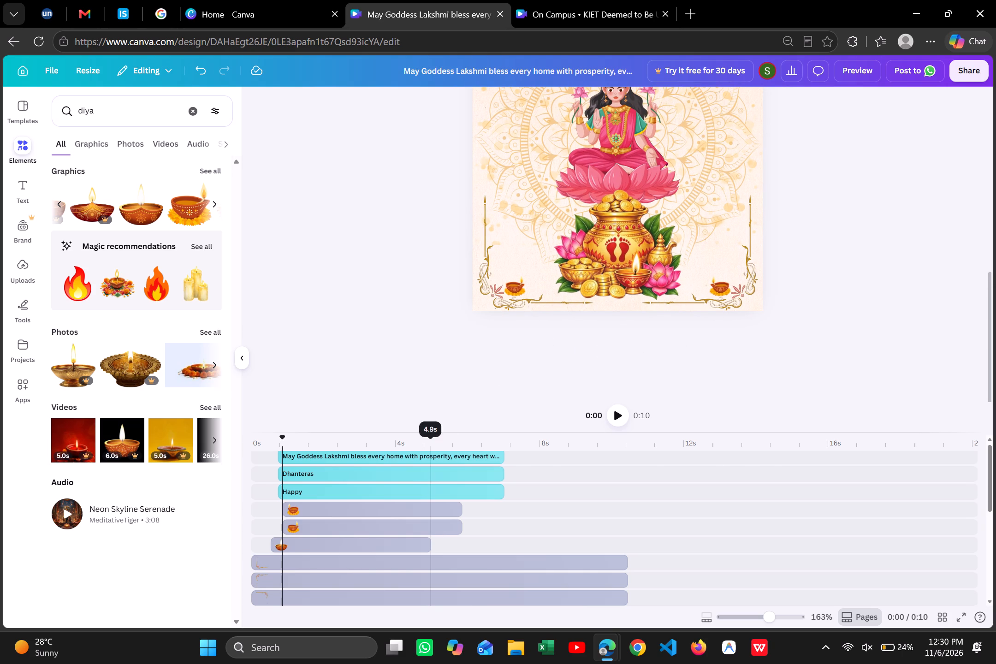
click(324, 523)
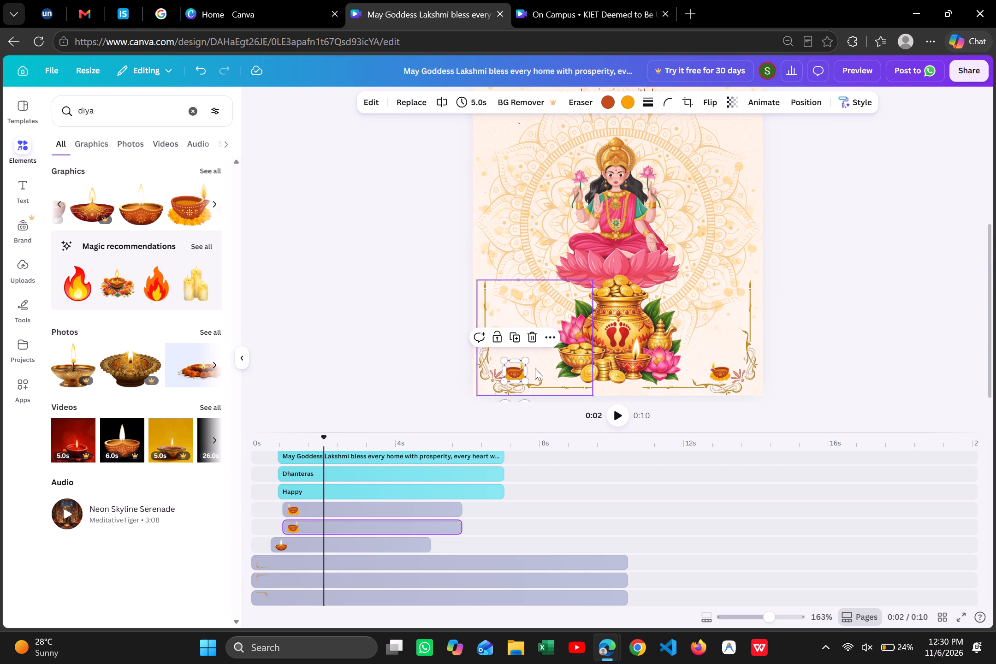
click(526, 363)
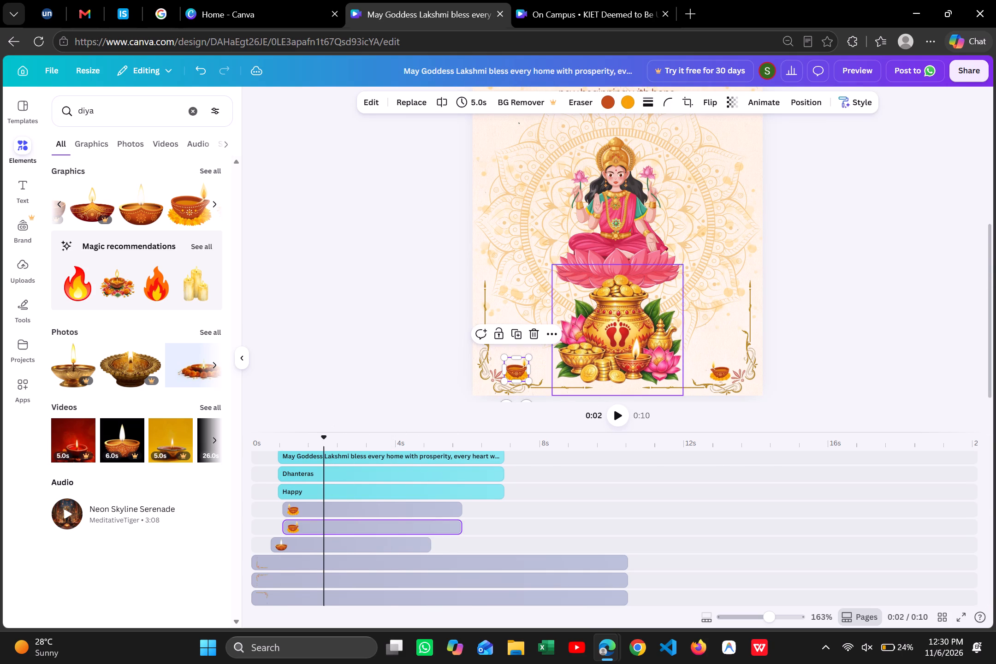
click(350, 507)
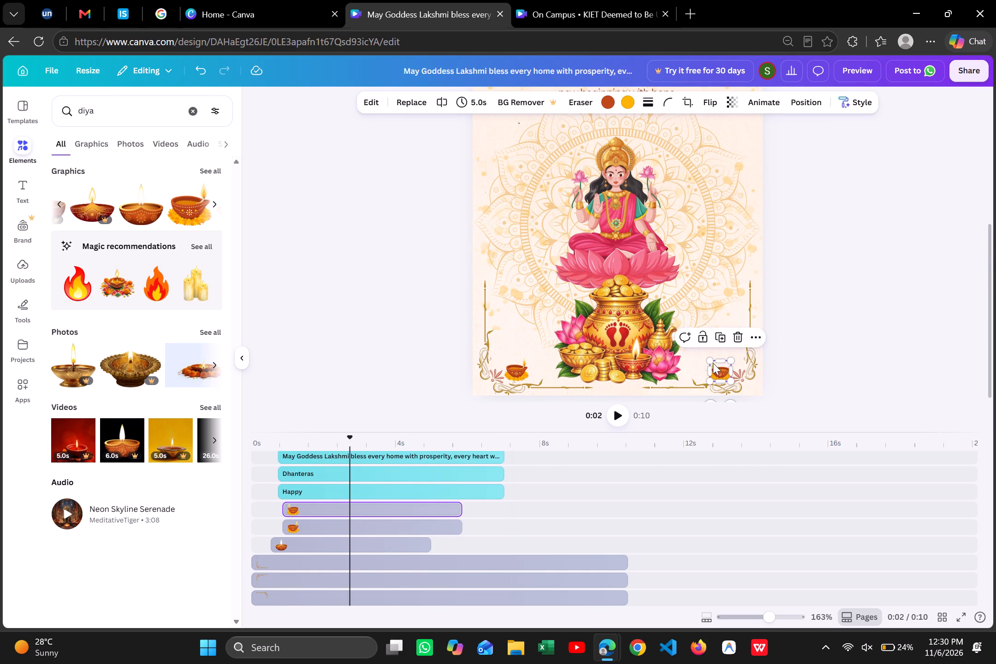
drag(709, 364, 704, 362)
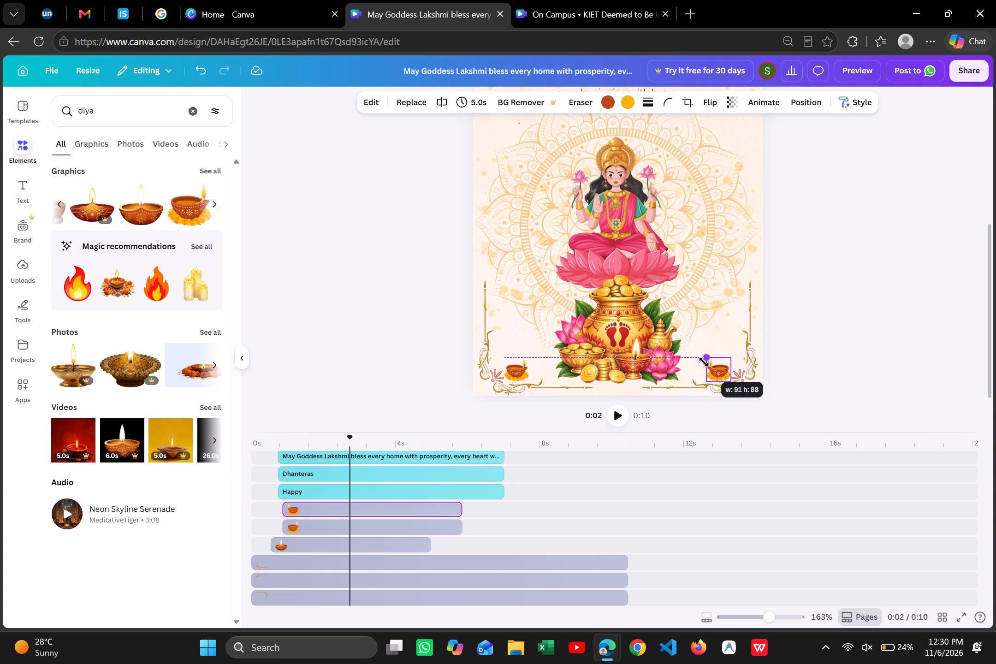
drag(704, 362, 704, 362)
click(866, 347)
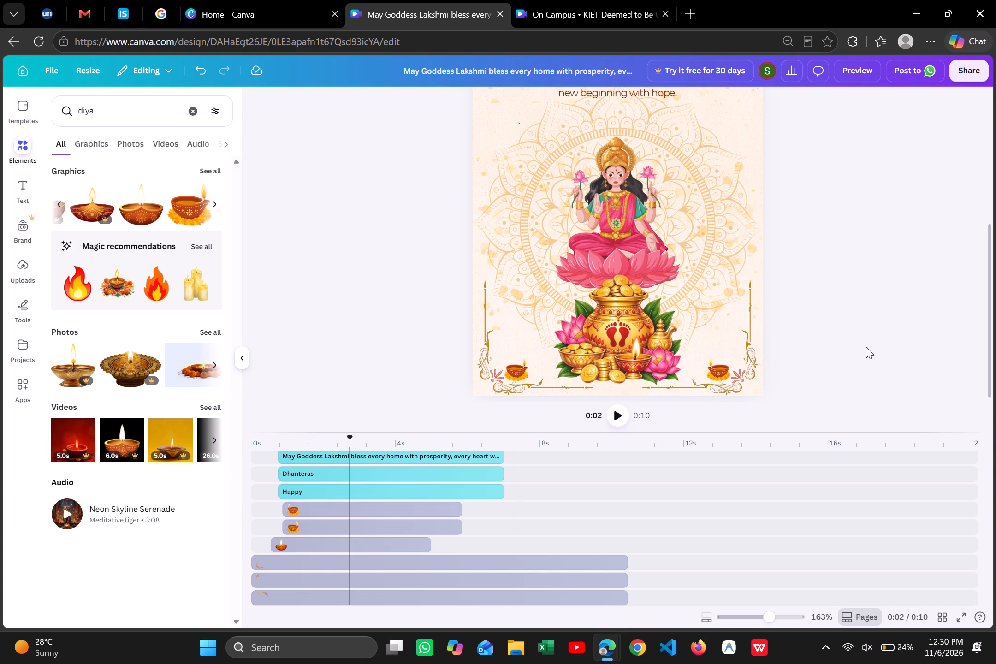
Shrink the timeline area to give the page more room and play the greeting from 0 s to review its animations.
scroll(866, 347, up, 1)
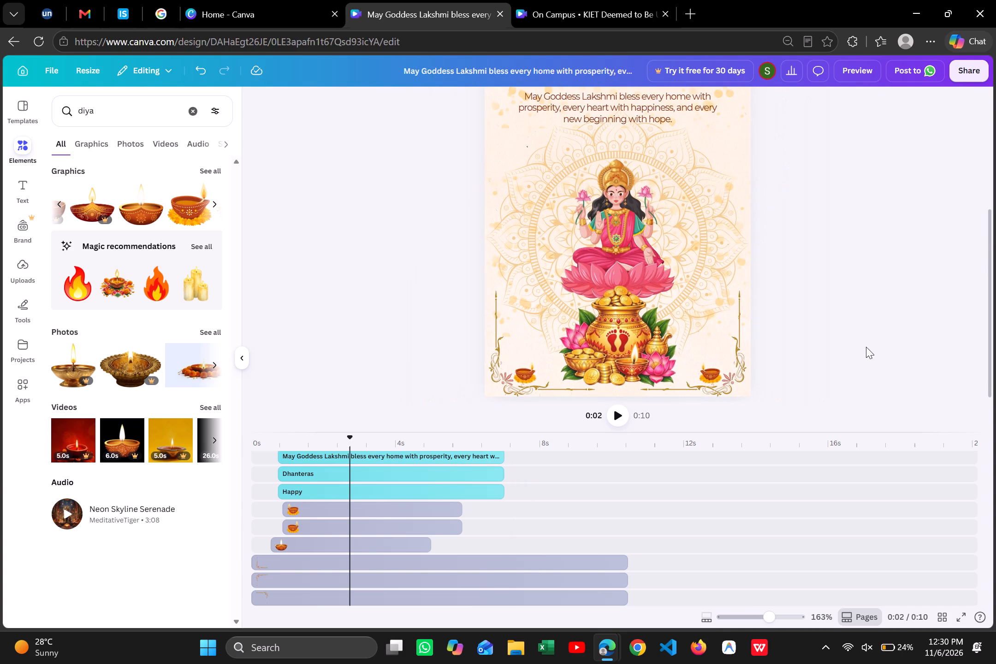
scroll(866, 347, up, 1)
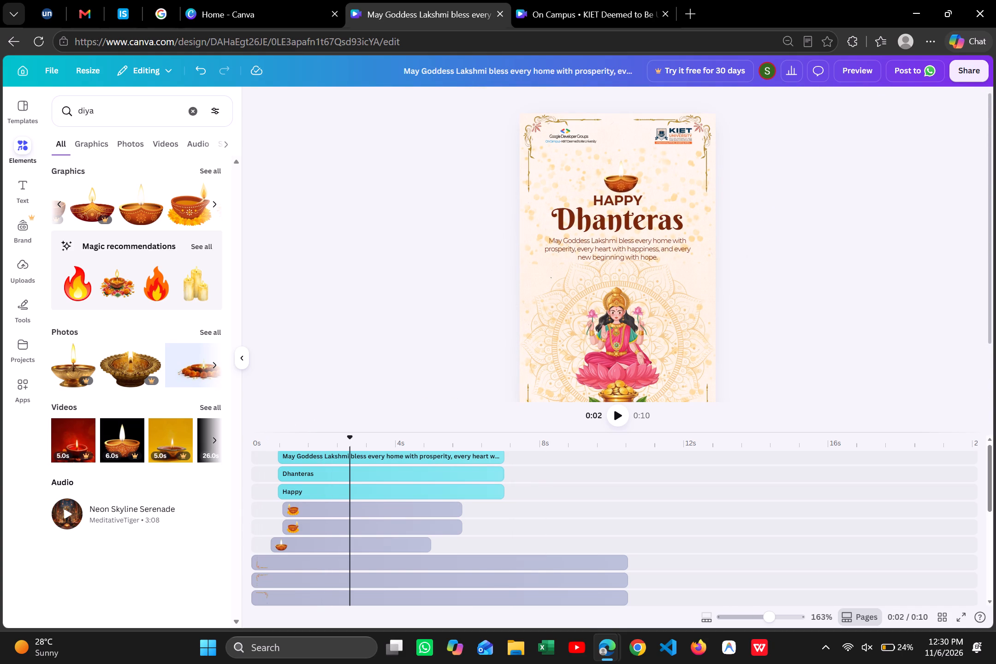
drag(348, 445, 236, 462)
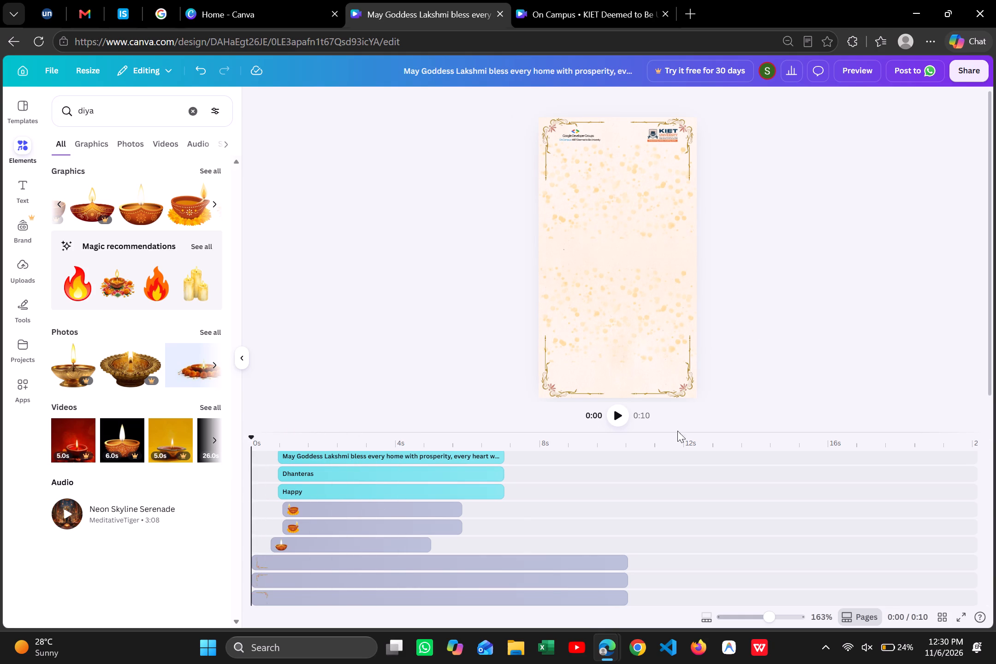
drag(660, 431, 672, 471)
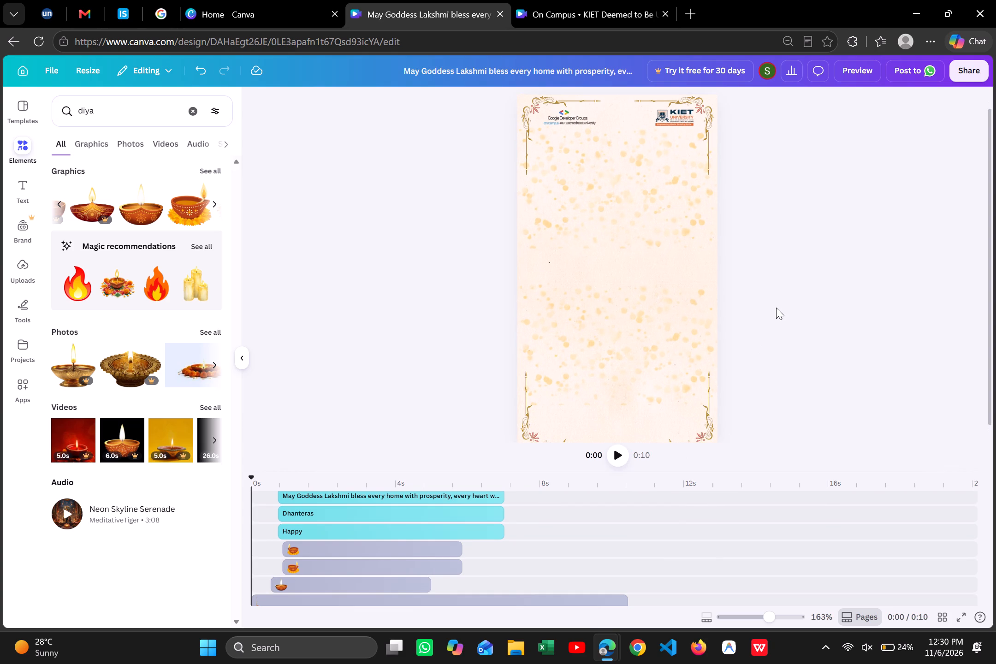
scroll(776, 308, down, 2)
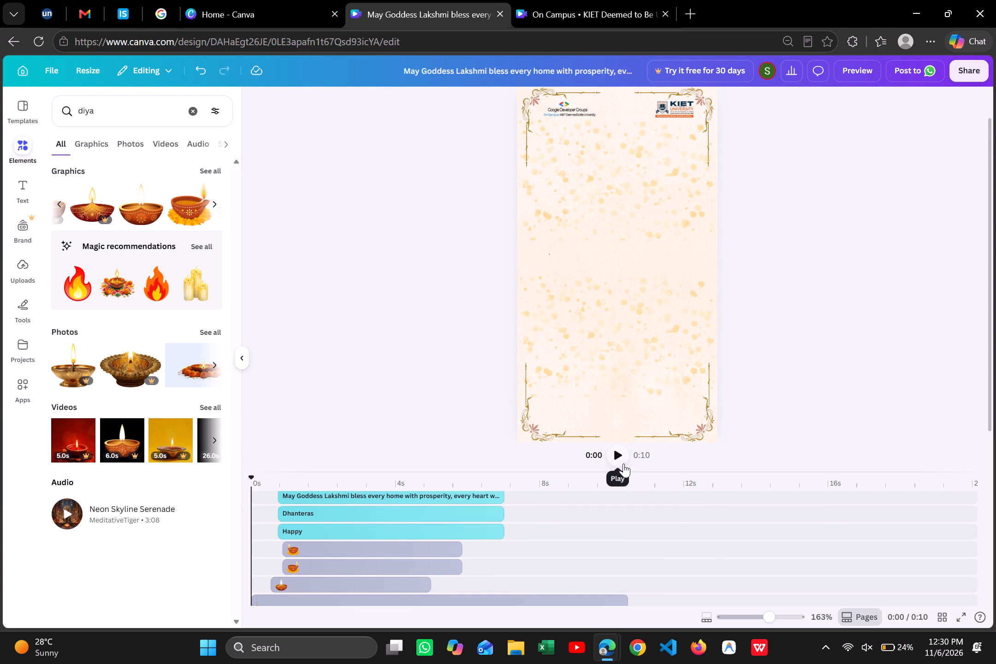
click(623, 463)
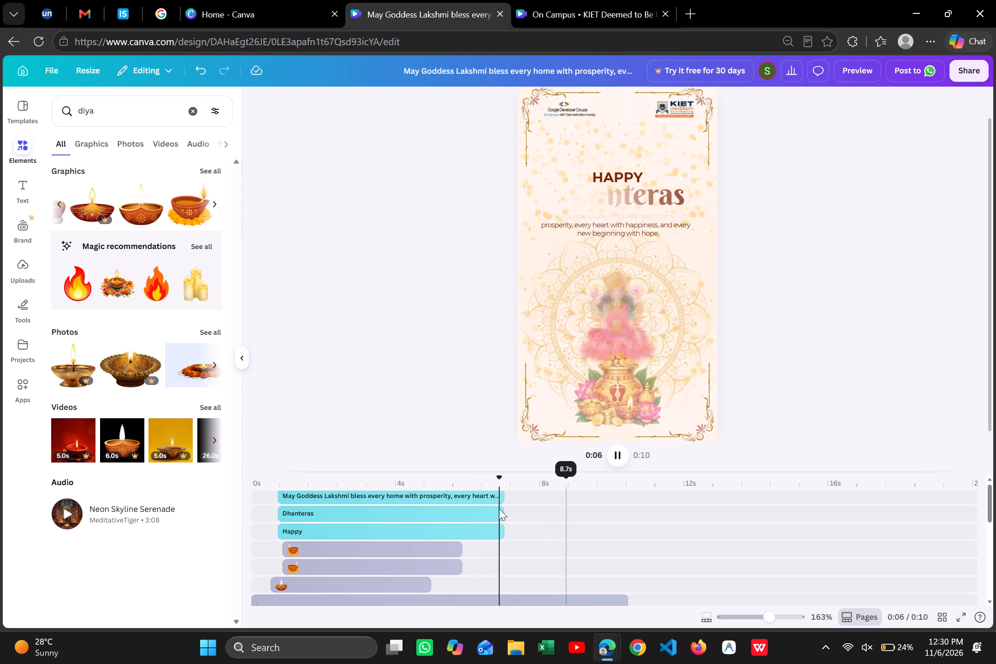
Replay the greeting from the start, pausing along the way to examine when the diyas, text and goddess enter and exit.
drag(544, 480, 203, 475)
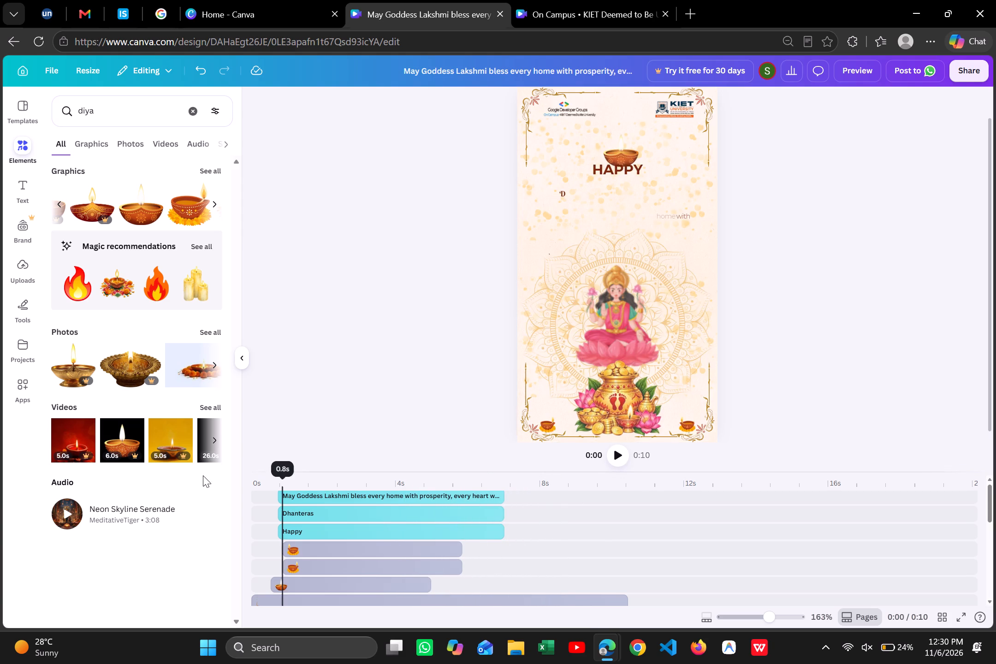
drag(203, 475, 183, 473)
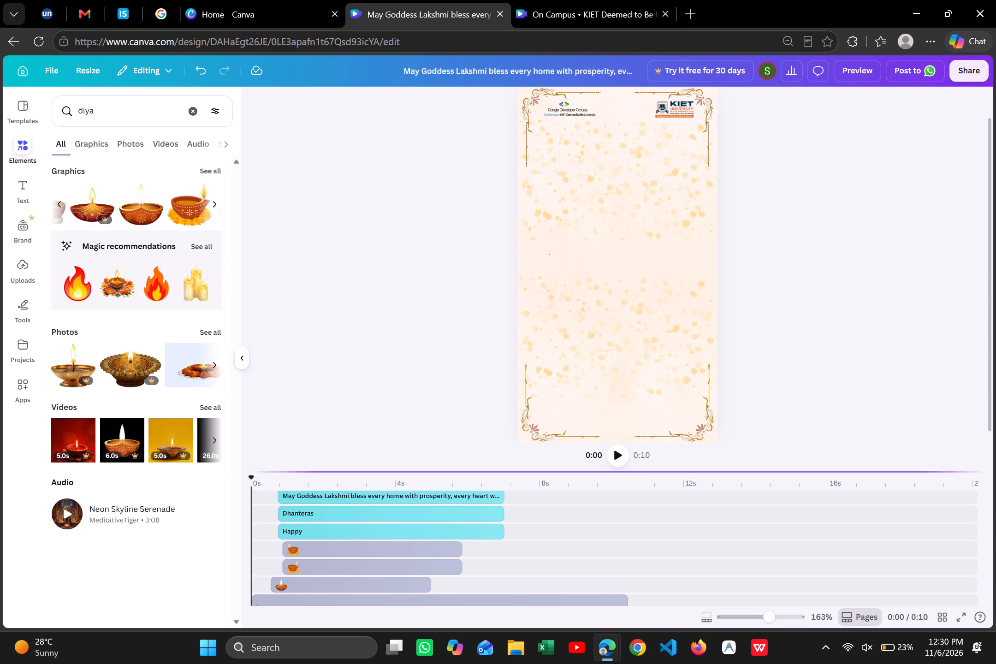
click(616, 464)
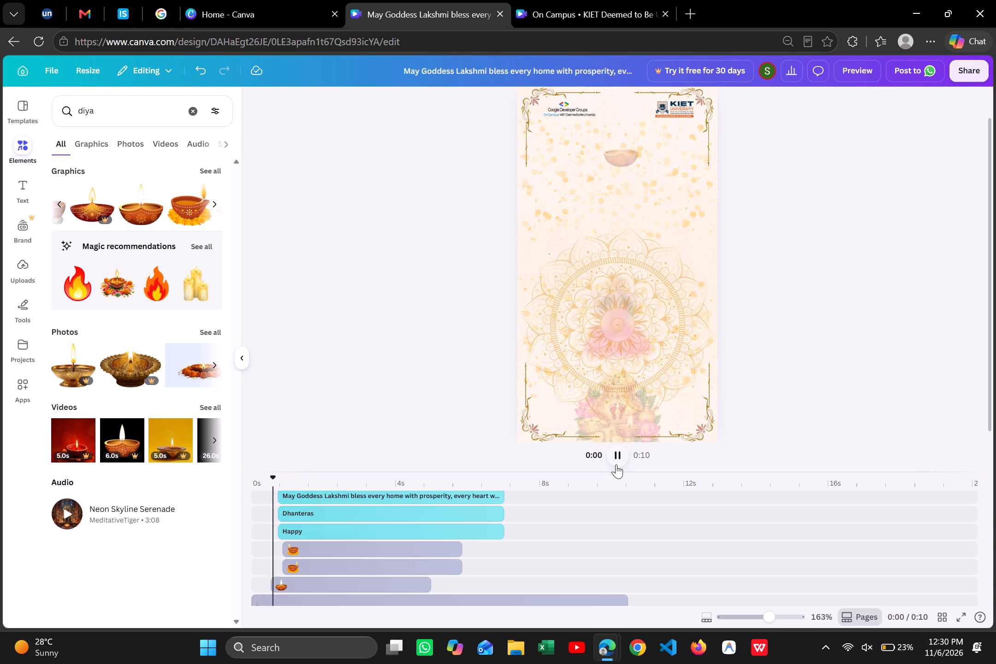
click(617, 454)
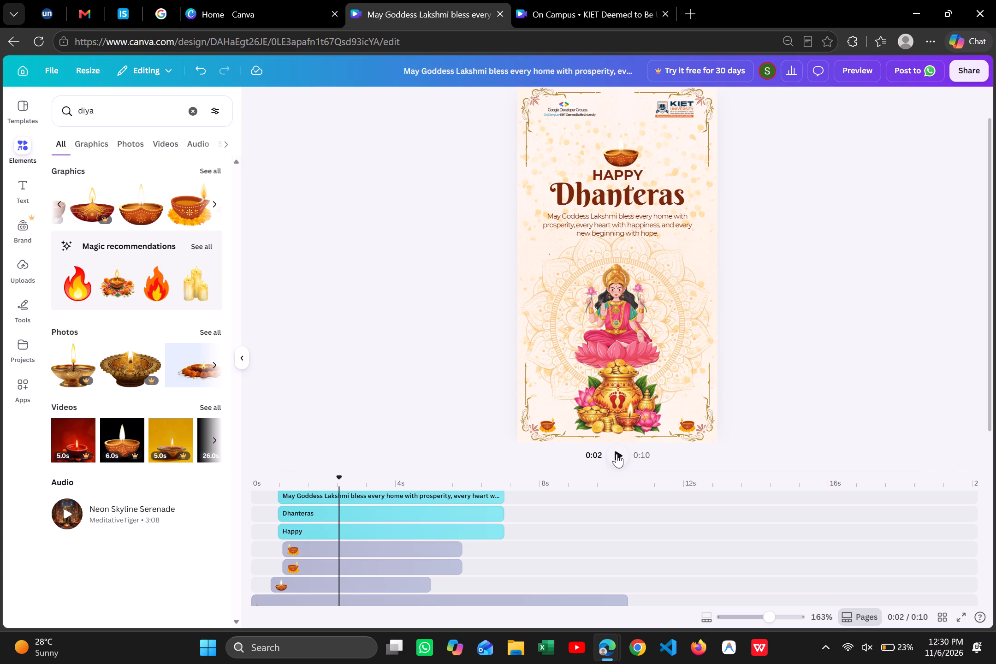
click(617, 454)
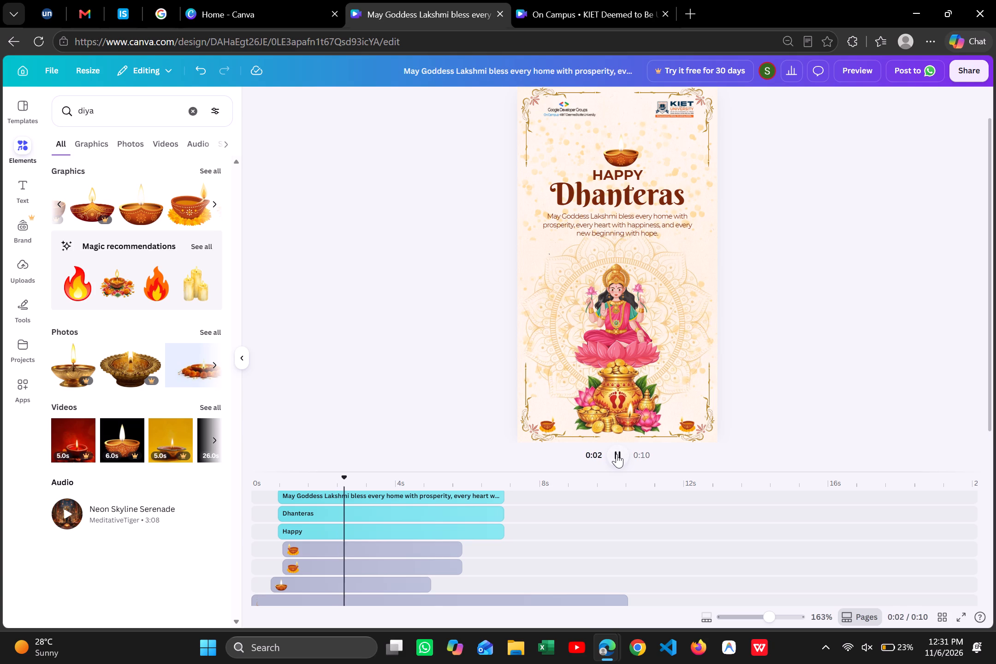
click(617, 454)
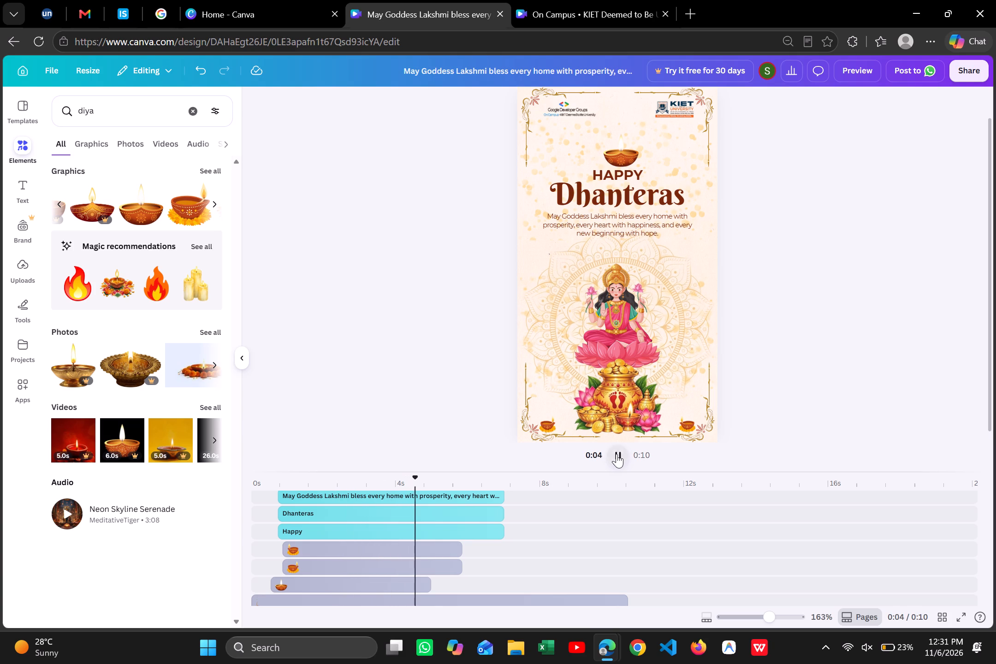
click(617, 454)
click(617, 454)
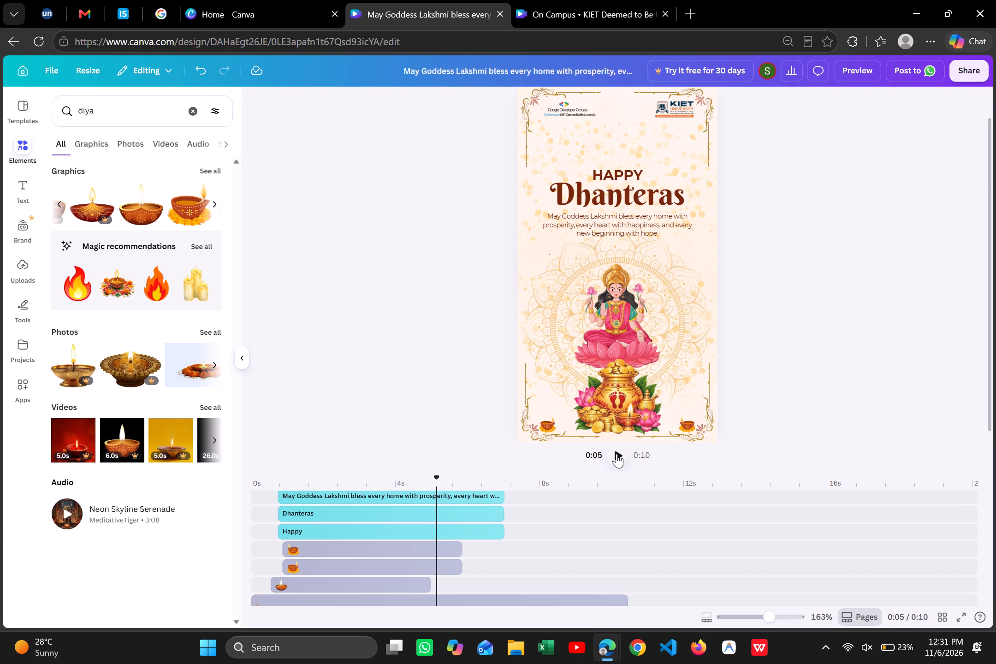
drag(438, 487, 424, 487)
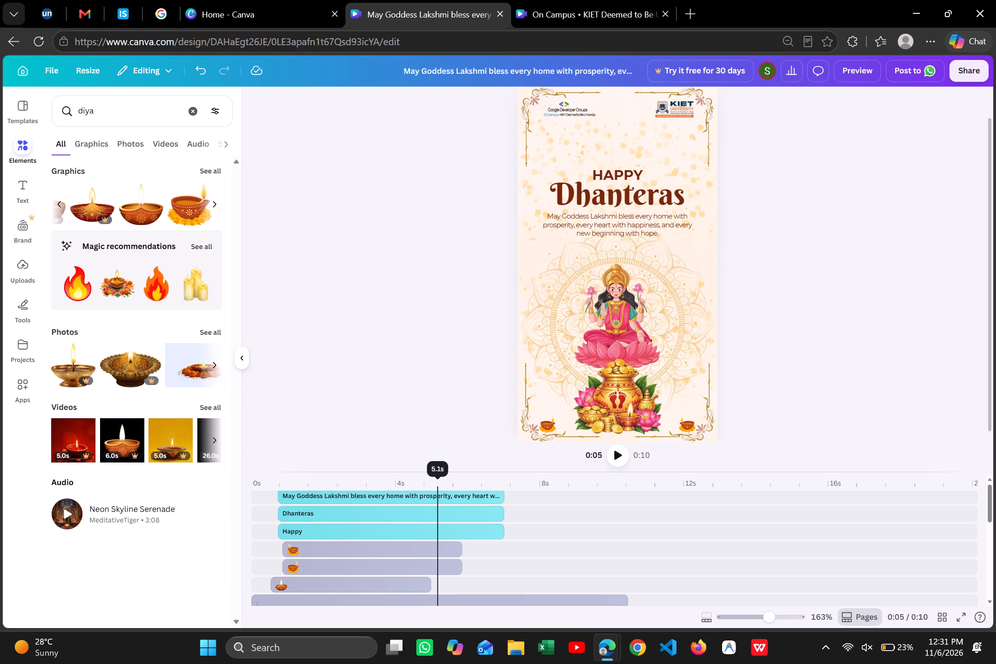
drag(424, 487, 216, 483)
click(616, 453)
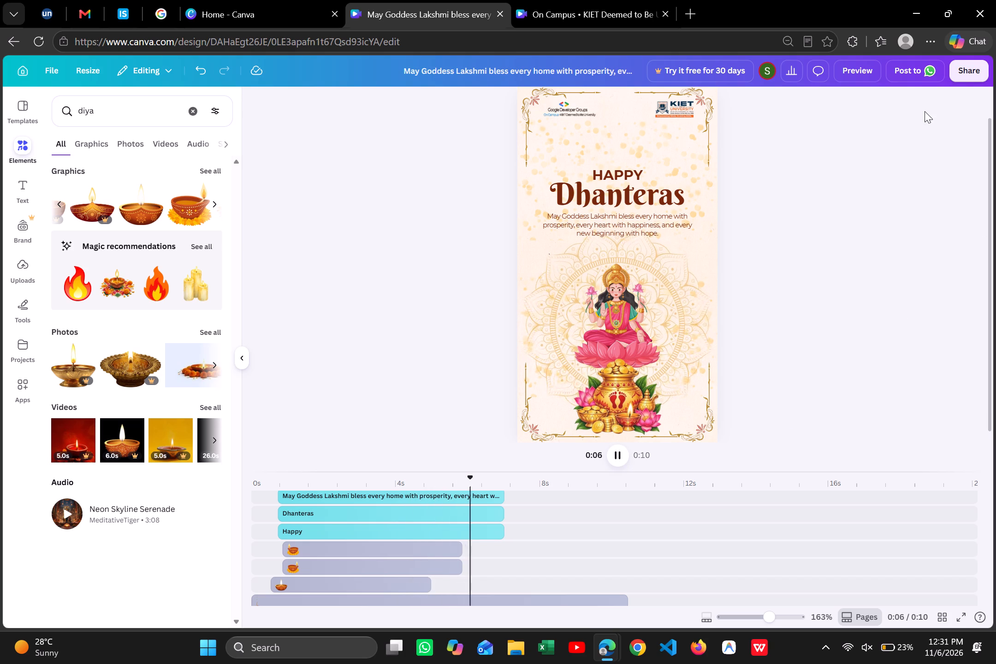
click(889, 220)
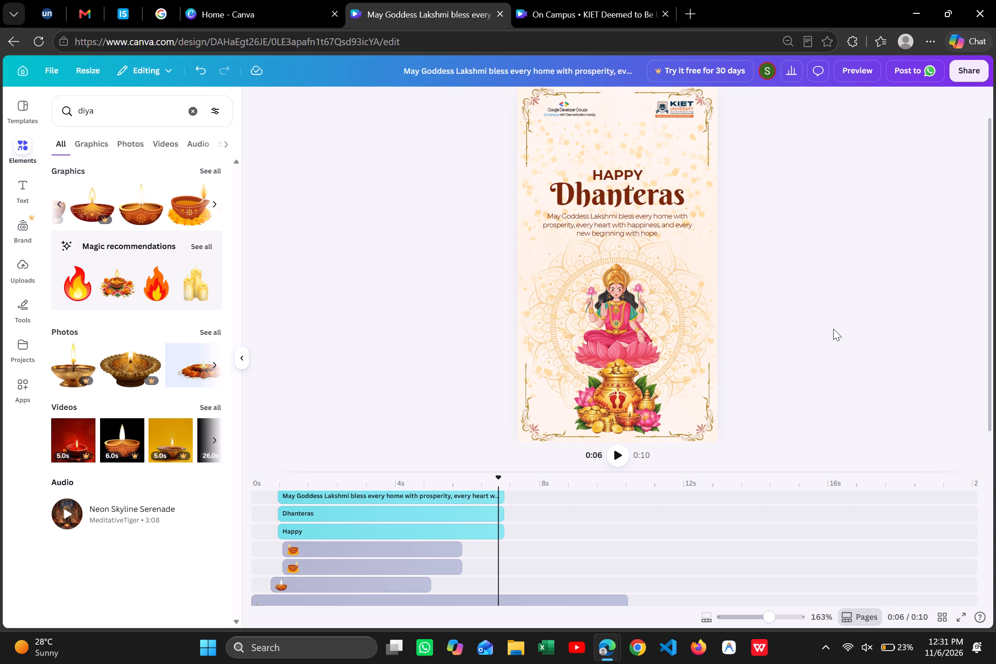
Open the option for posting the design to WhatsApp.
click(918, 71)
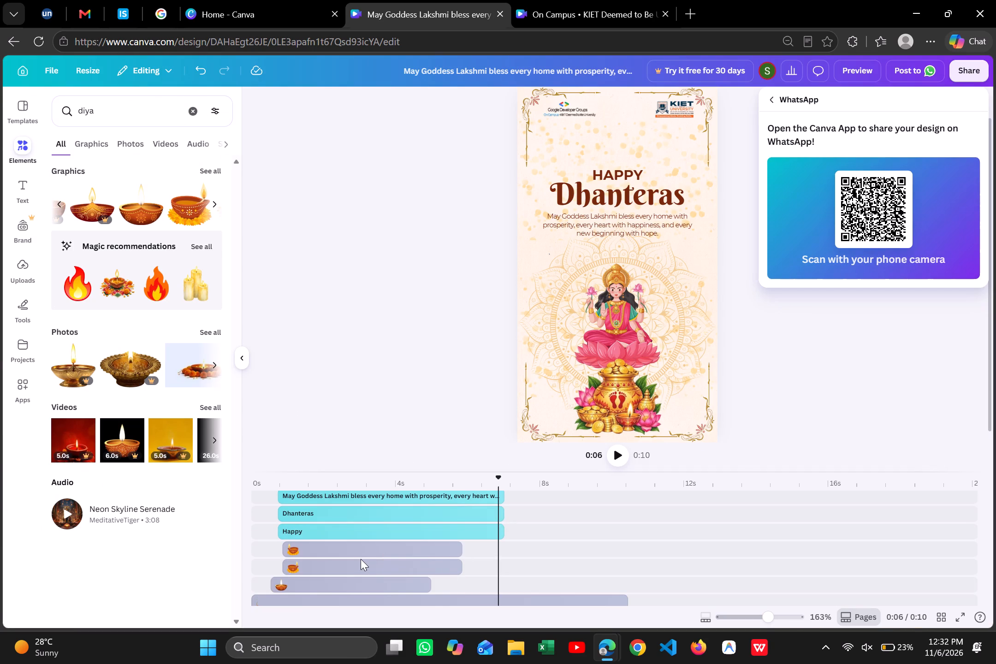
Leave the WhatsApp posting option and trim the bottom-right golden corner border's clip to 7.0 s, ending with the logo clips.
click(390, 420)
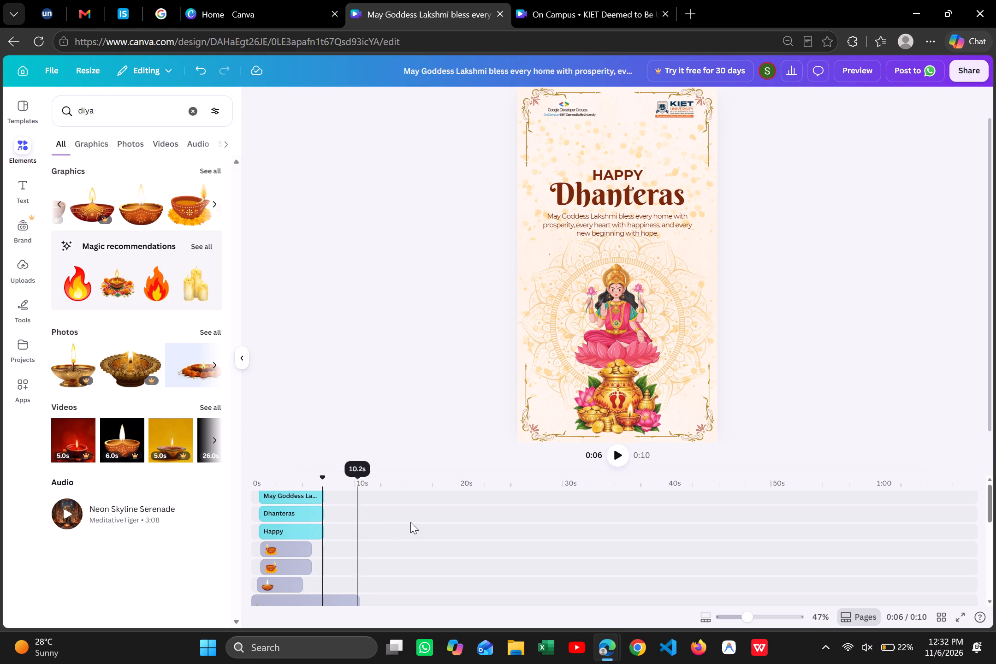
scroll(410, 522, down, 2)
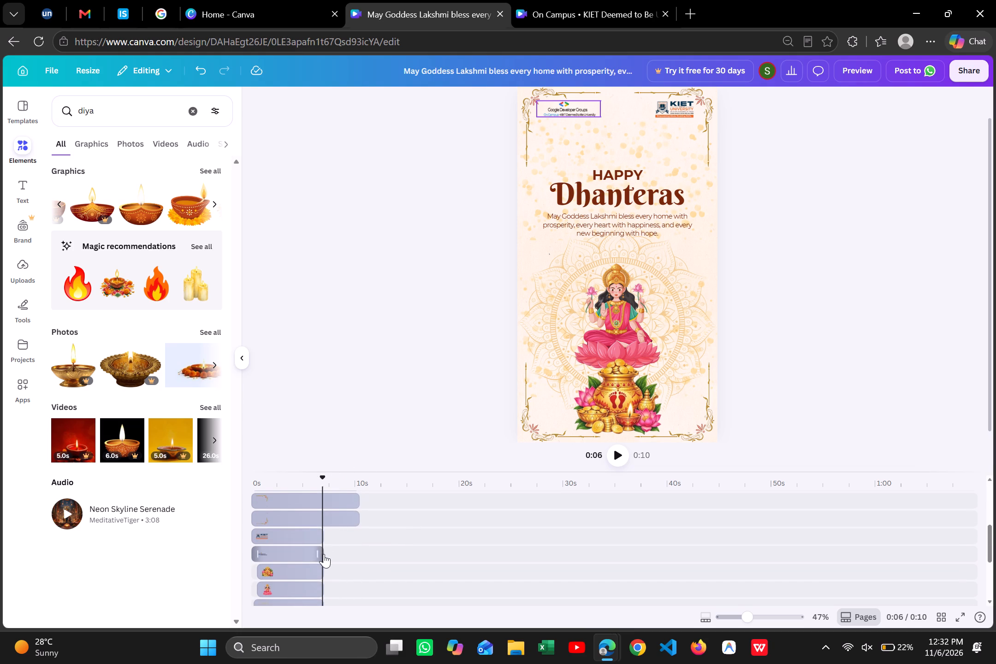
drag(325, 484, 317, 486)
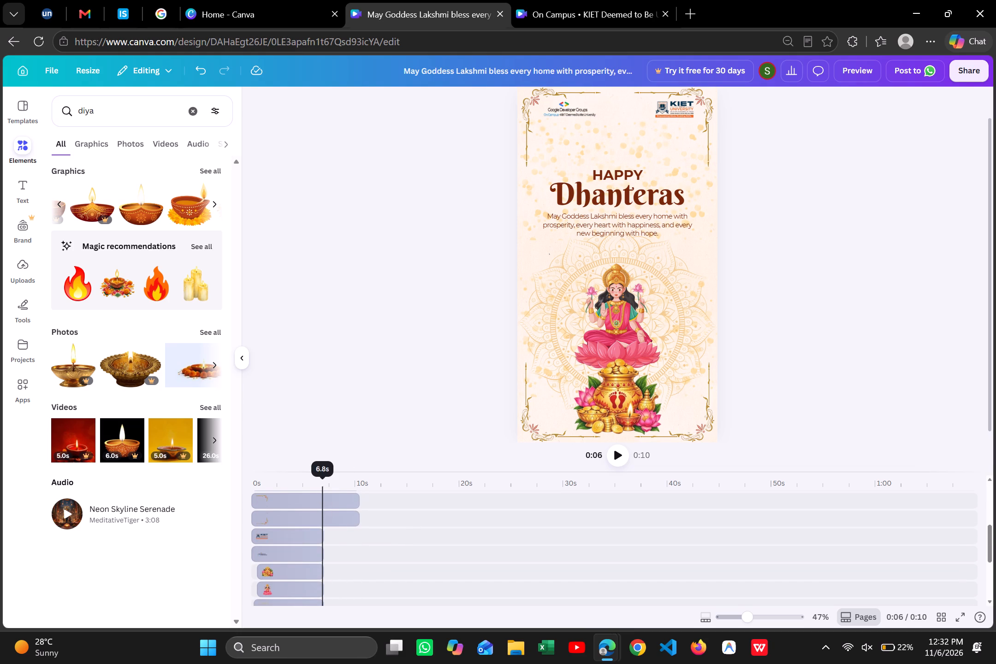
drag(317, 486, 326, 488)
click(326, 479)
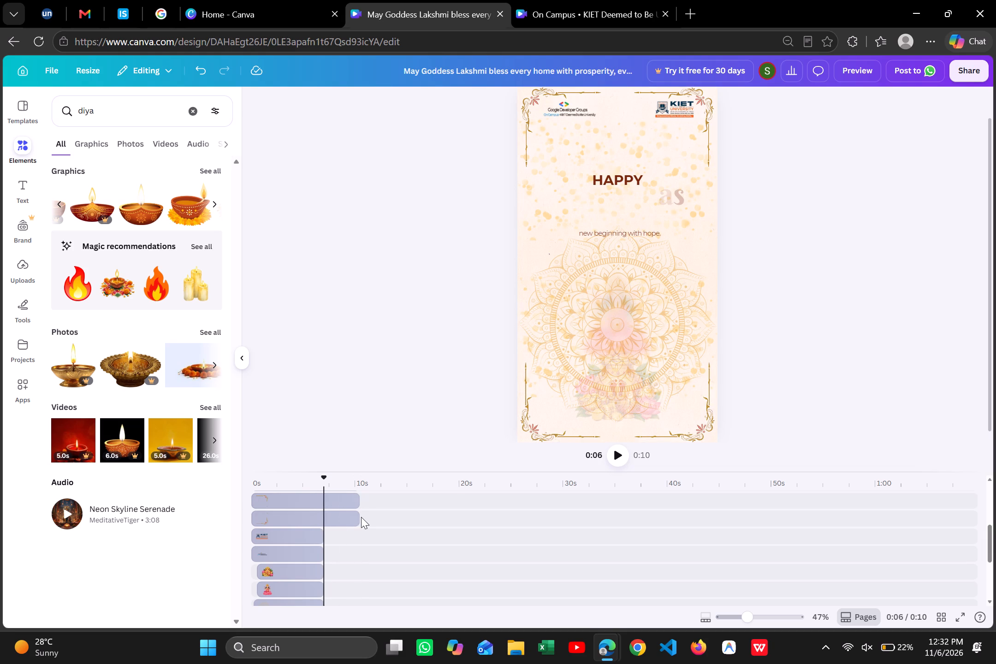
drag(355, 517, 321, 524)
Trim the clips of the other three golden corner borders to 7.0 s so they match the bottom-right one.
scroll(321, 524, up, 1)
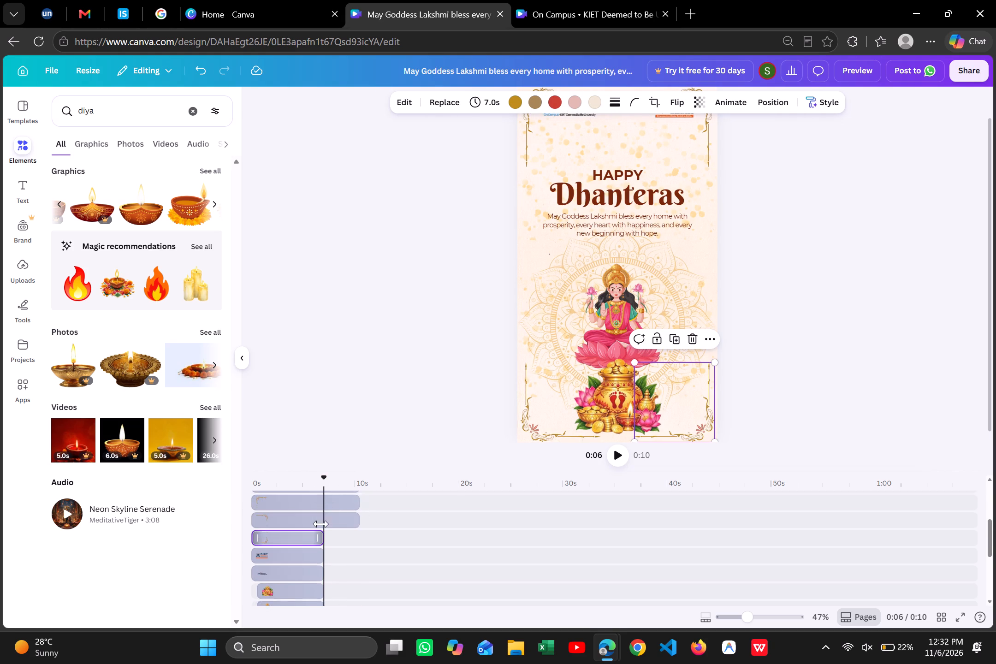
scroll(321, 524, up, 1)
click(356, 527)
drag(356, 527, 322, 528)
drag(356, 509, 319, 512)
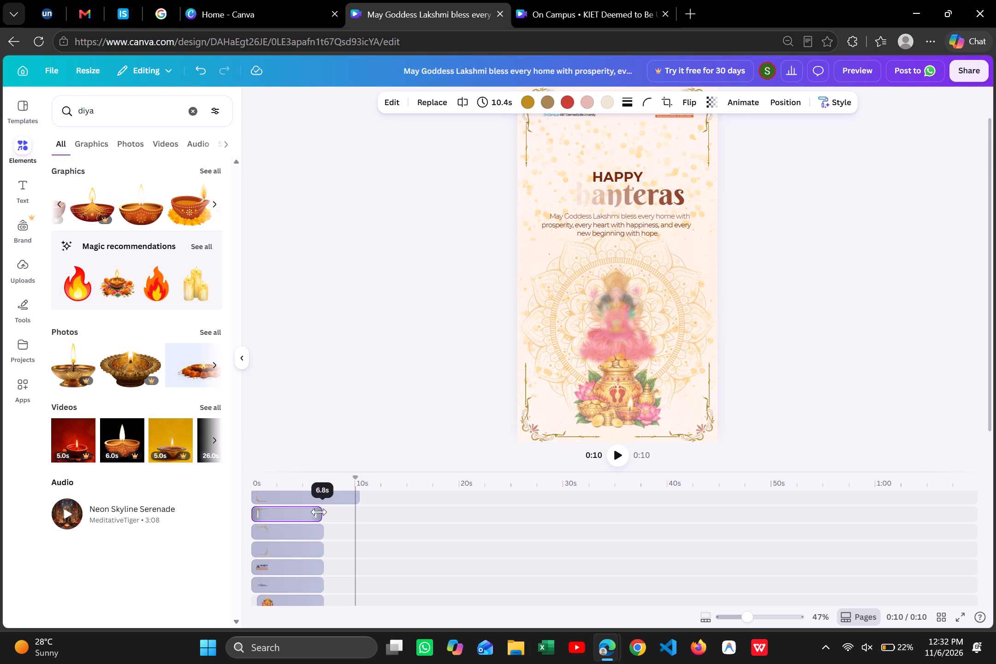
drag(319, 512, 321, 512)
scroll(321, 512, up, 1)
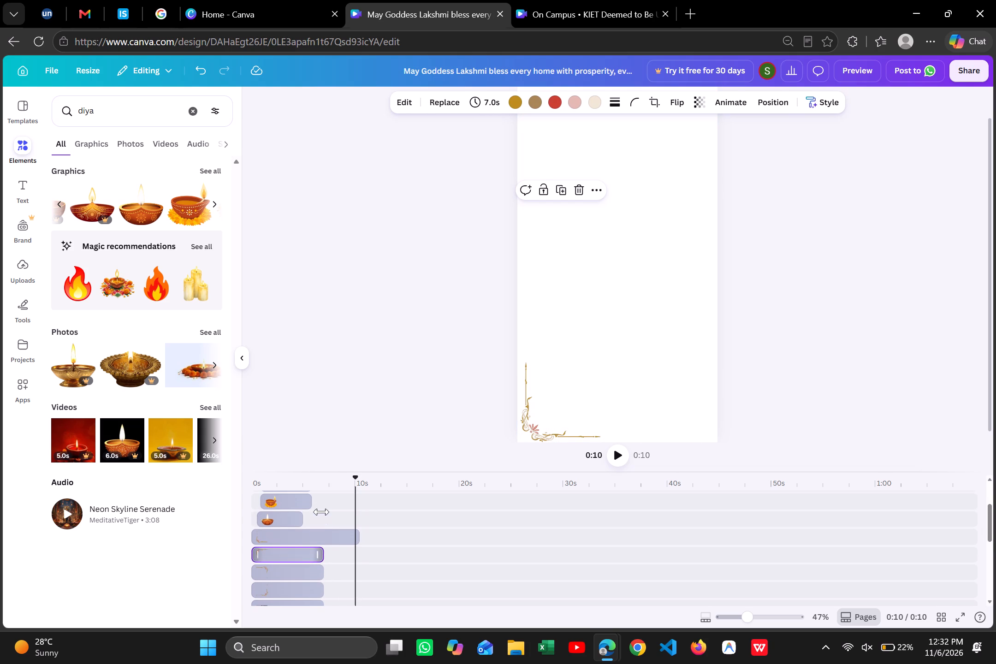
scroll(321, 512, up, 1)
drag(356, 533, 320, 531)
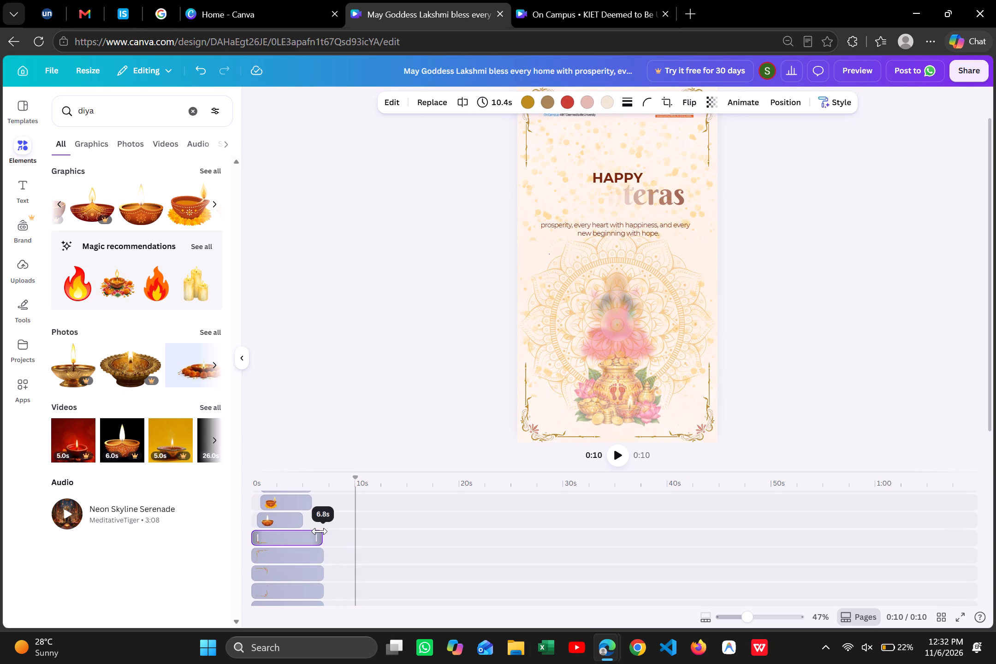
drag(320, 531, 323, 532)
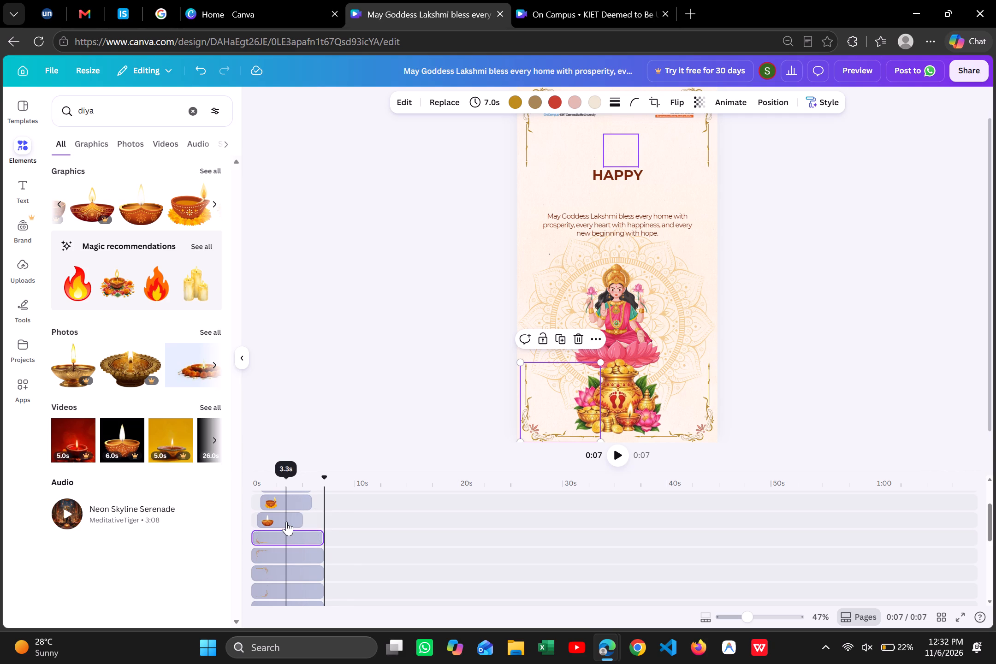
Extend the diya above HAPPY to 6.4 s and both bottom-corner diyas to 6.1 s, all ending with the border clips.
click(286, 522)
click(303, 519)
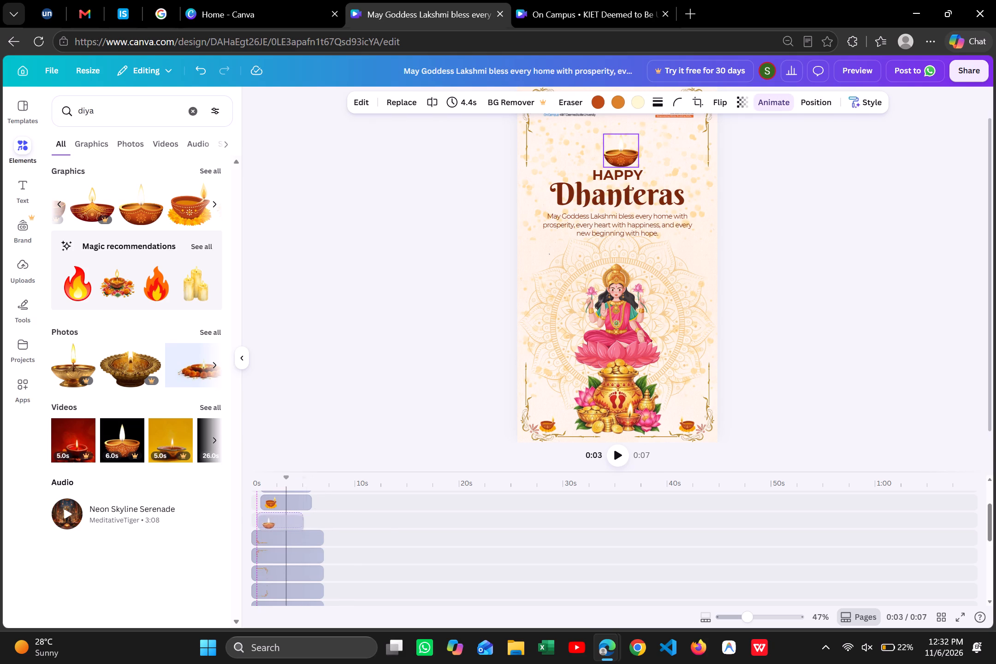
drag(298, 520, 307, 519)
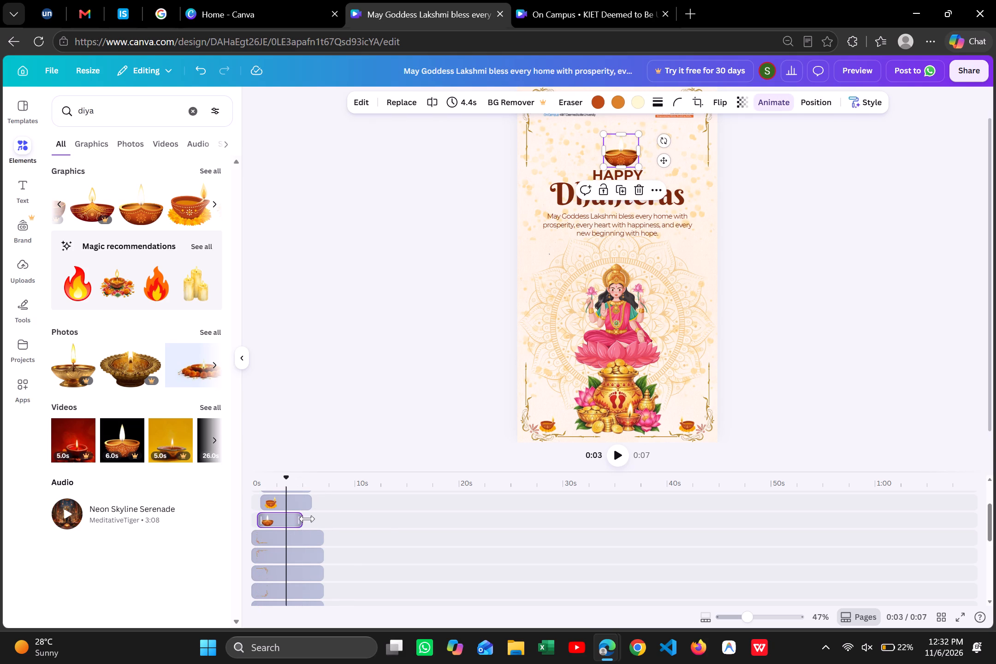
drag(307, 519, 318, 518)
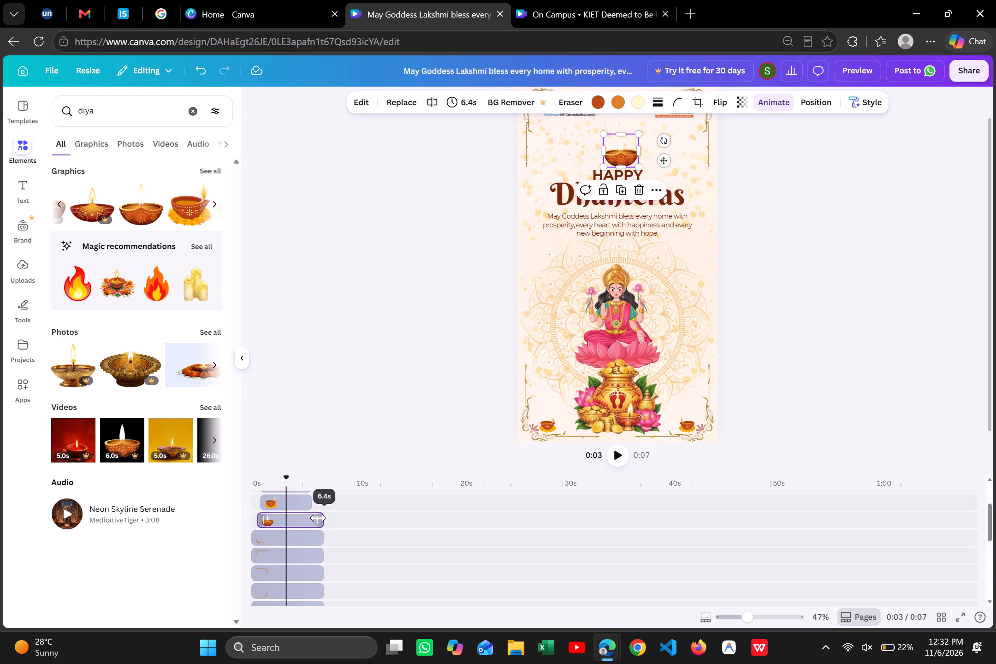
scroll(318, 518, up, 1)
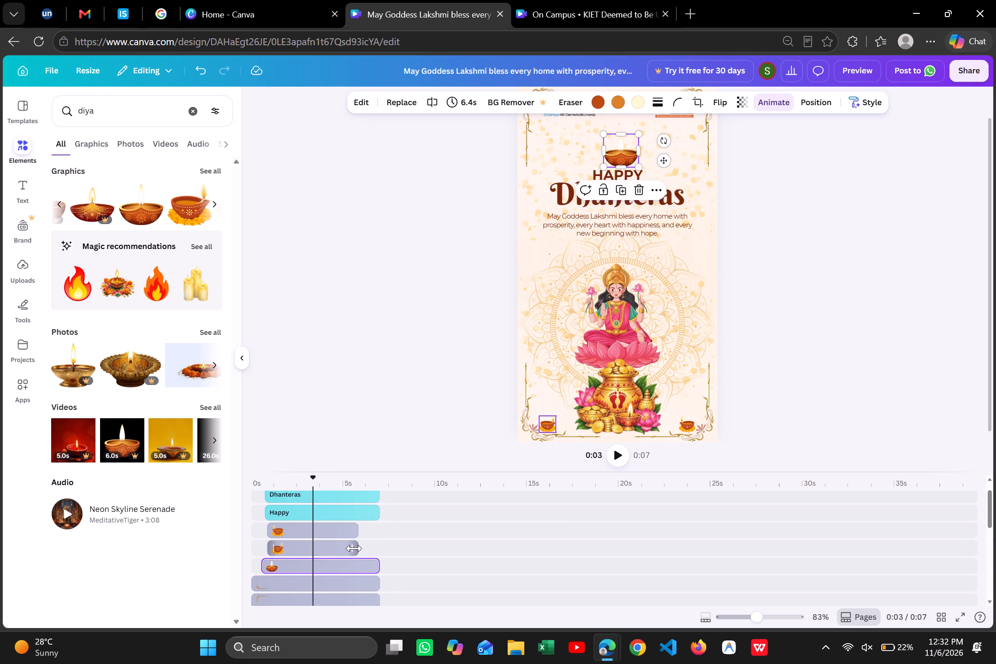
drag(355, 548, 373, 548)
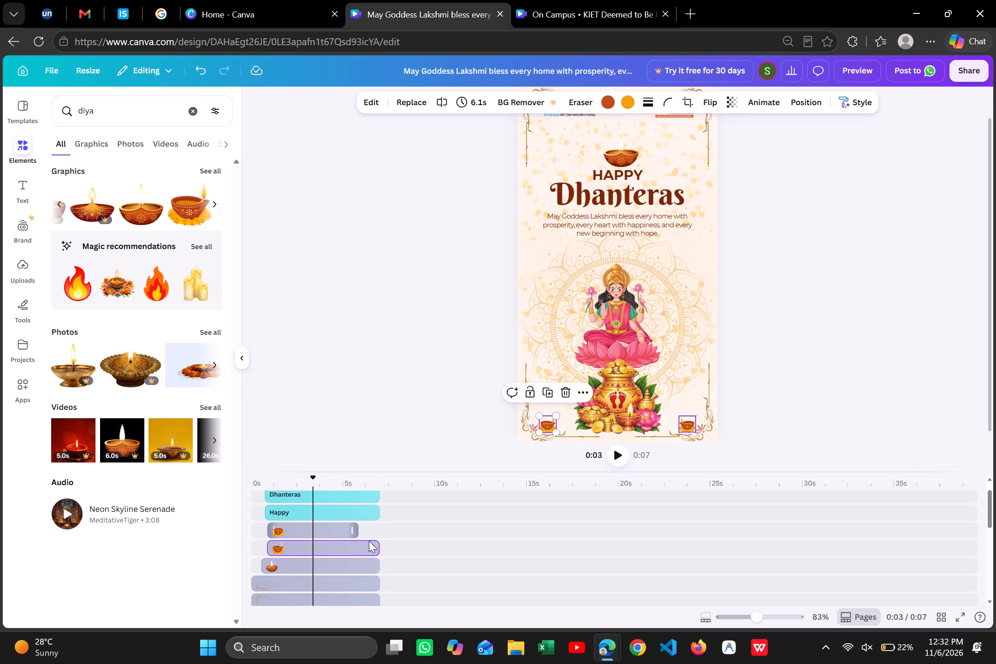
drag(356, 532, 375, 532)
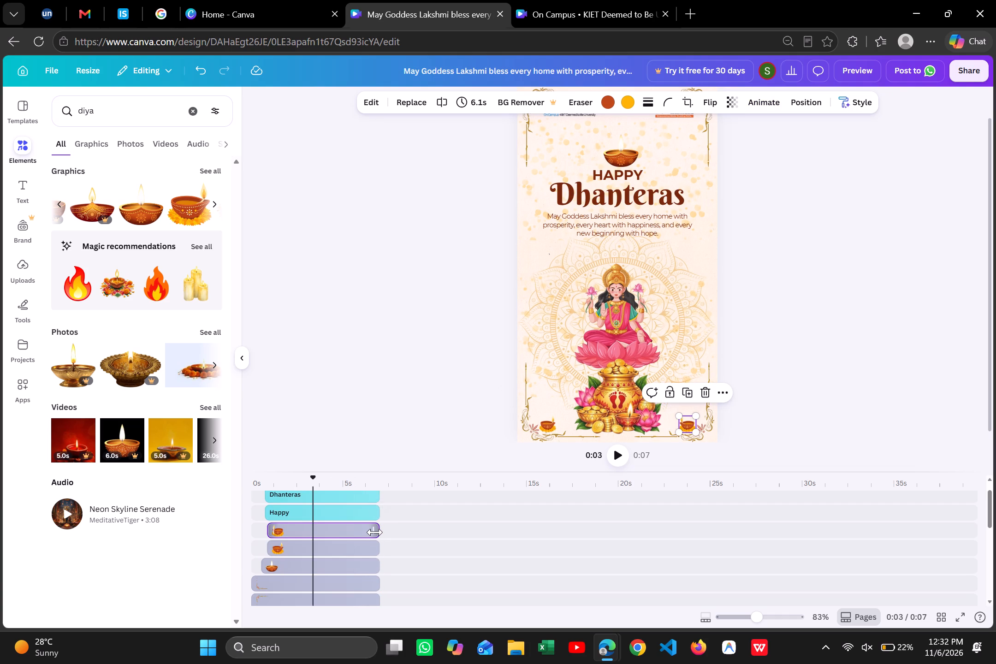
Check the ends of the timeline clips, then play the shortened greeting from 0 s to its end.
scroll(379, 513, up, 1)
scroll(379, 513, down, 2)
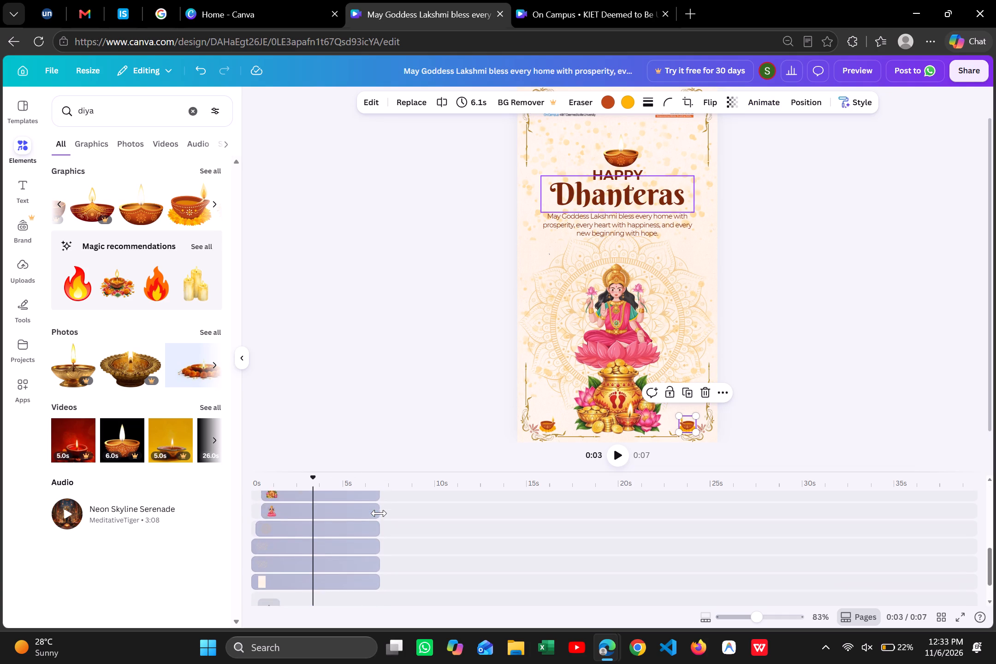
scroll(379, 513, down, 2)
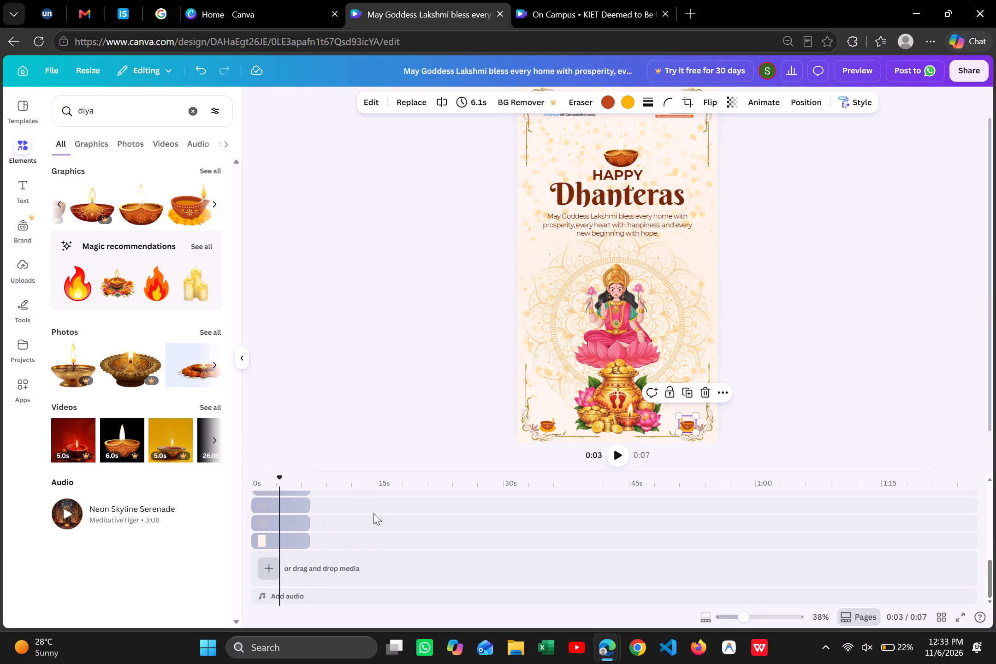
drag(277, 487, 243, 492)
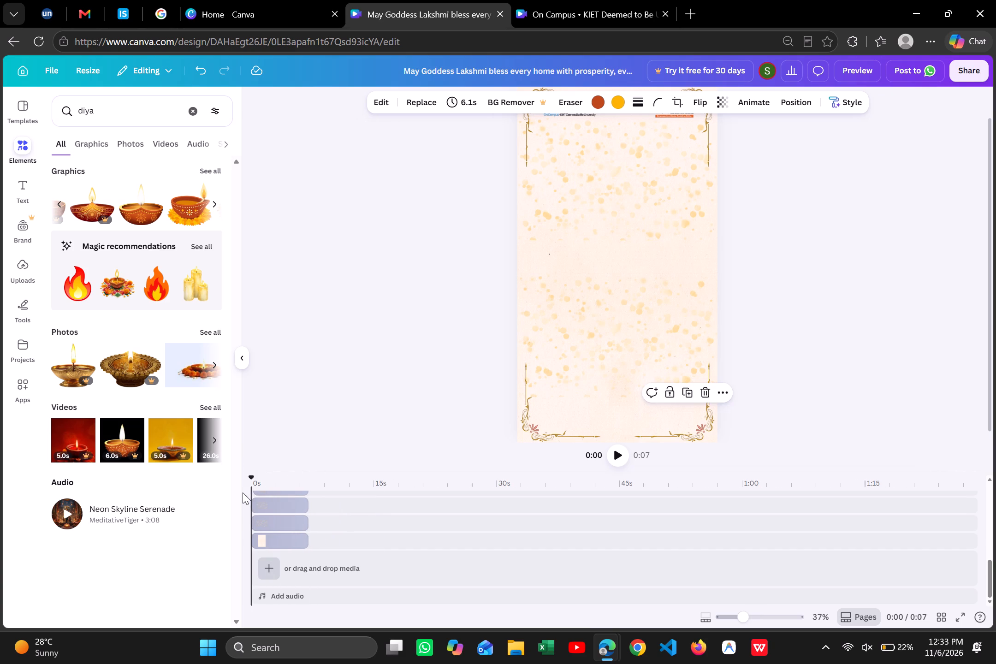
click(622, 456)
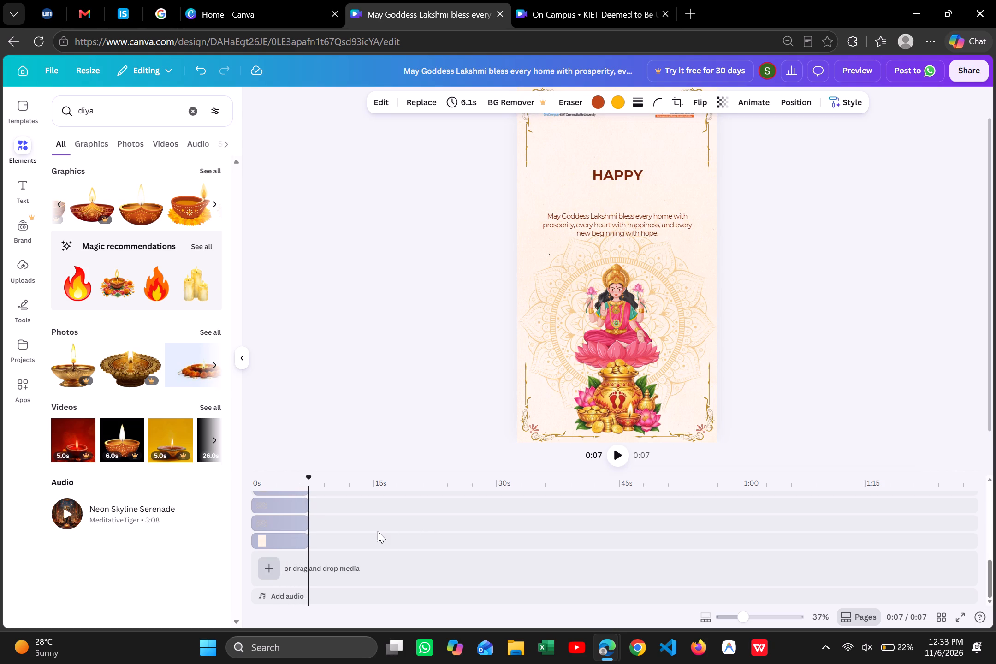
Look through all the timeline layers, from the text down to the background, to check where each clip ends.
scroll(378, 531, up, 4)
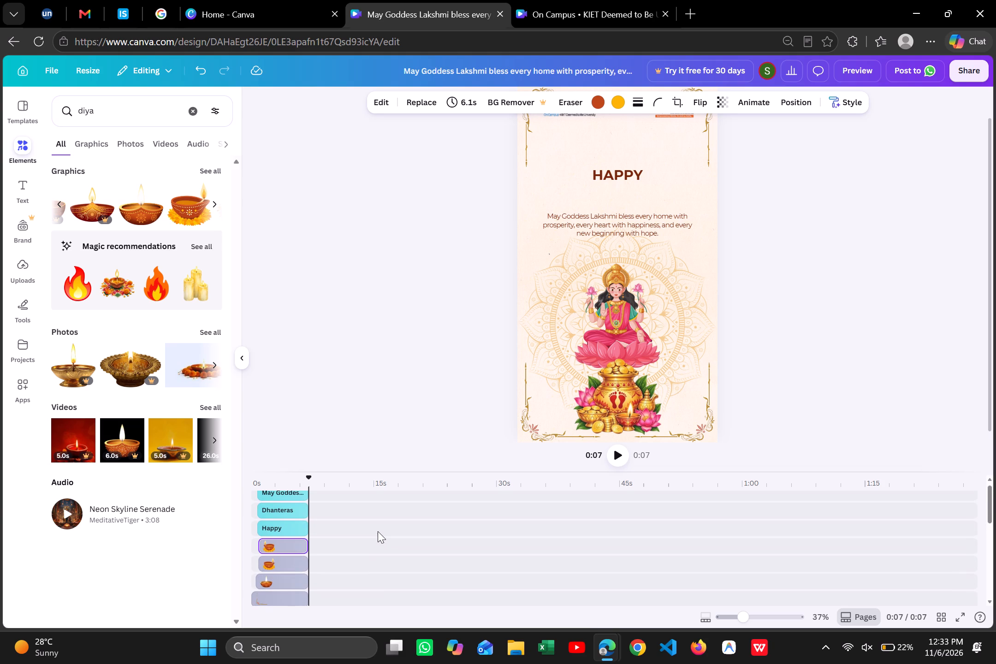
scroll(378, 531, up, 1)
scroll(378, 531, down, 6)
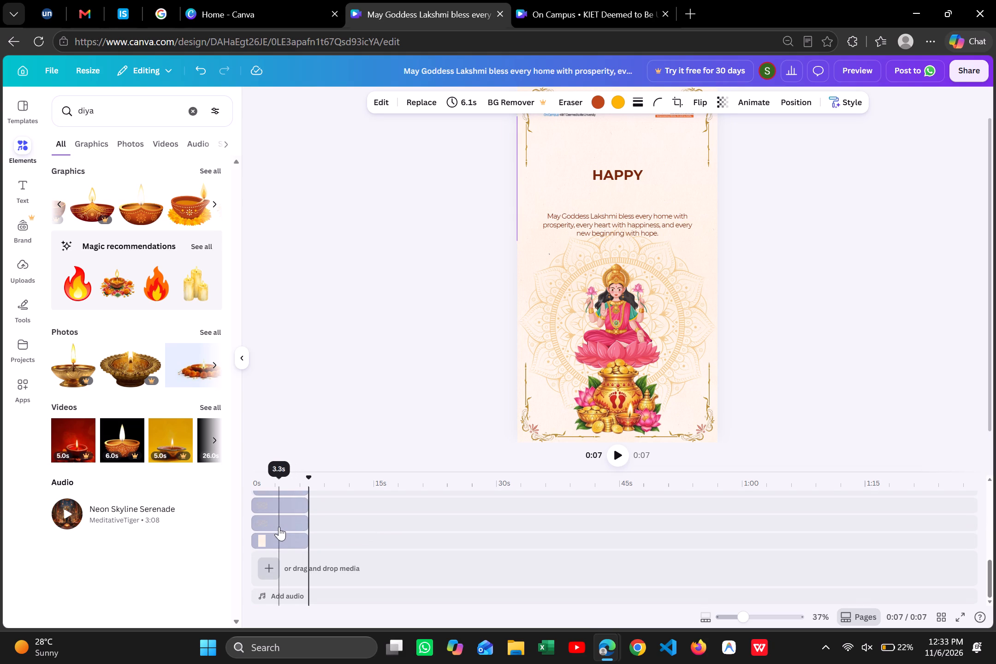
scroll(286, 504, up, 1)
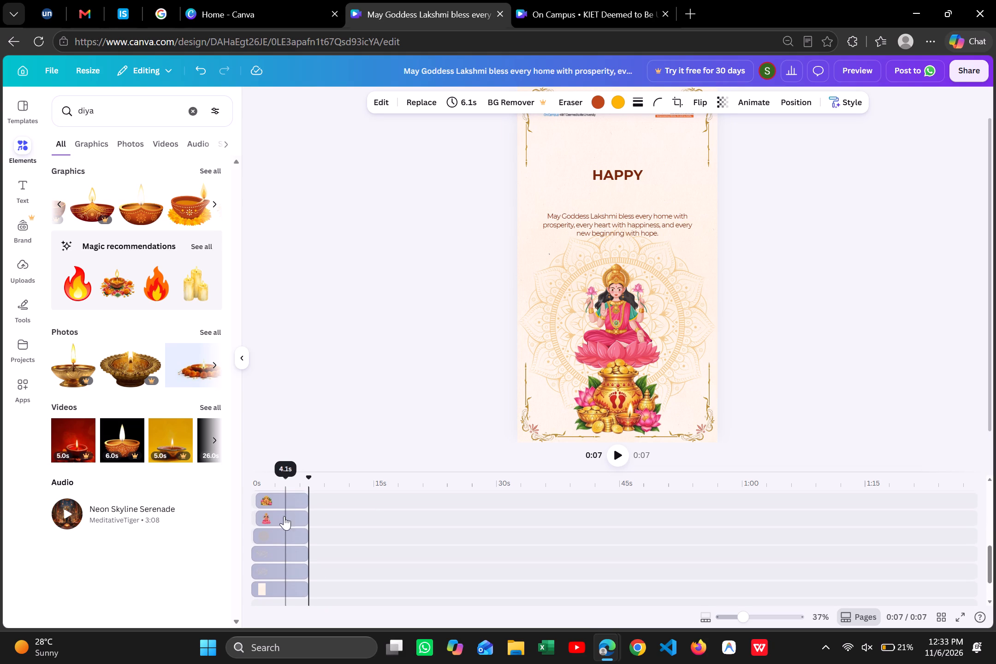
scroll(283, 528, up, 1)
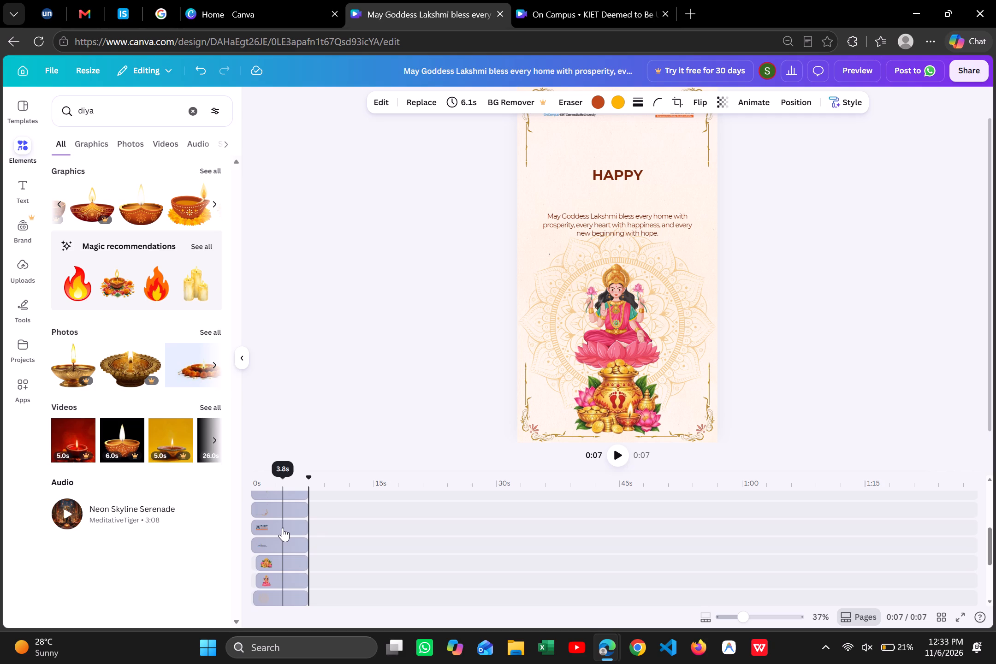
scroll(283, 528, up, 3)
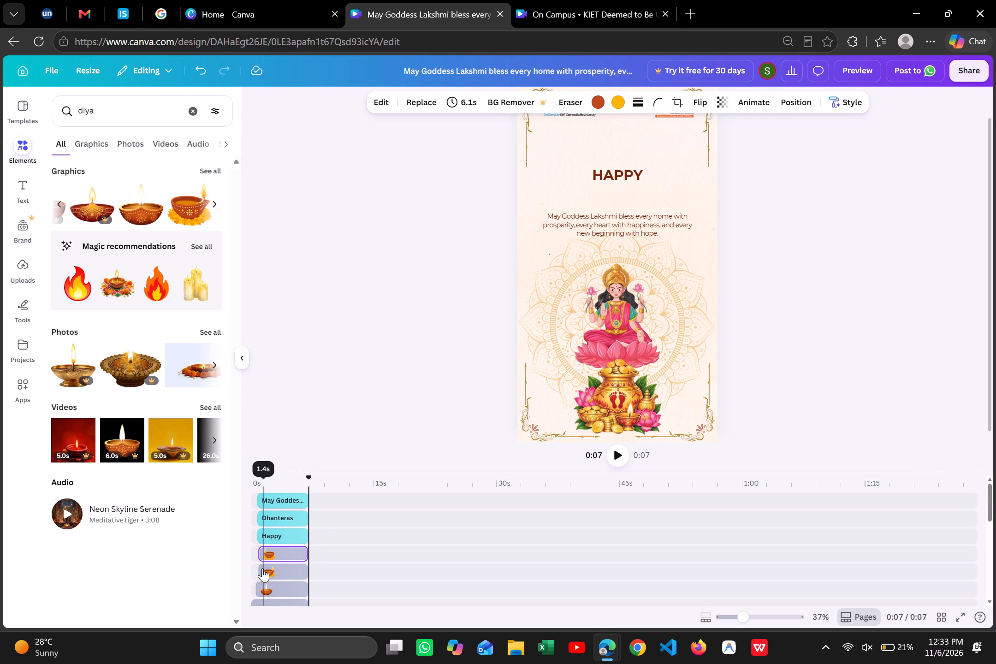
click(310, 482)
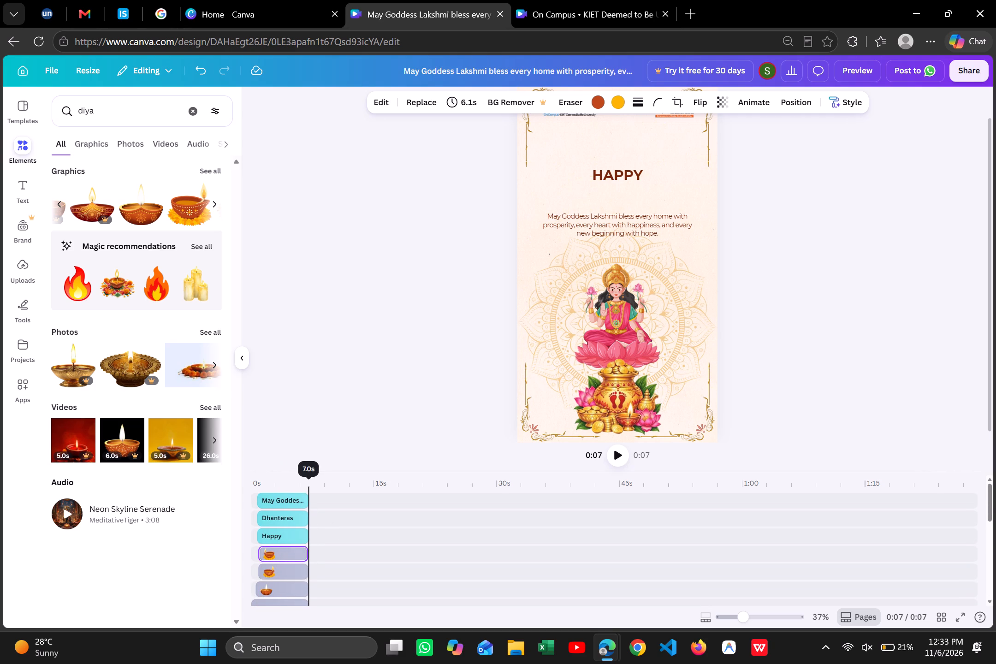
scroll(296, 569, down, 1)
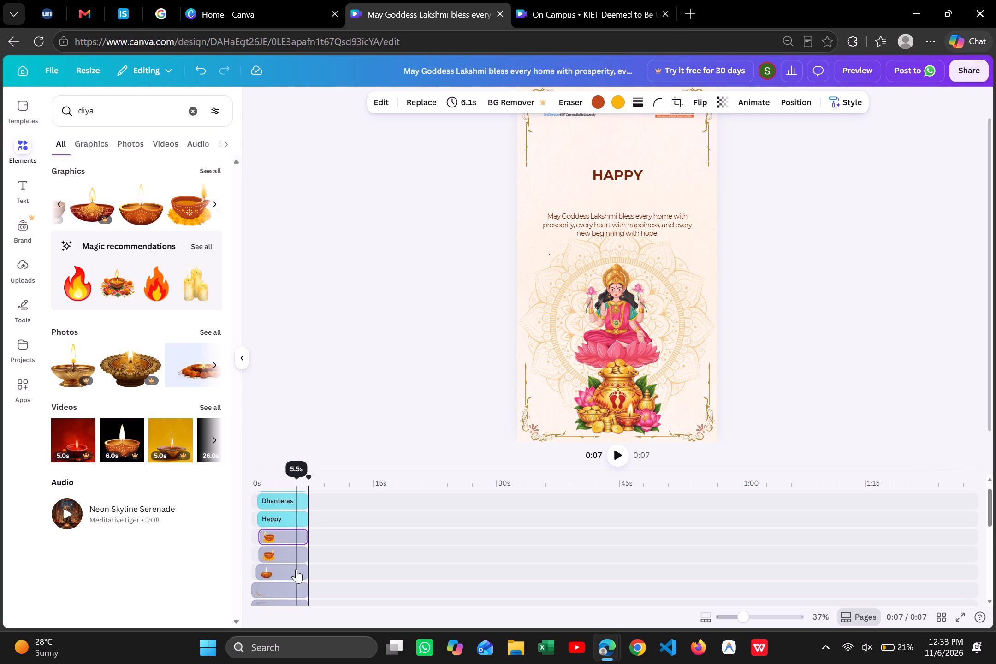
scroll(296, 569, down, 3)
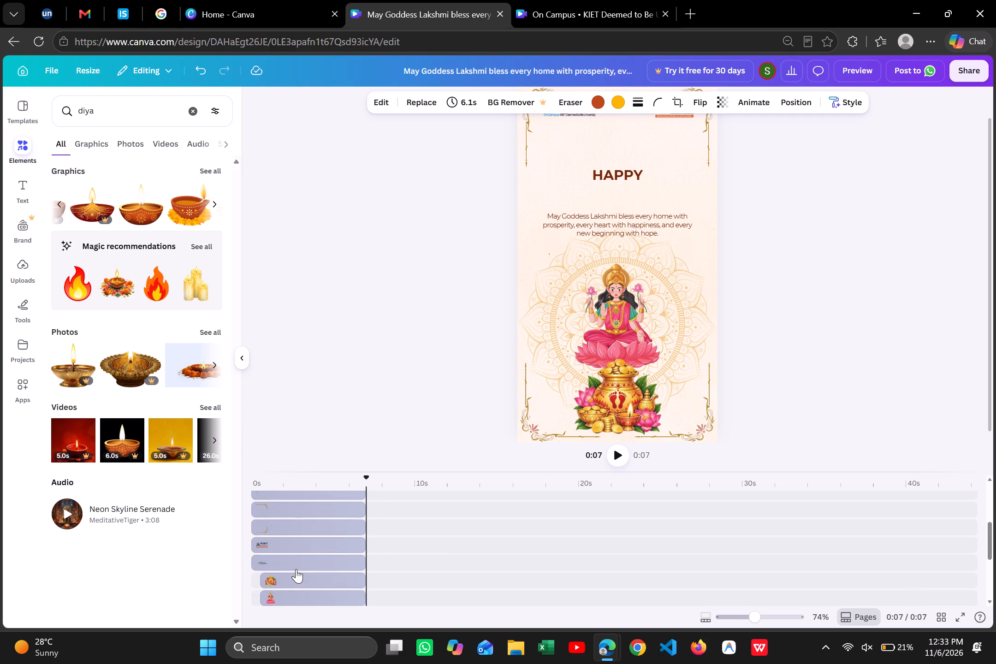
scroll(296, 569, down, 2)
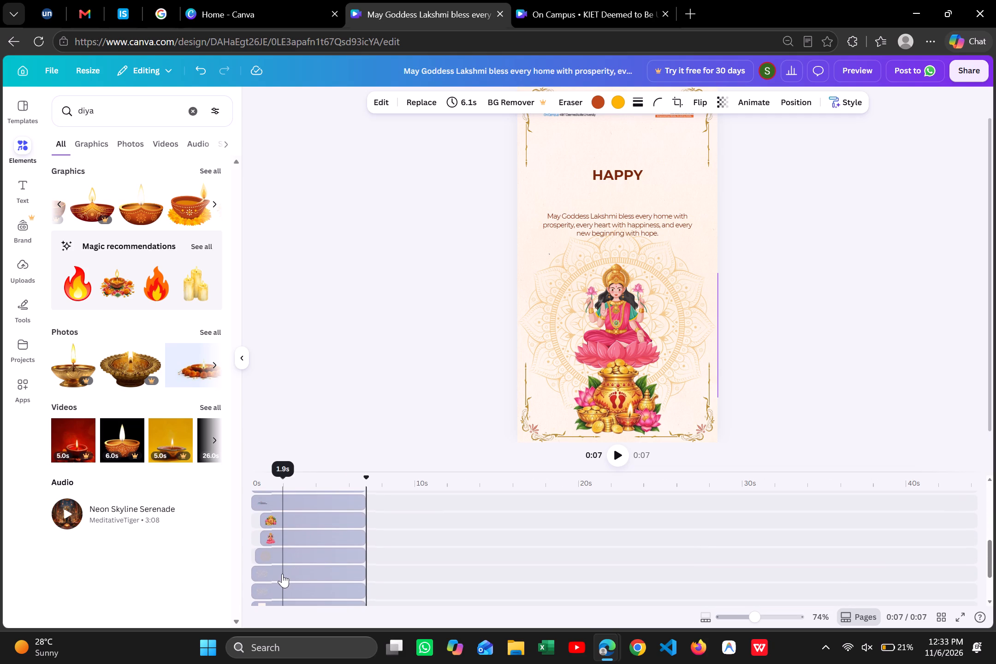
Align the ends of both gold-speckle clips, the background clip and the 6.4 s Lakshmi clip at 7.0 s.
click(265, 570)
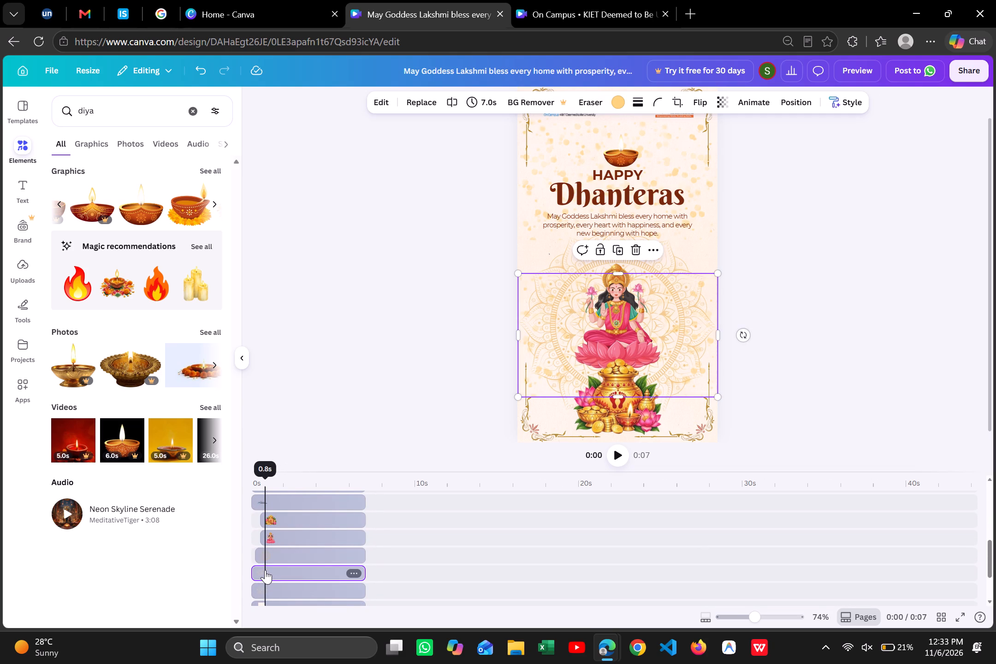
click(364, 570)
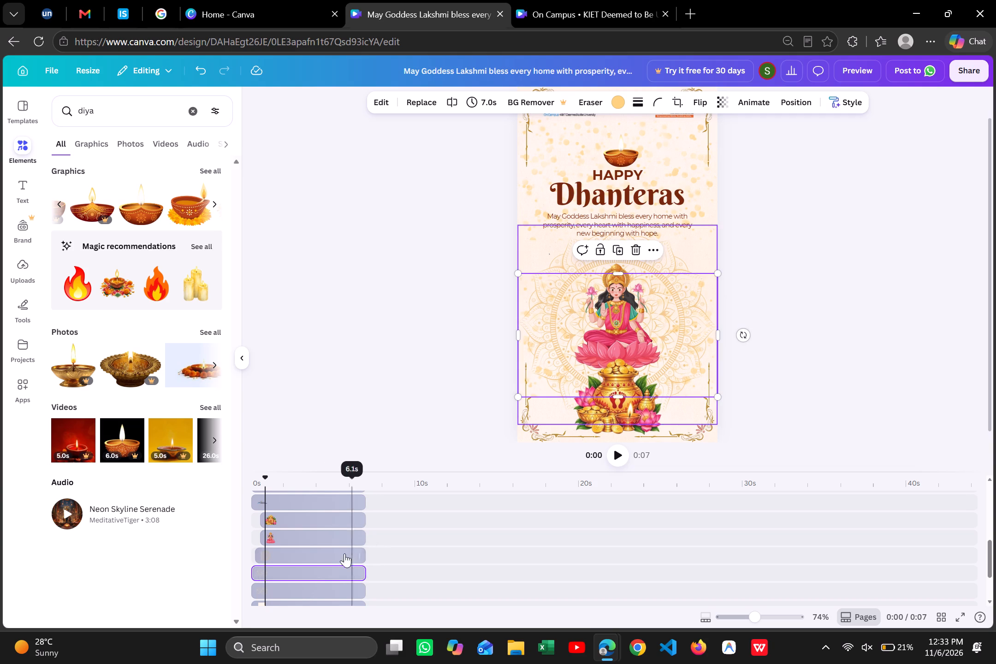
click(302, 596)
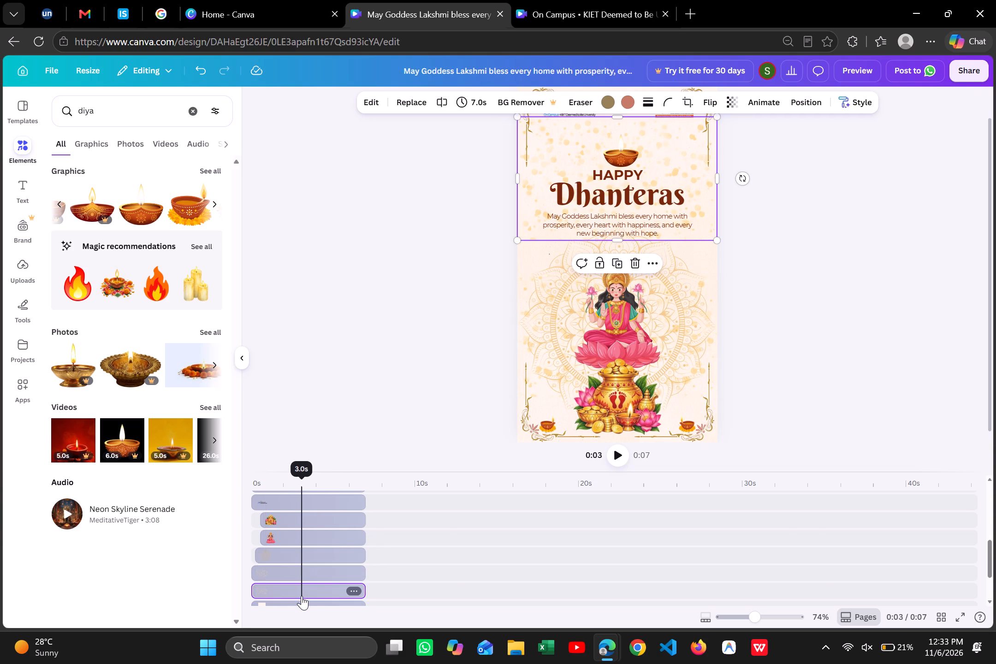
click(361, 587)
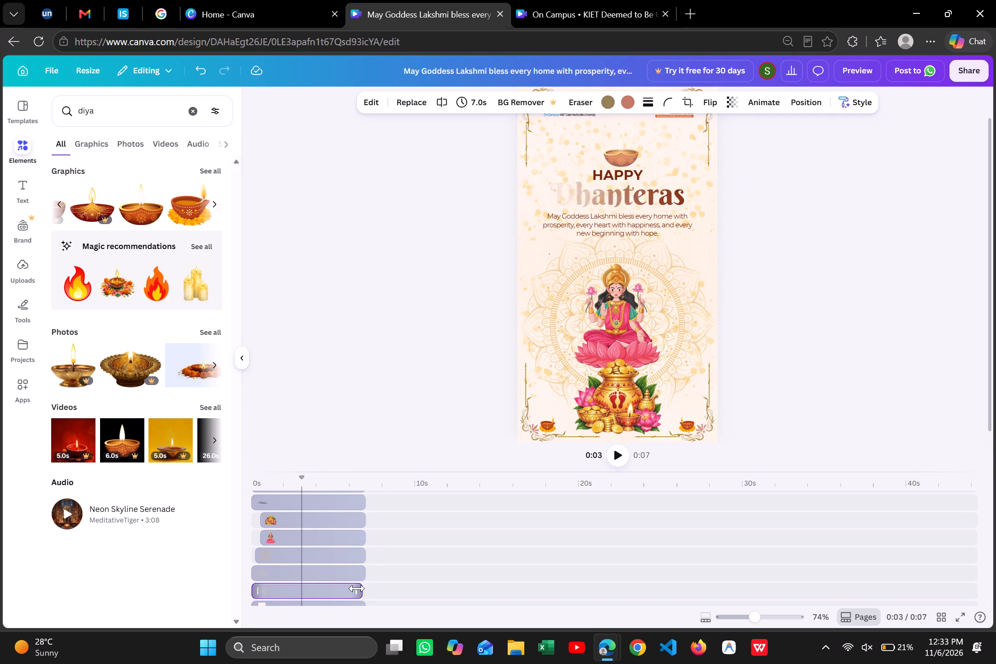
scroll(361, 588, down, 1)
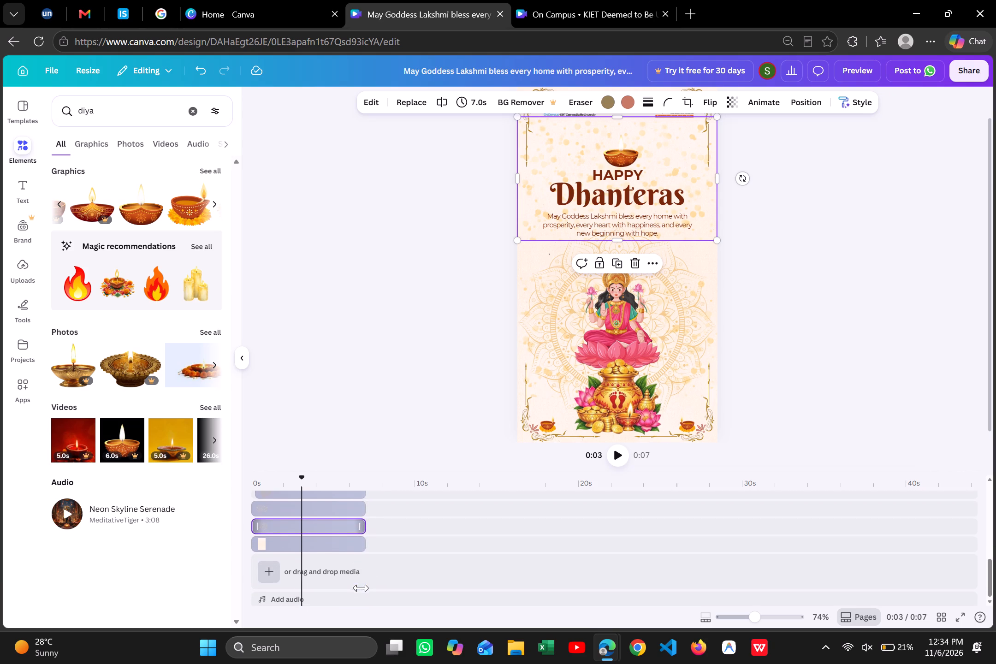
scroll(361, 588, down, 1)
click(320, 536)
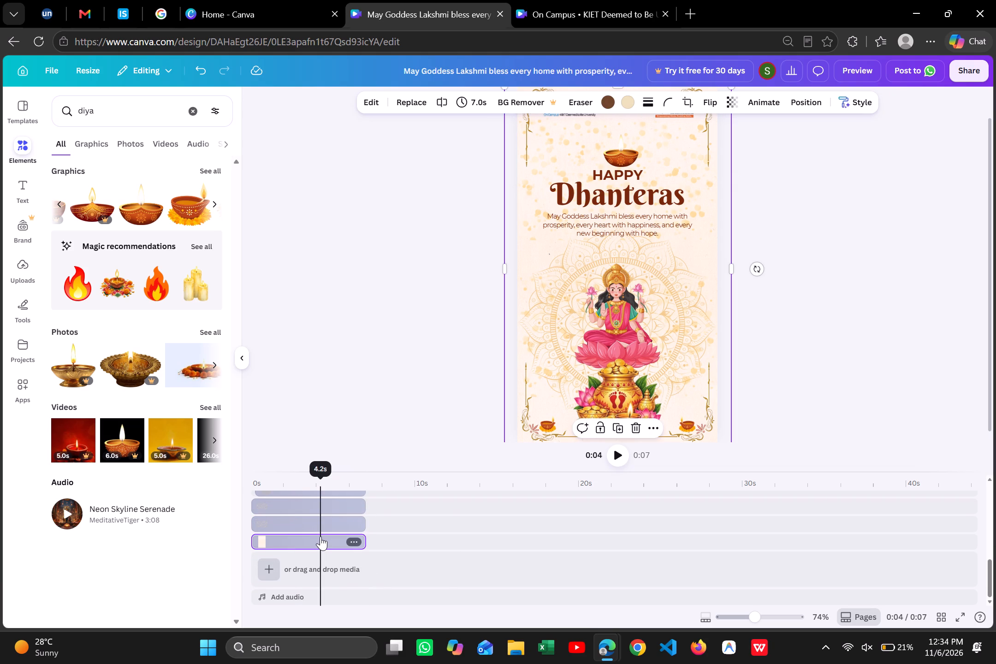
click(366, 539)
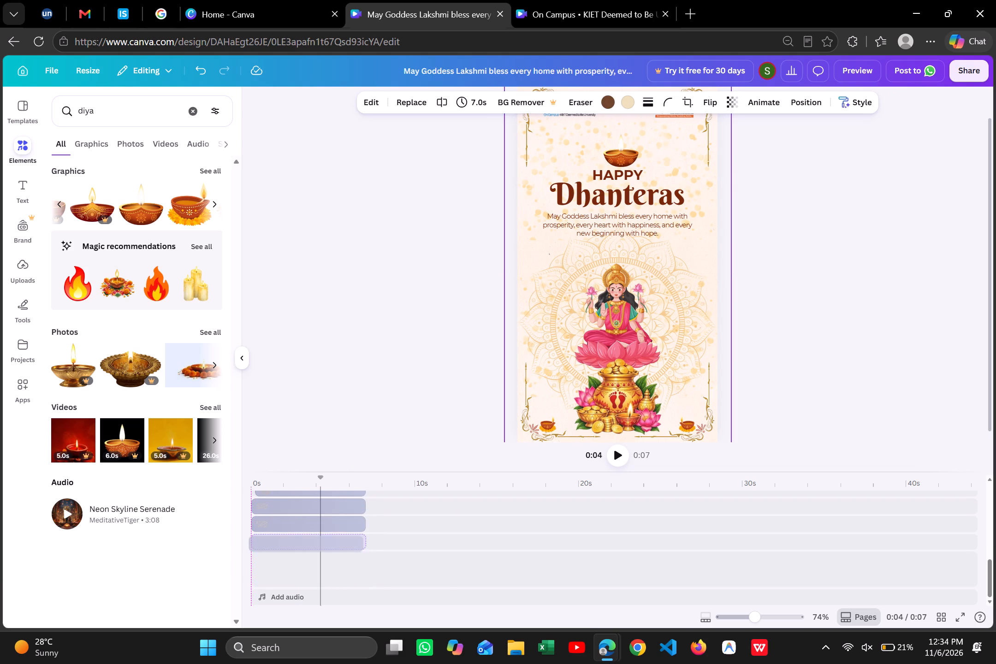
click(365, 541)
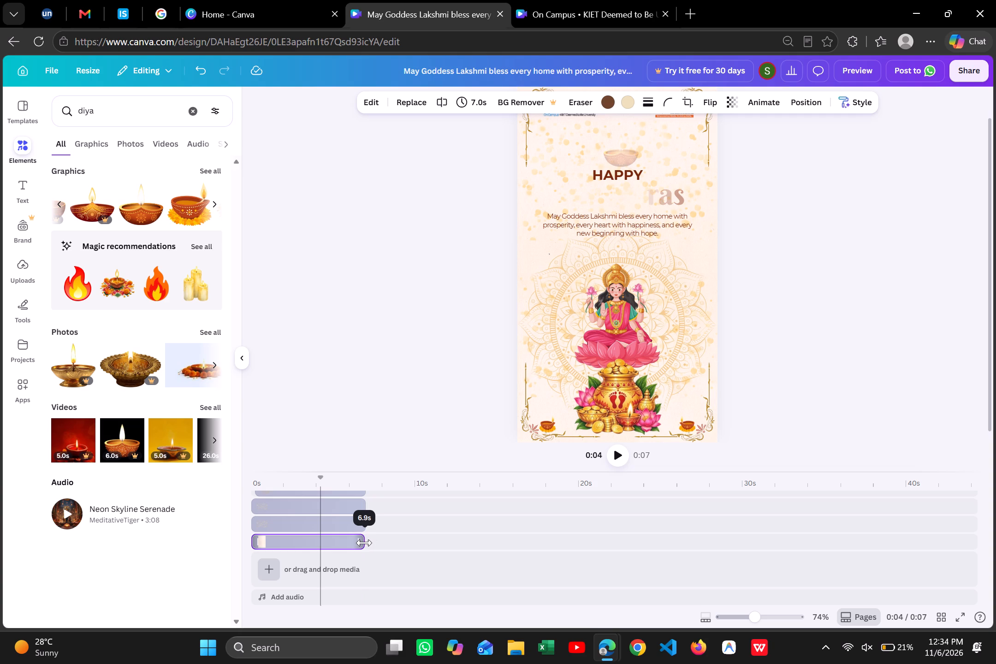
scroll(365, 543, up, 1)
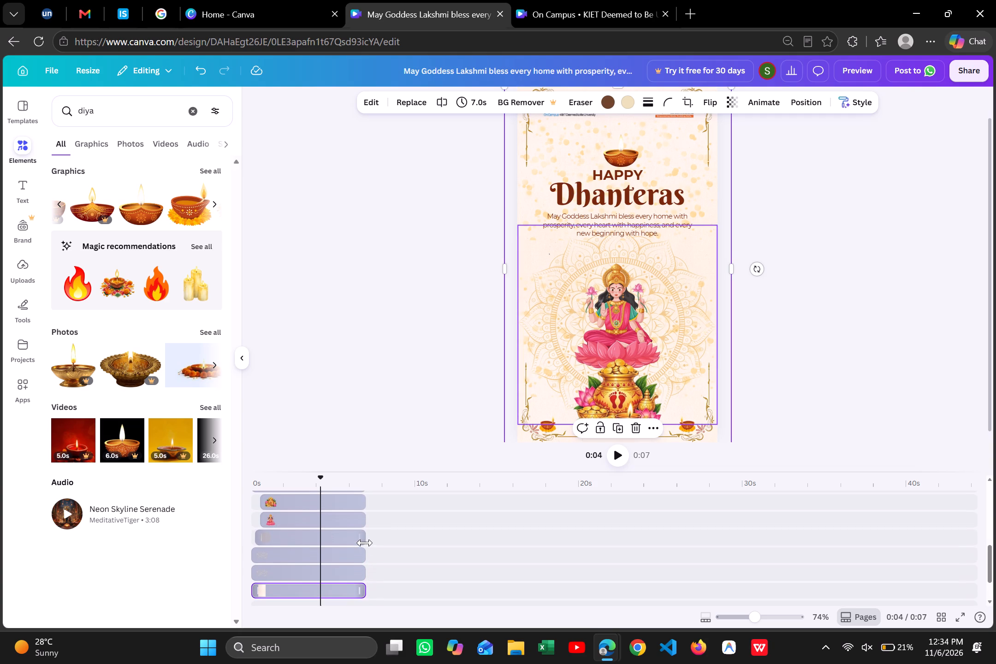
click(363, 518)
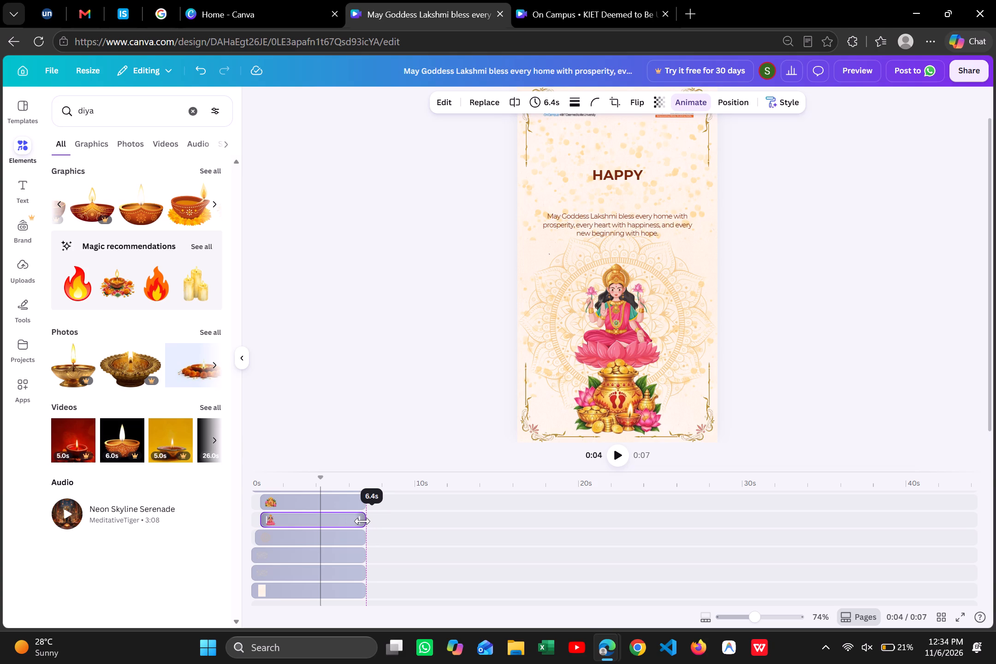
Replay the greeting from 0 s several times, checking its opening animations and its ending.
scroll(362, 521, up, 3)
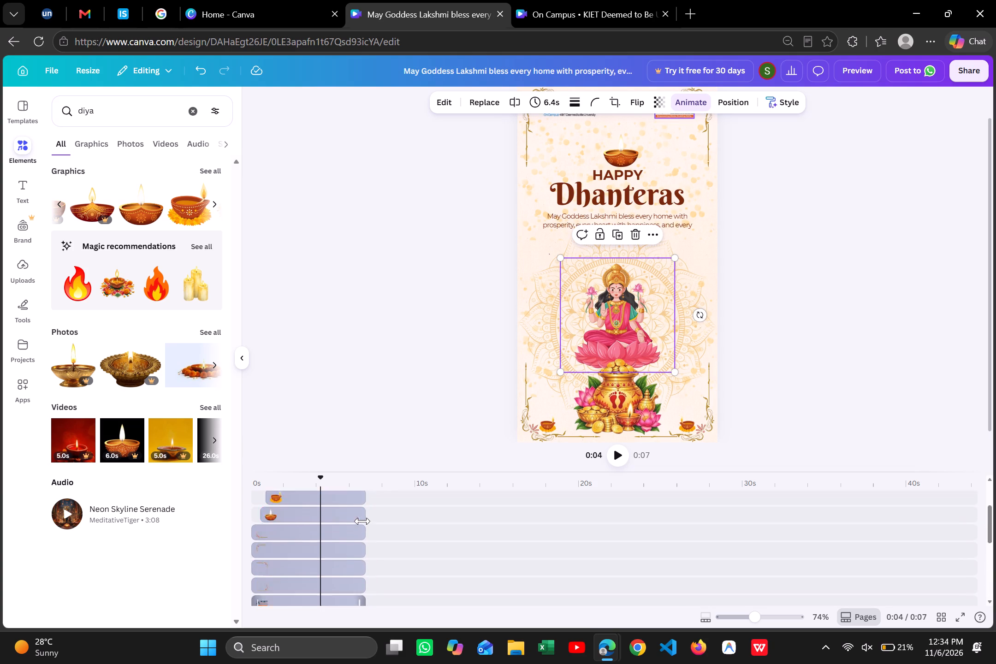
scroll(362, 521, up, 1)
drag(319, 489, 223, 491)
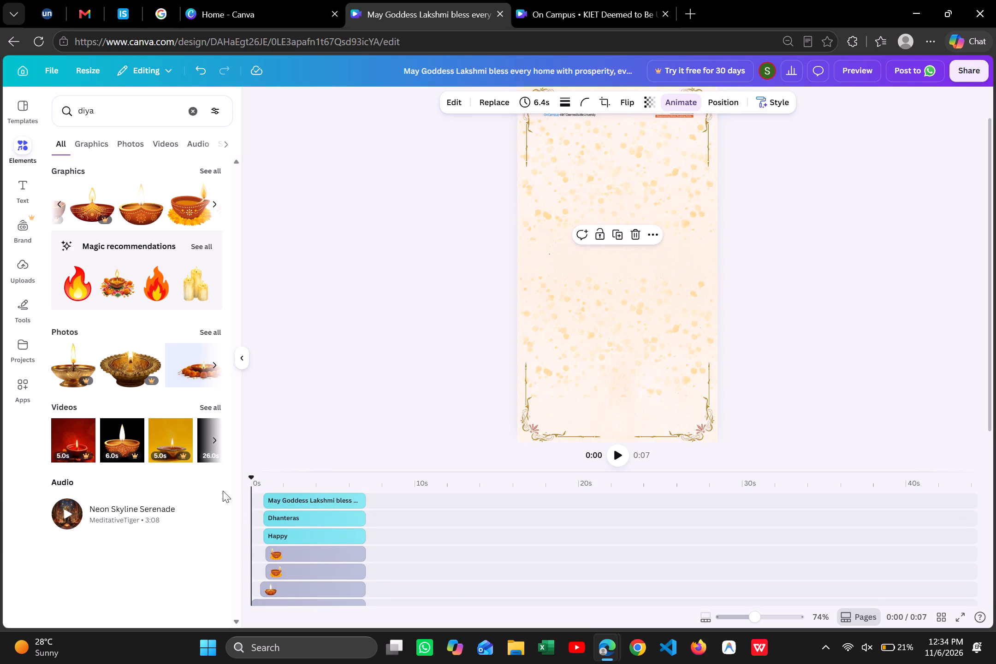
click(615, 456)
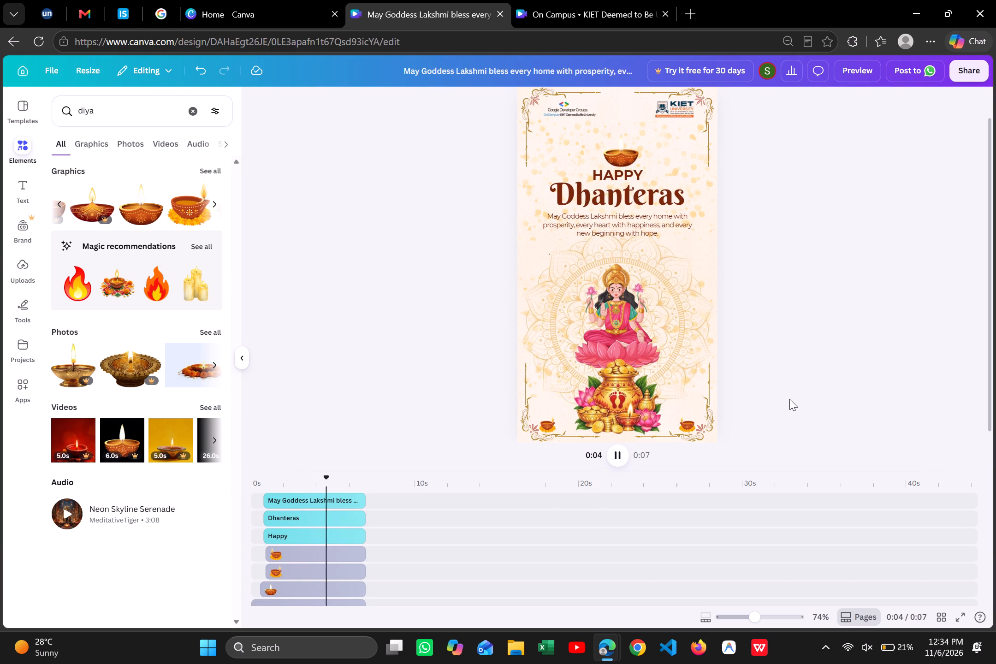
click(620, 463)
click(620, 463)
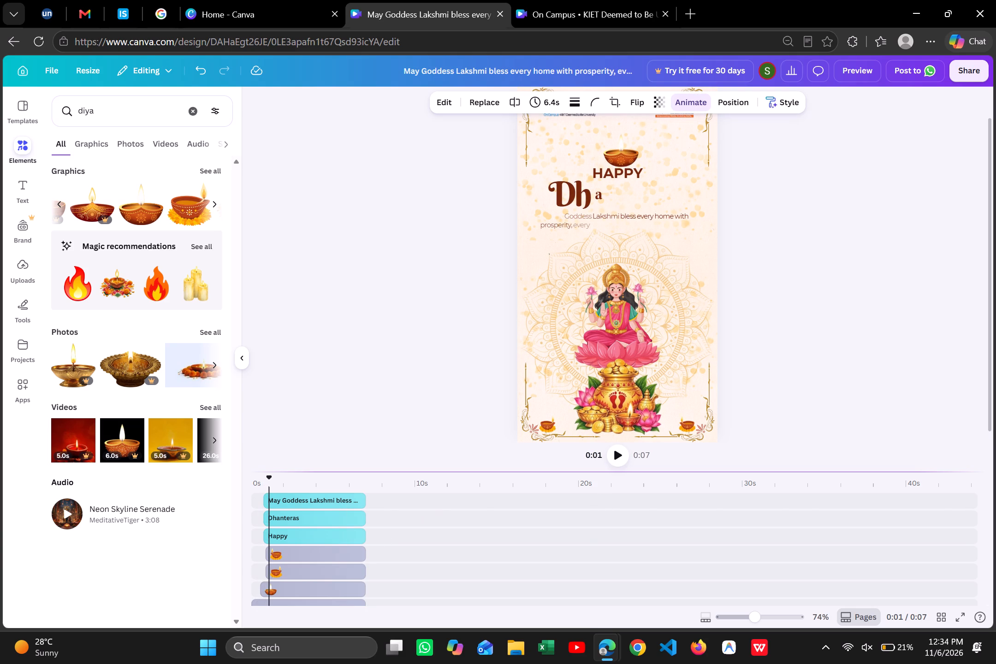
click(623, 454)
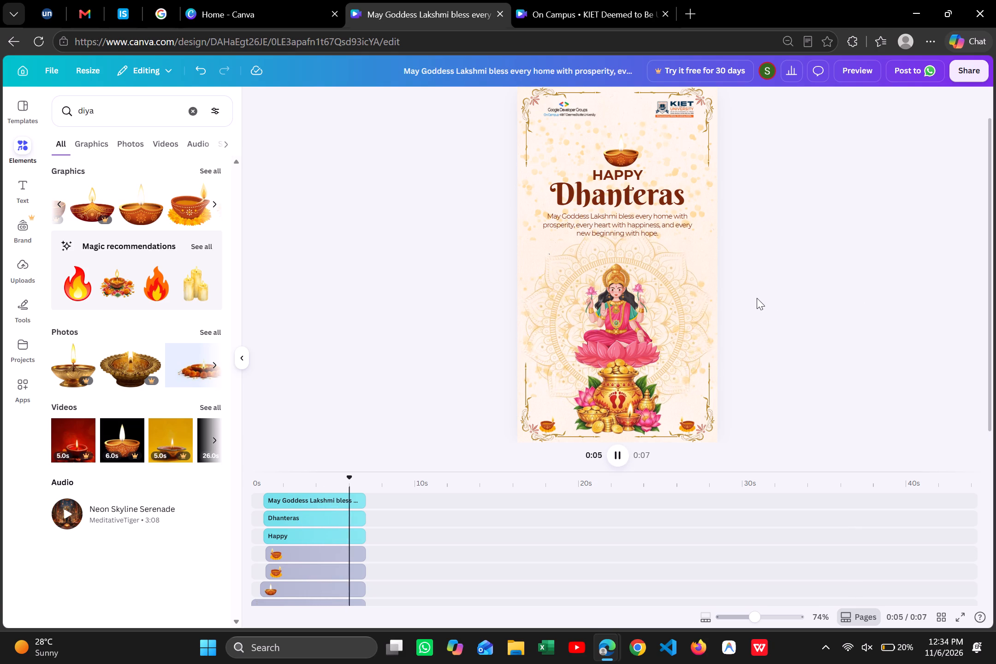
drag(369, 486, 206, 487)
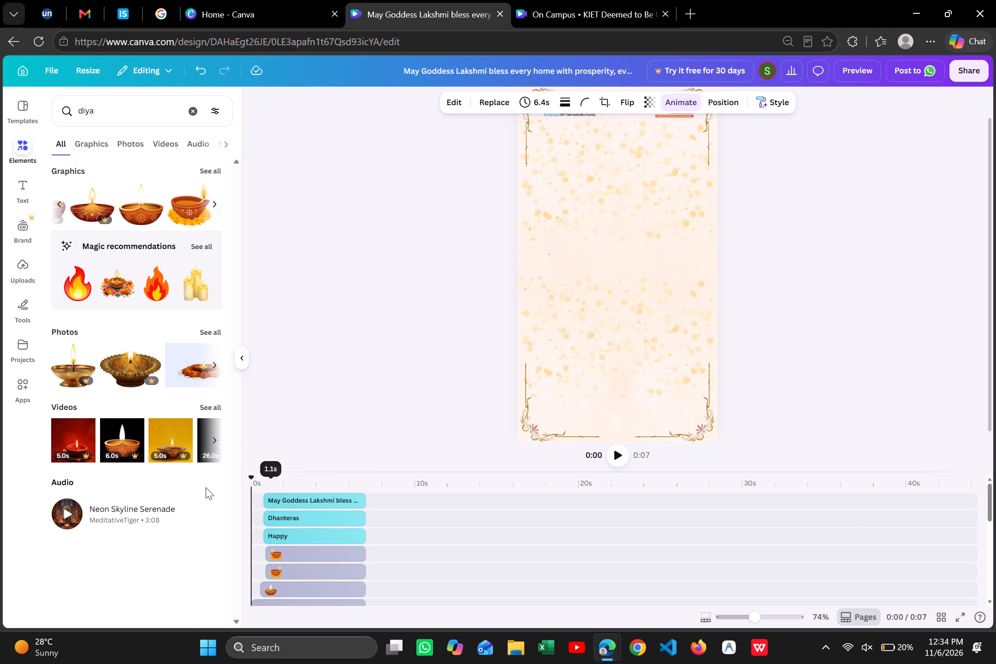
drag(206, 487, 203, 488)
click(614, 452)
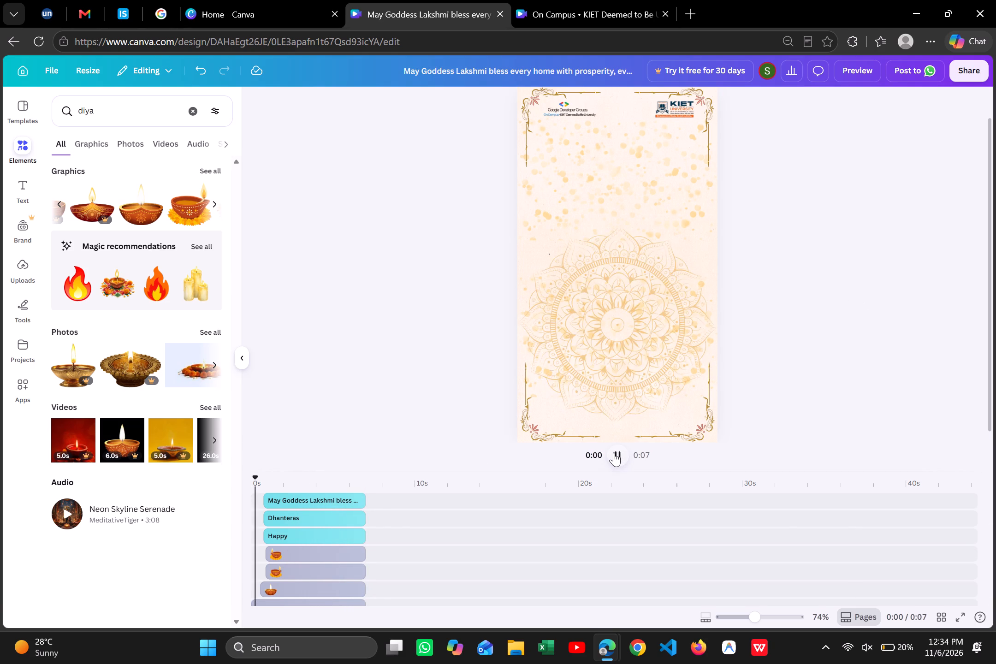
click(614, 452)
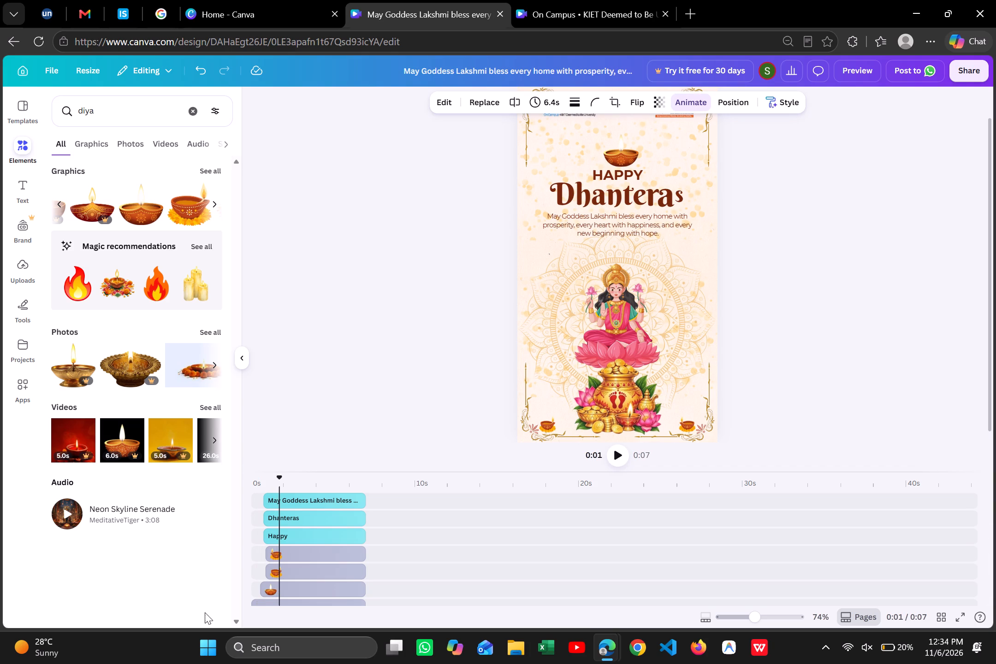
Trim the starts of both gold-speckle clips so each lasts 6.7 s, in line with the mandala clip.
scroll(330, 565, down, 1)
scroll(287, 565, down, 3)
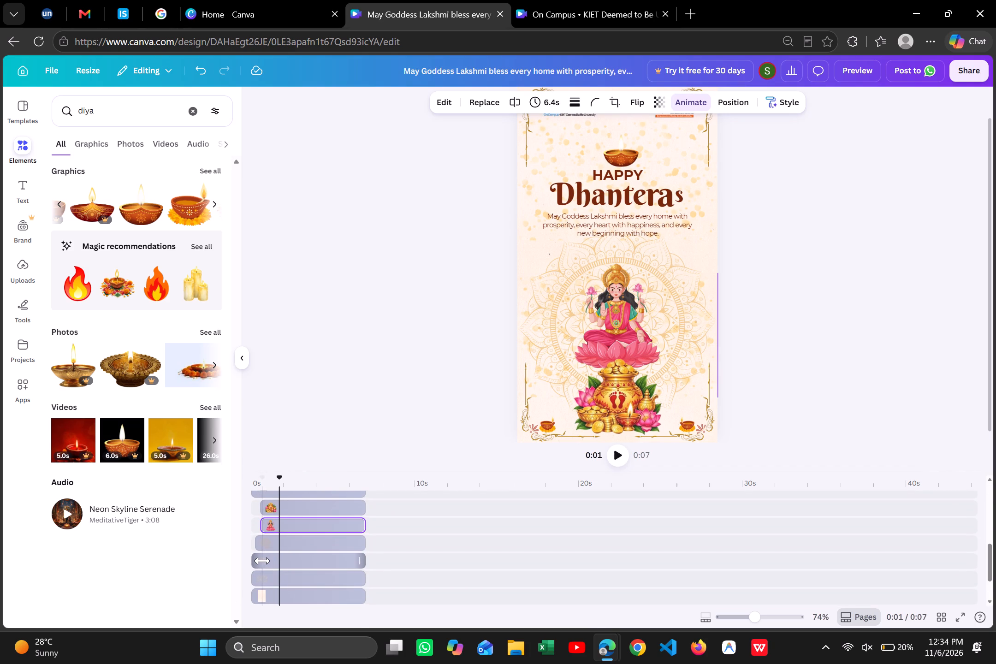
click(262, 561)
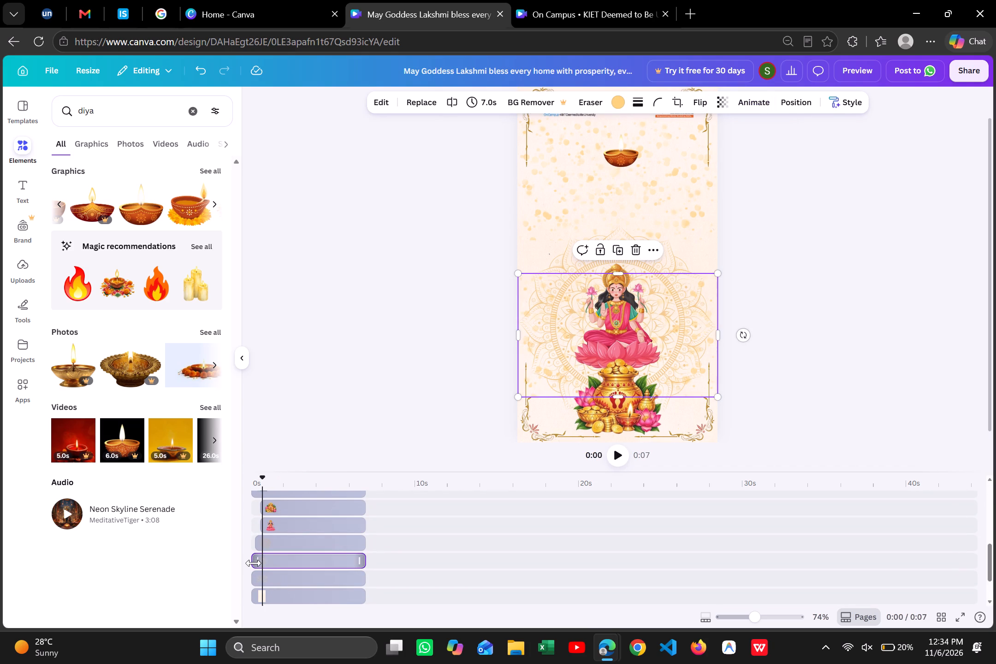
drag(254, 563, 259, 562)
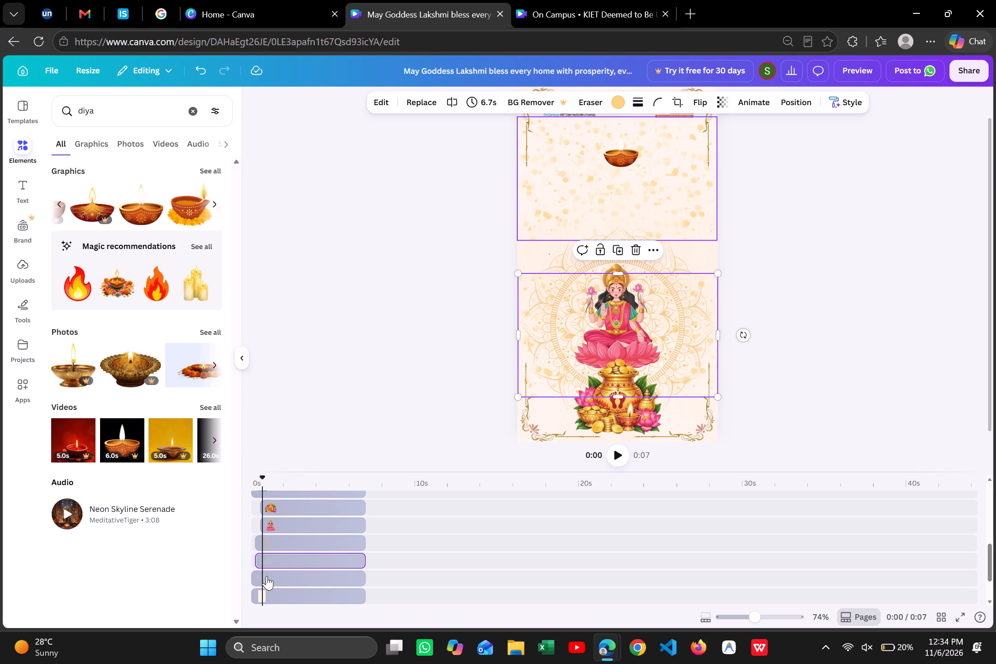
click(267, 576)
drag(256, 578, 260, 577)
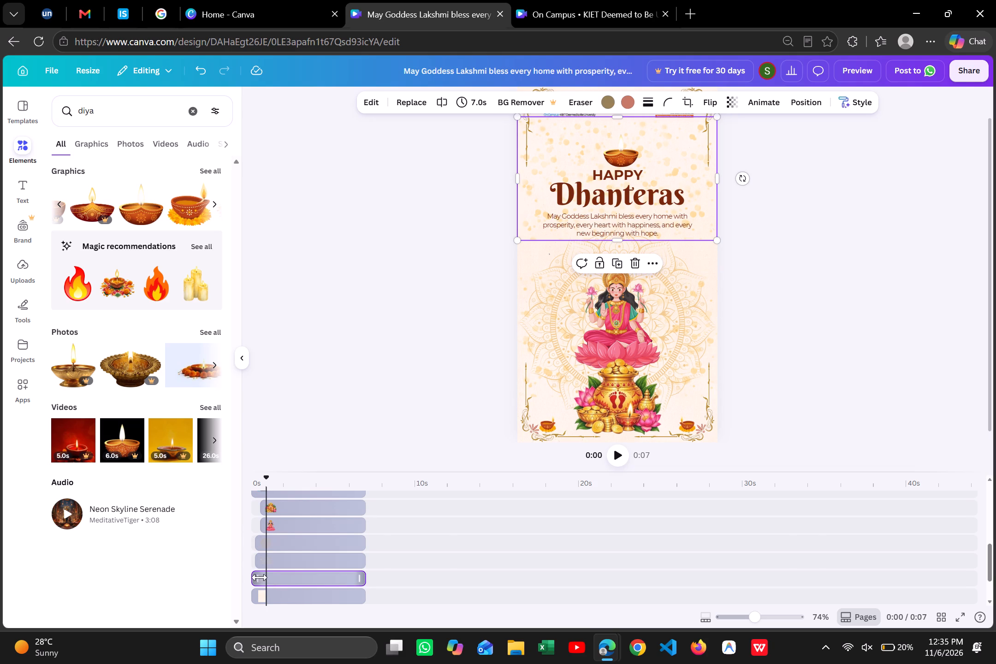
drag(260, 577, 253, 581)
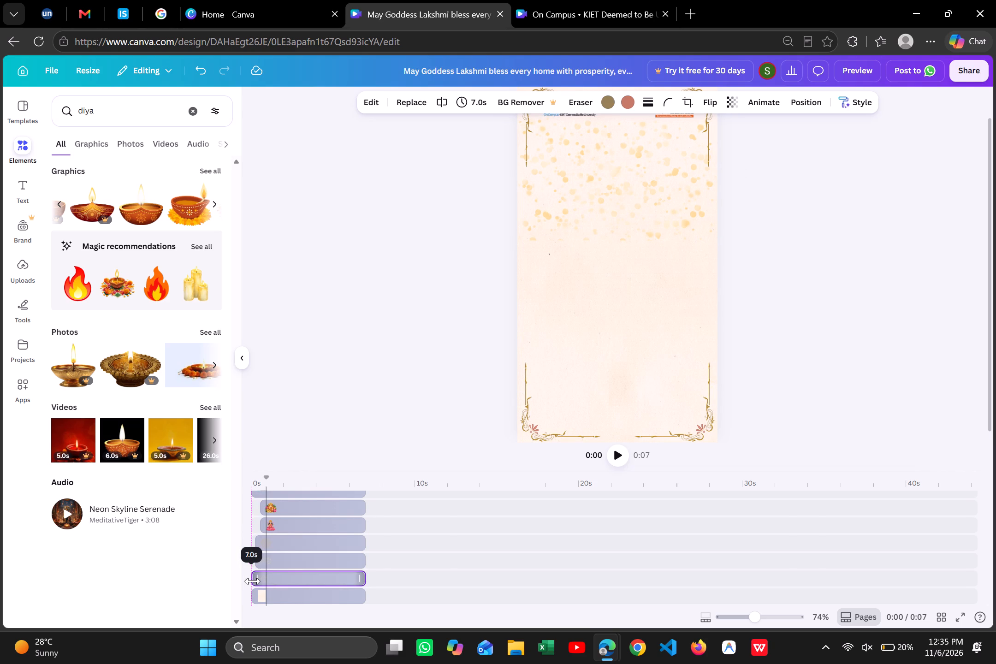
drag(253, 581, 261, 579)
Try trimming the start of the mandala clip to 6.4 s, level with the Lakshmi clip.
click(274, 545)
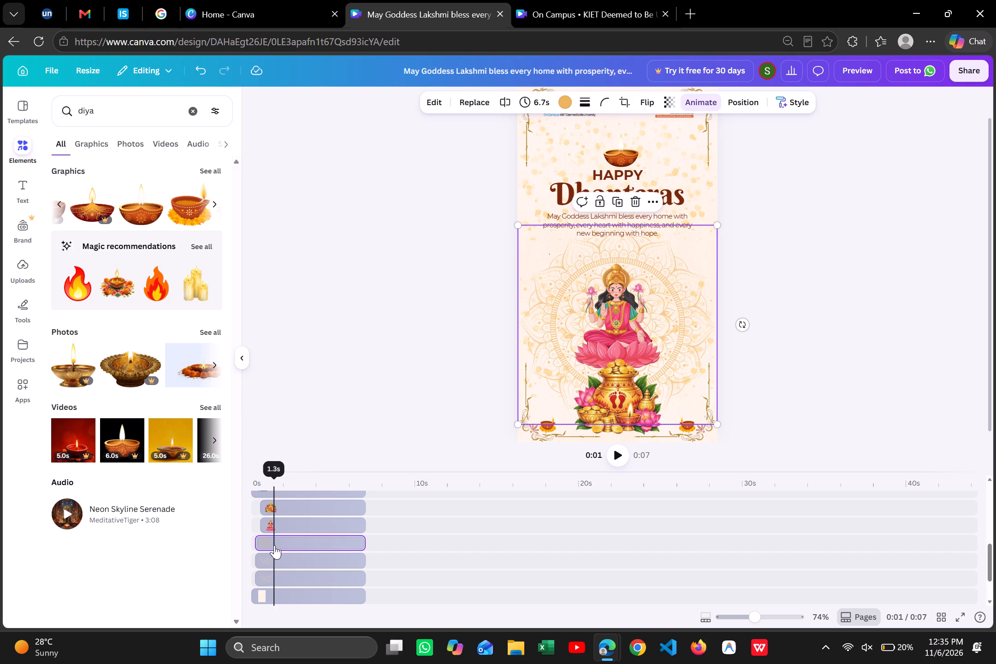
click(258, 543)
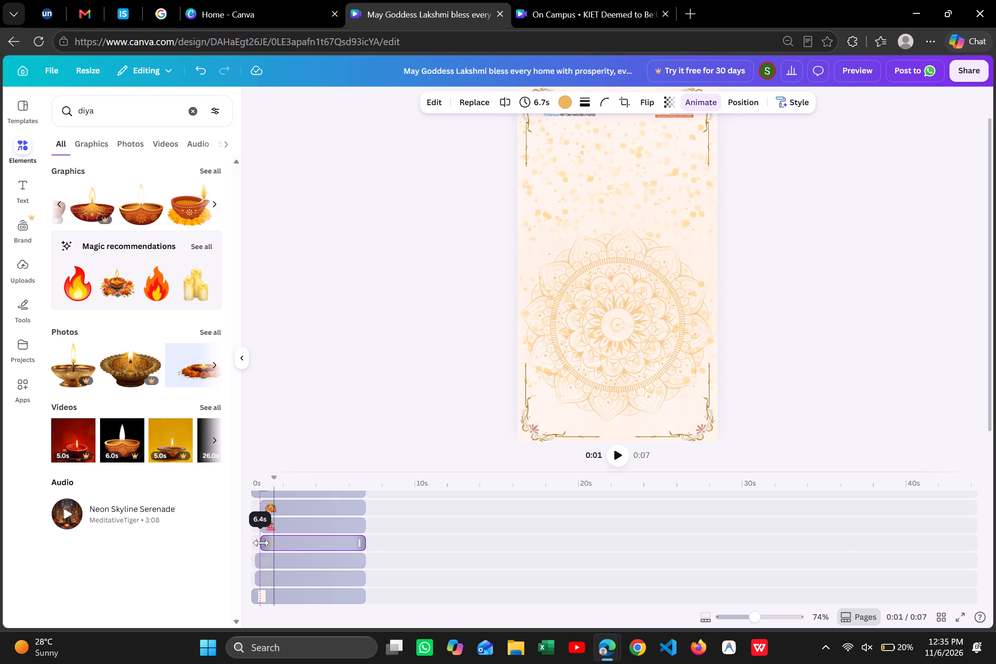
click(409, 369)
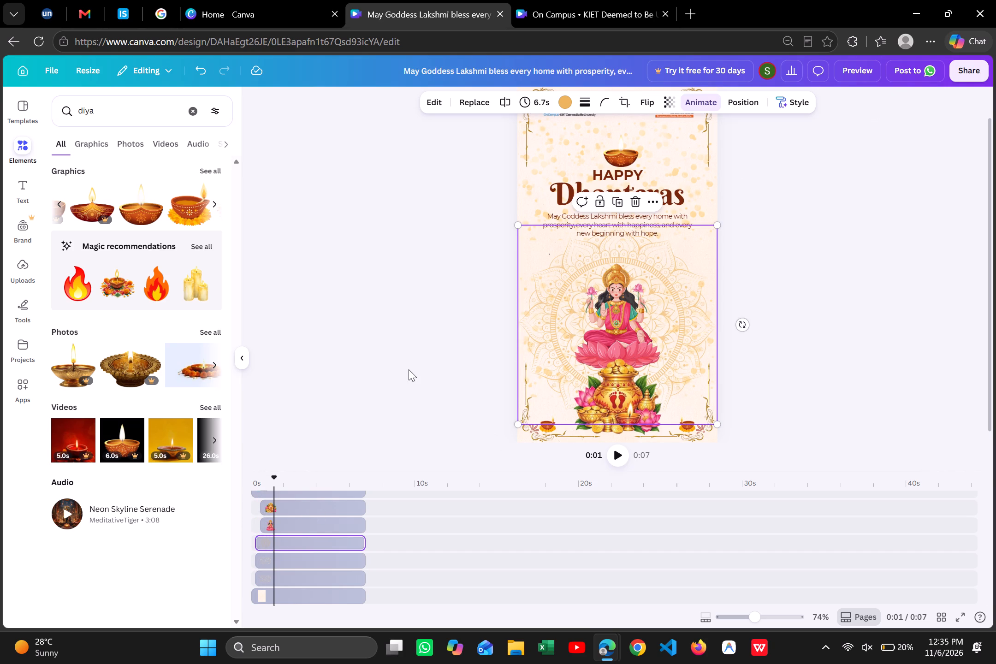
Play the opening from 0 s to check how the speckles and mandala enter.
drag(274, 477, 235, 477)
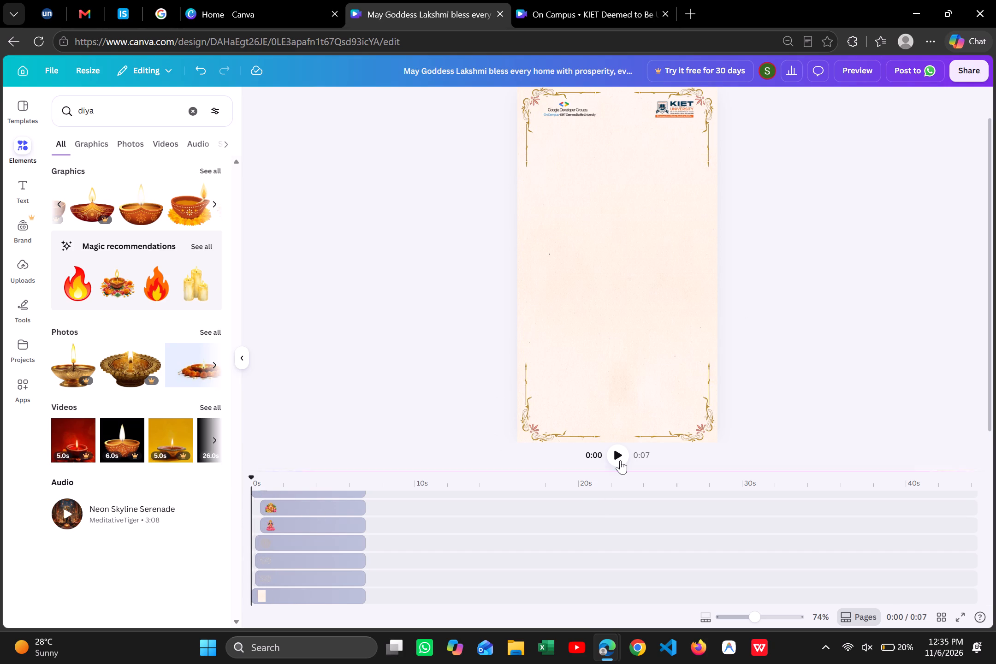
click(620, 458)
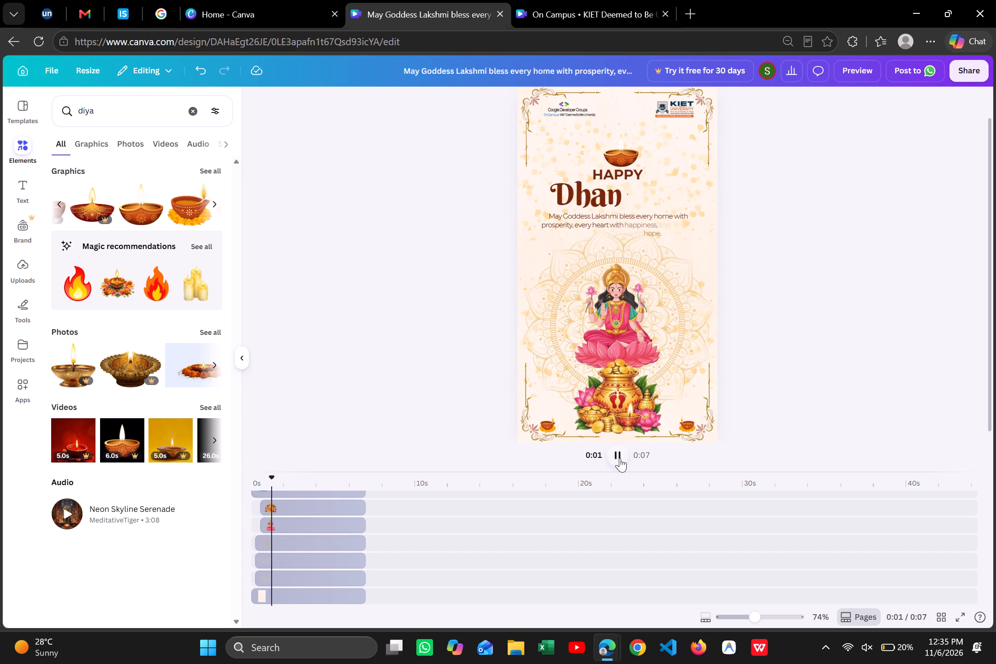
click(620, 458)
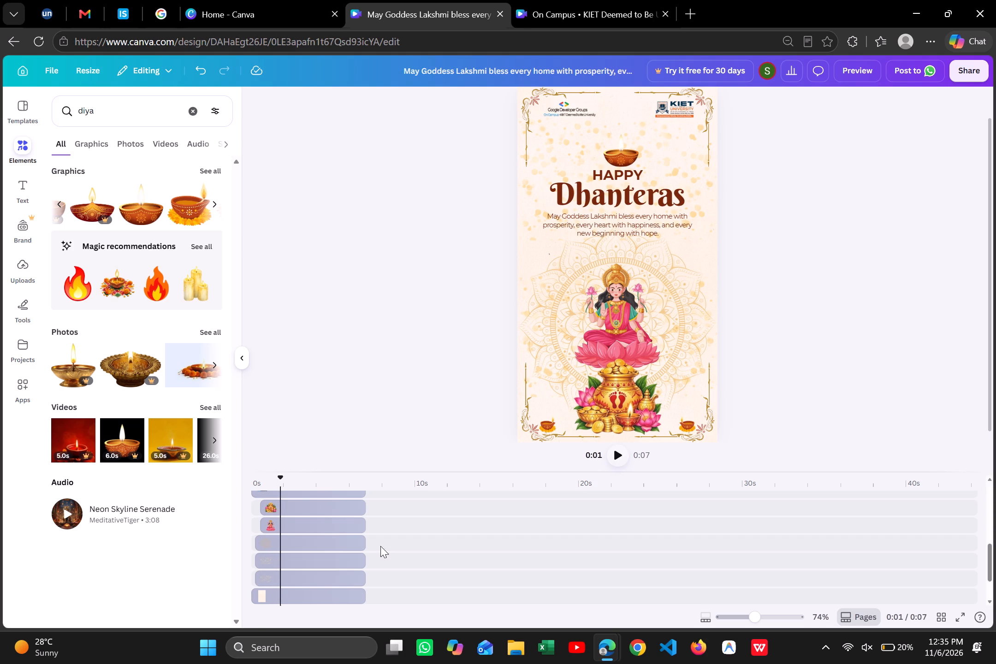
Extend the starts of both gold-speckle clips back to 0 s so each lasts 7.0 s.
click(271, 576)
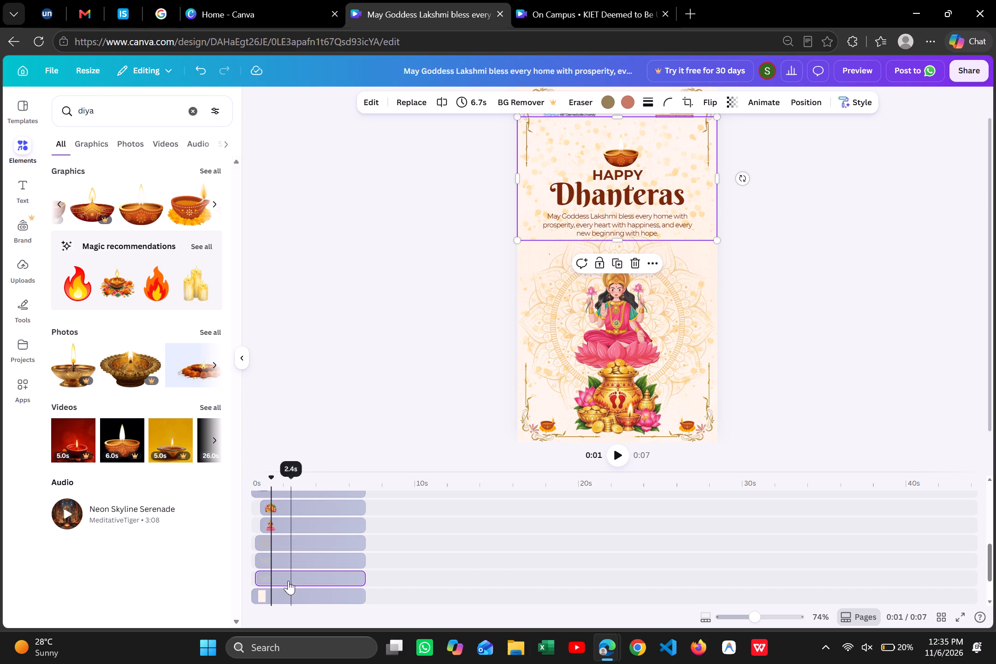
drag(259, 579, 230, 585)
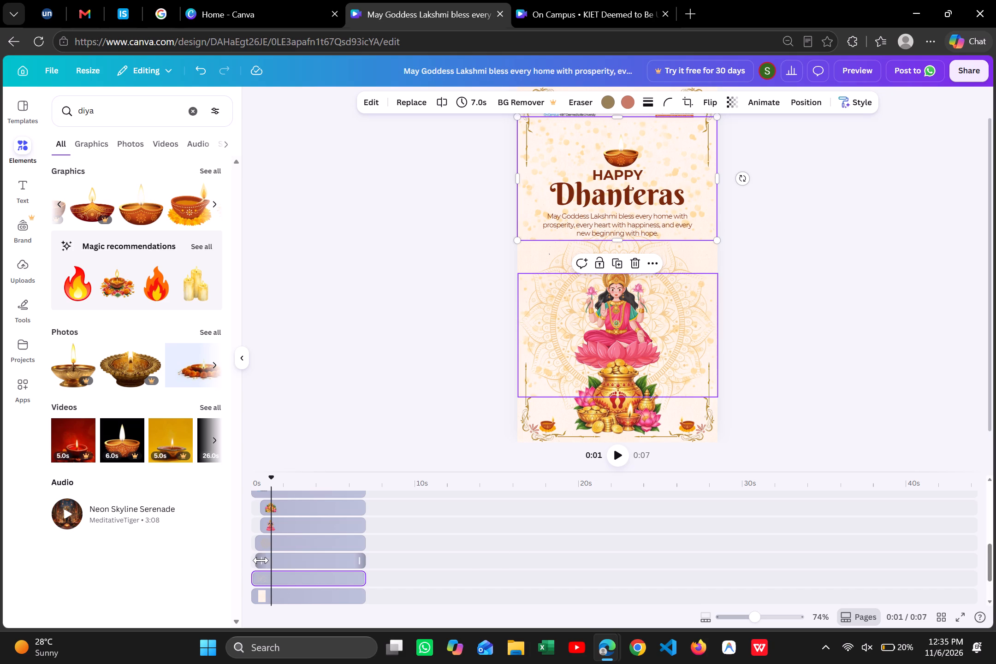
click(261, 560)
drag(261, 560, 240, 566)
Trim the start of the mandala clip so it lasts 6.6 s.
click(272, 539)
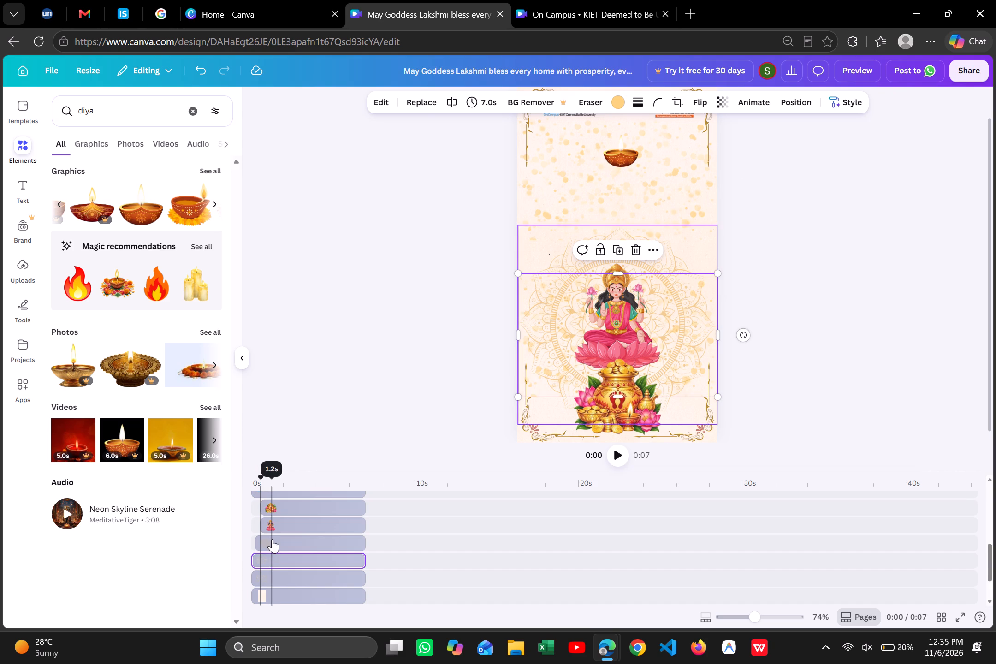
click(255, 544)
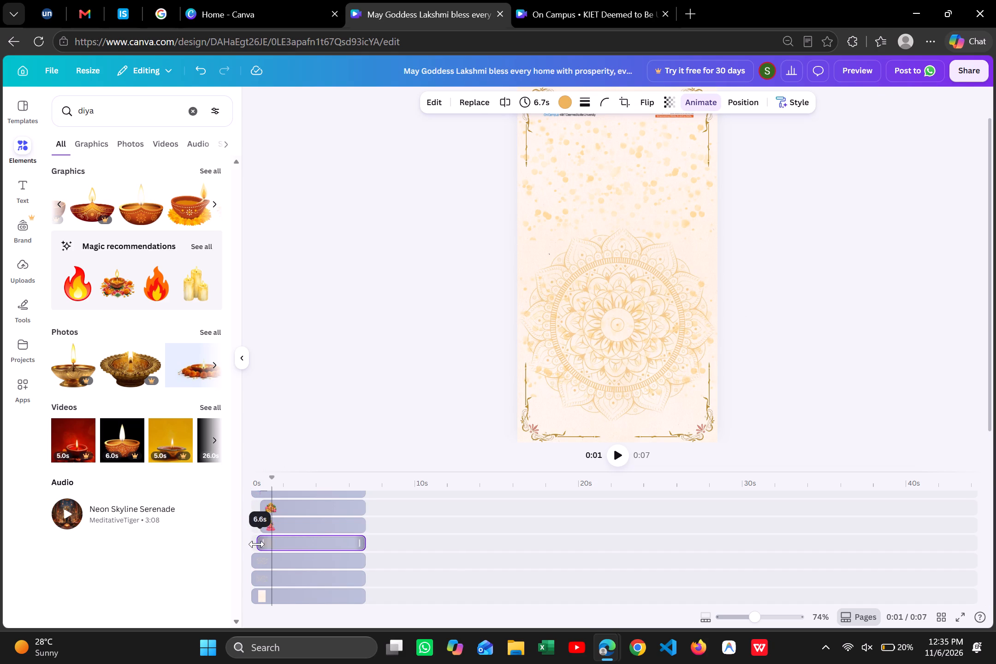
click(339, 458)
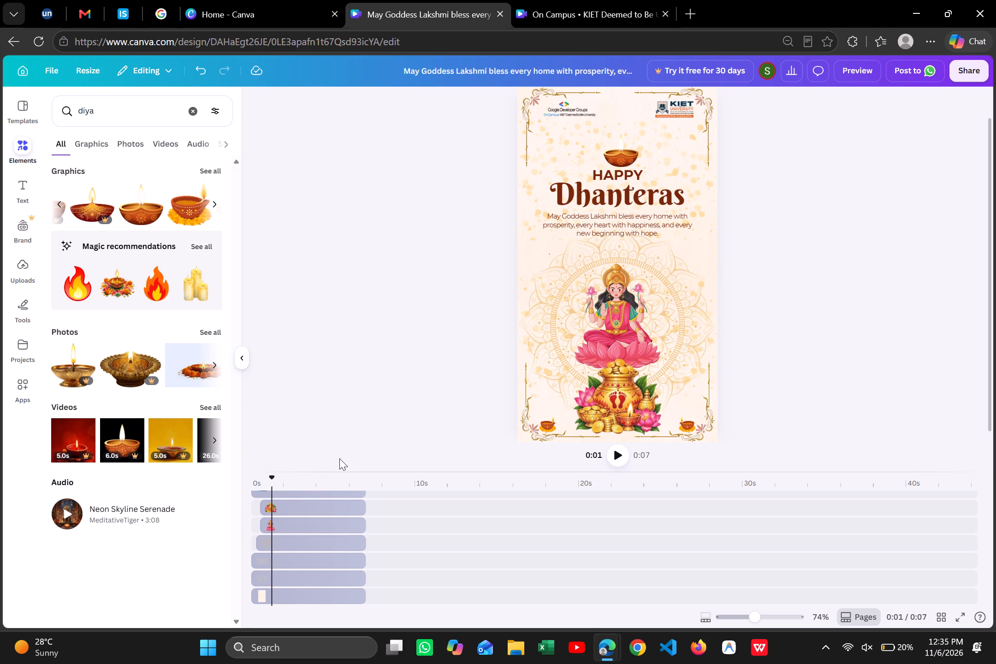
Play the video from 0 s to check the opening with the full-length speckles and the retimed mandala.
drag(273, 486, 241, 492)
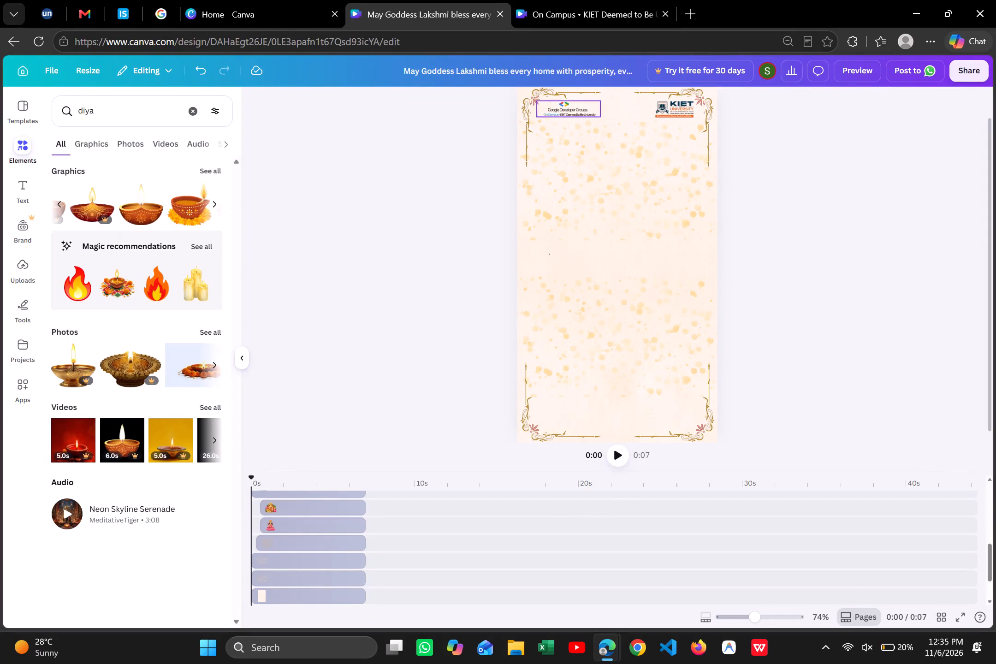
click(614, 456)
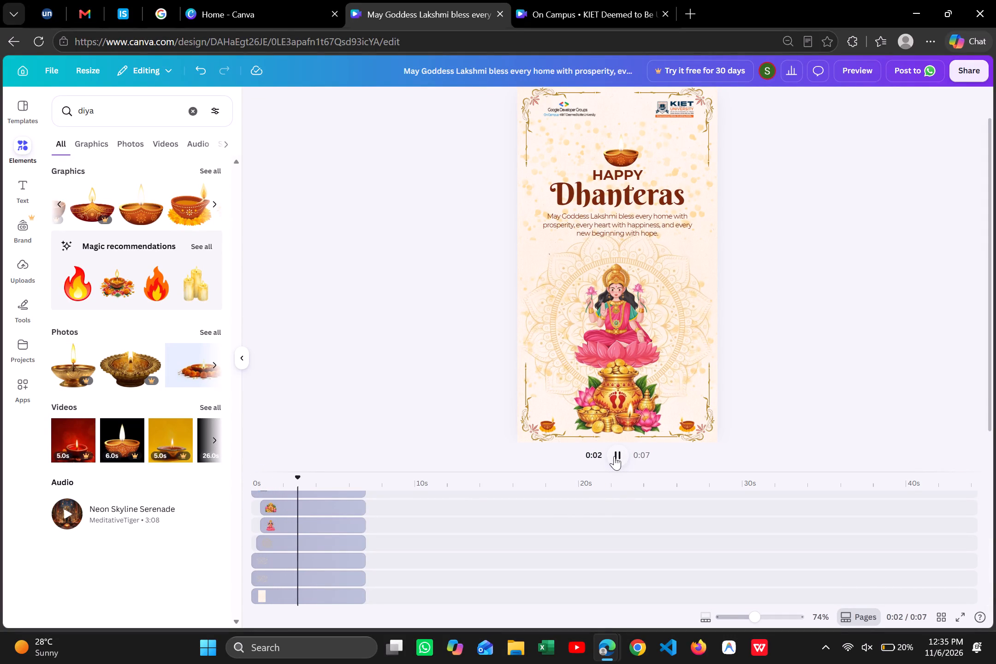
click(614, 456)
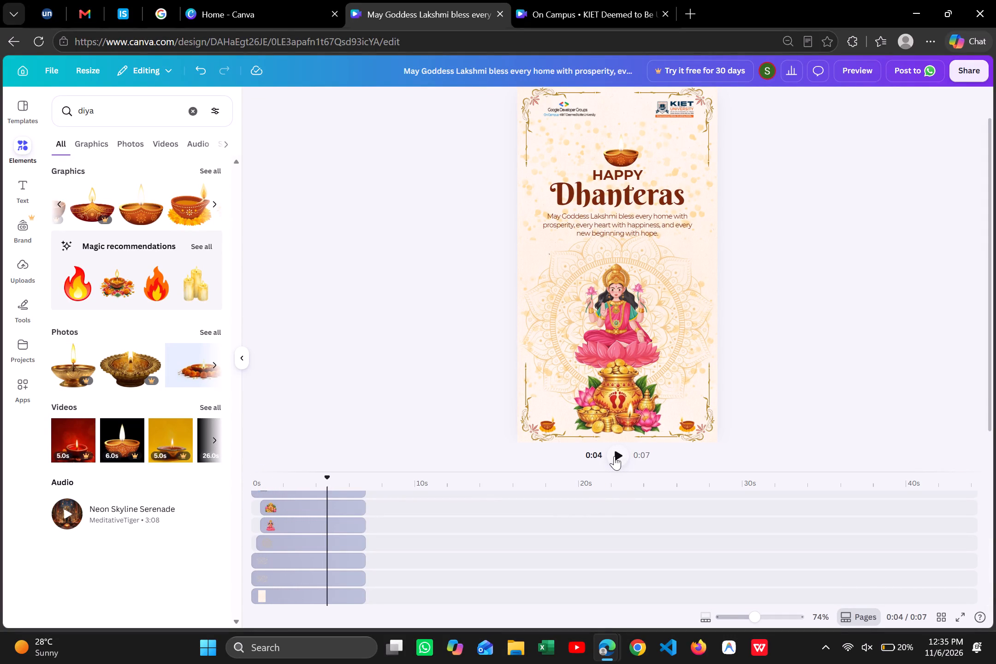
Set the transparency of the upper gold-speckle graphic behind the greeting text to 49.
click(282, 576)
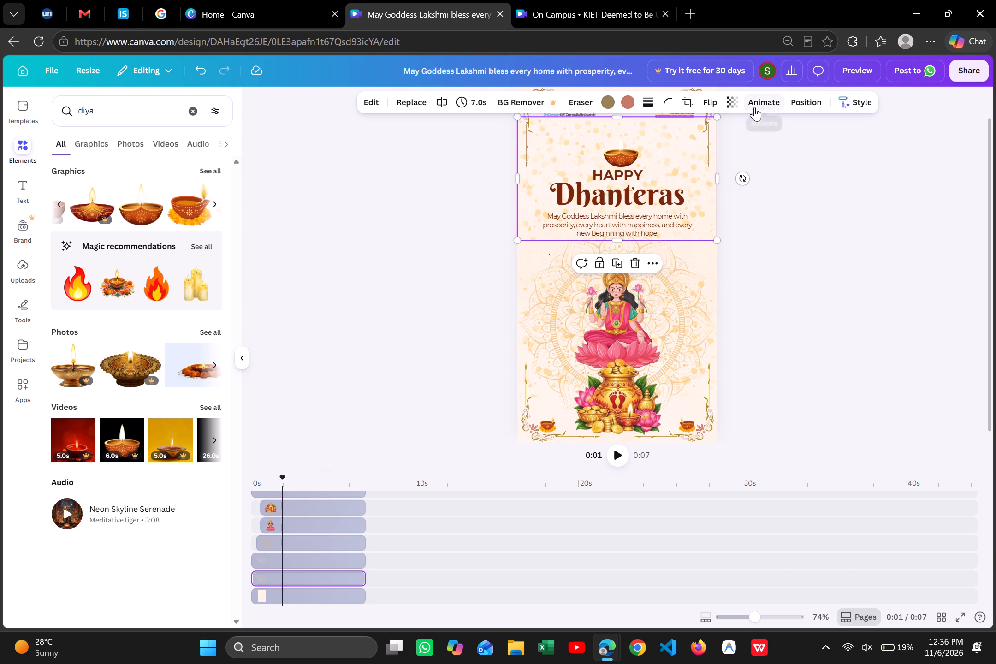
click(734, 106)
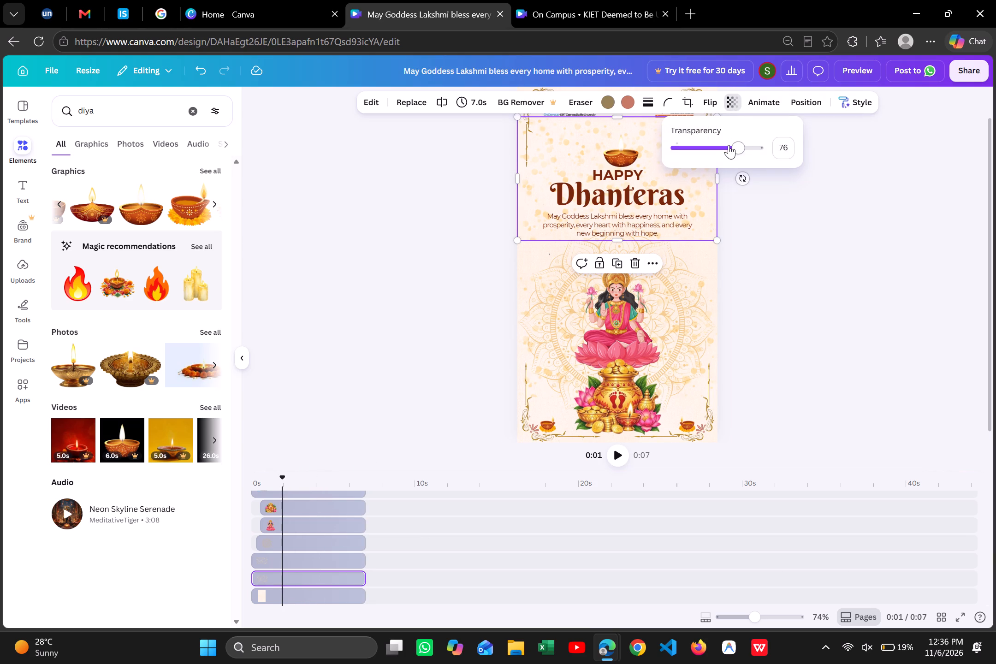
drag(729, 145, 717, 154)
Lower the transparency value of the lower gold-speckle graphic so it looks about as faint as the upper one.
click(323, 555)
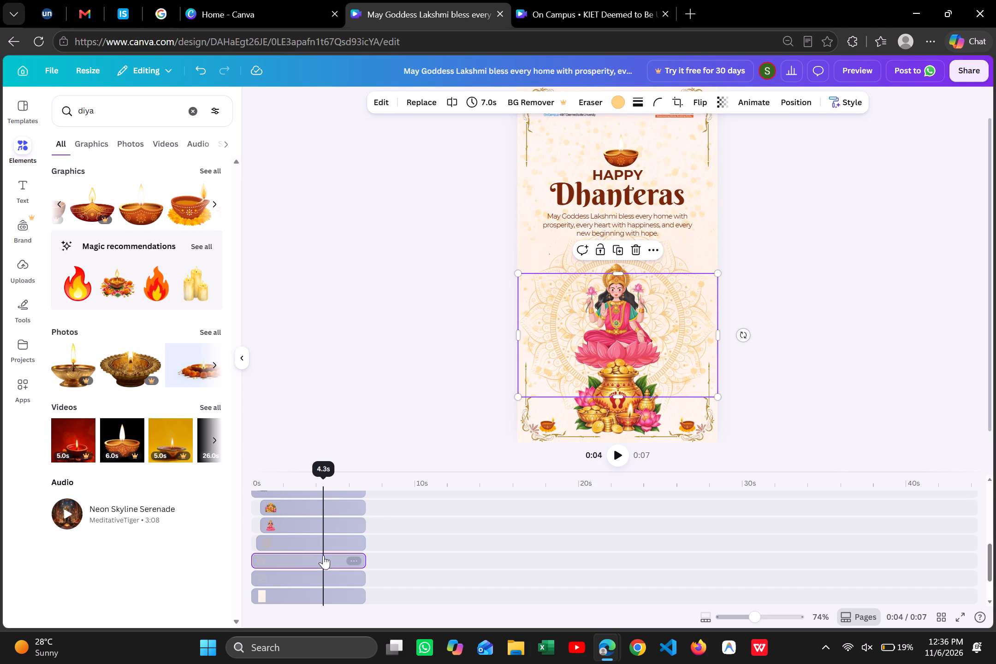
click(719, 103)
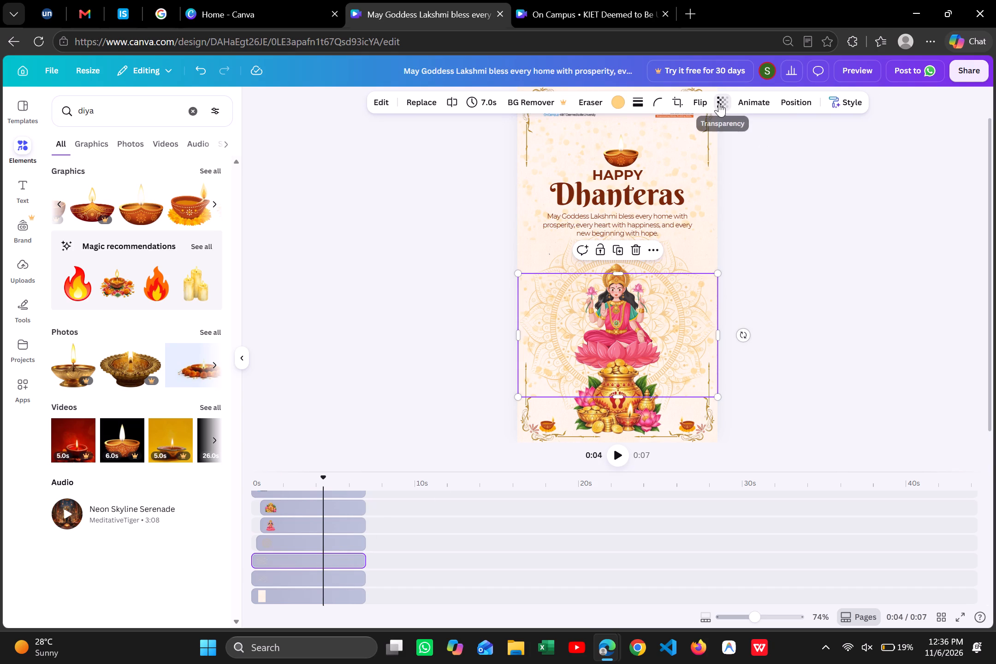
drag(716, 142, 696, 149)
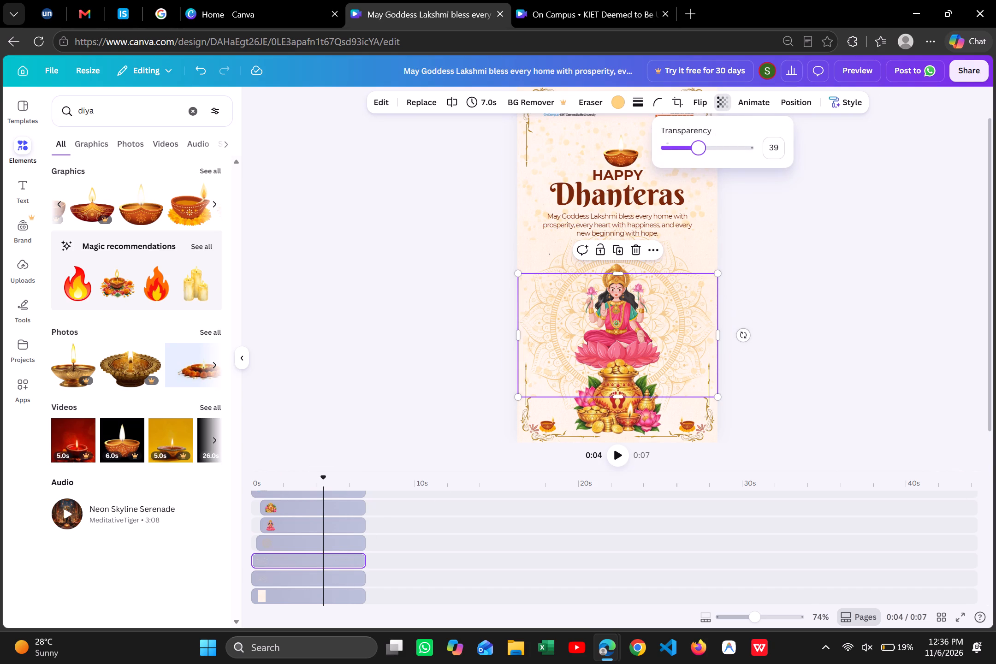
drag(696, 149, 704, 150)
Move the lower gold-speckle graphic up behind Lakshmi so its top edge meets the bottom of the upper speckle graphic.
drag(686, 314, 688, 280)
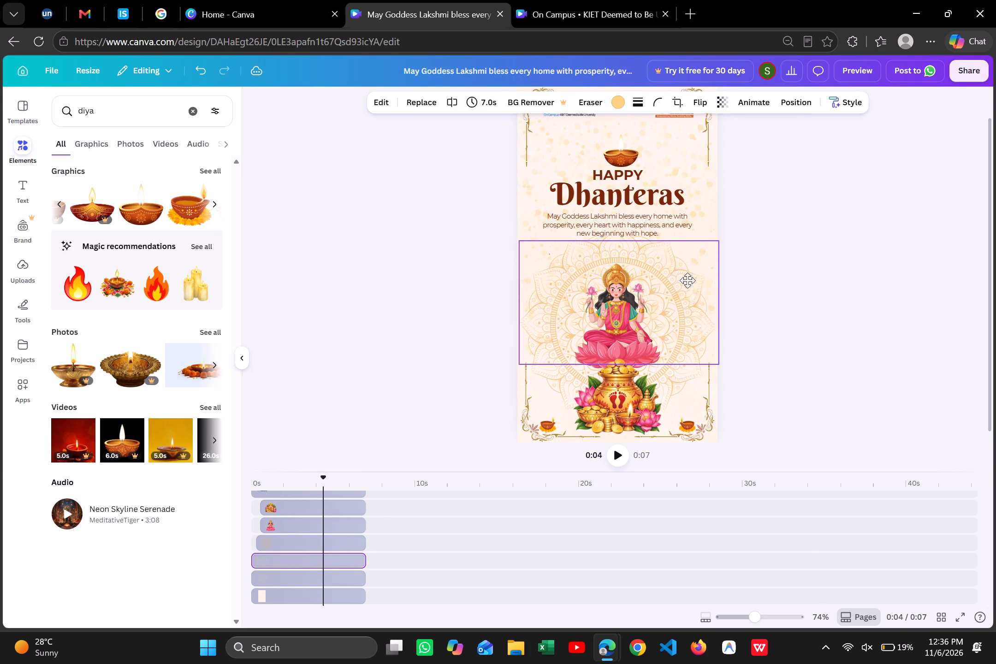
drag(688, 280, 688, 280)
click(785, 301)
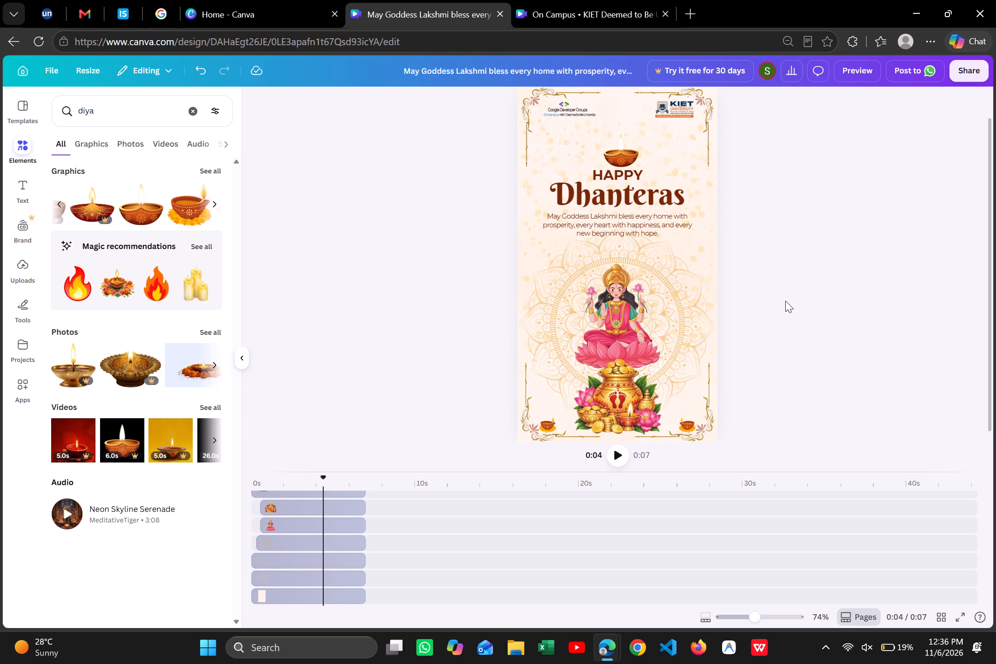
Replay the video from 0 s and pause at several points to review the softened speckles and the element entrances.
drag(324, 492, 310, 514)
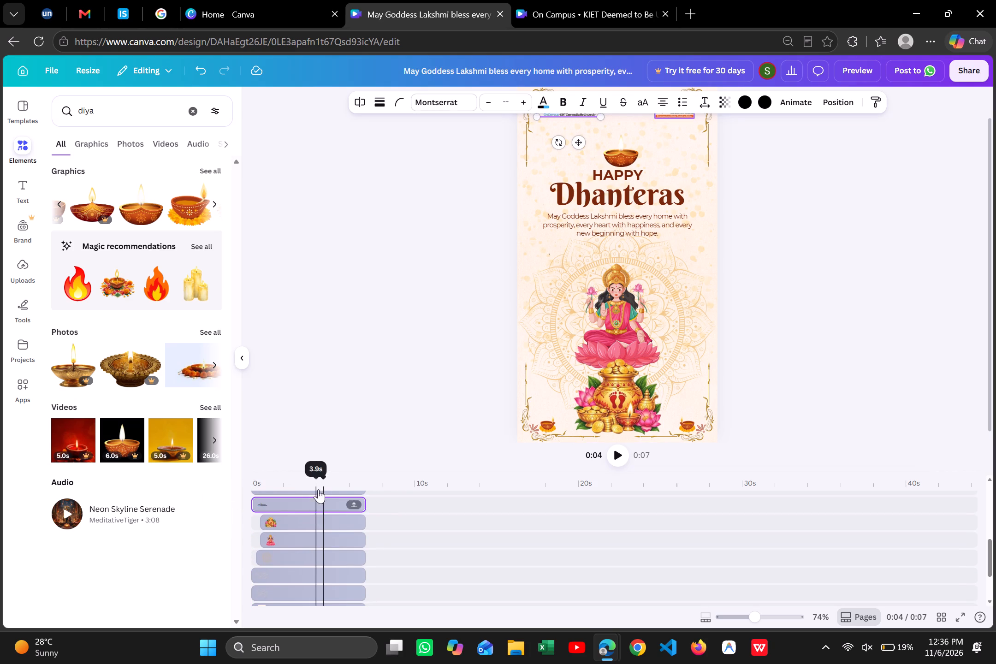
drag(325, 479, 217, 491)
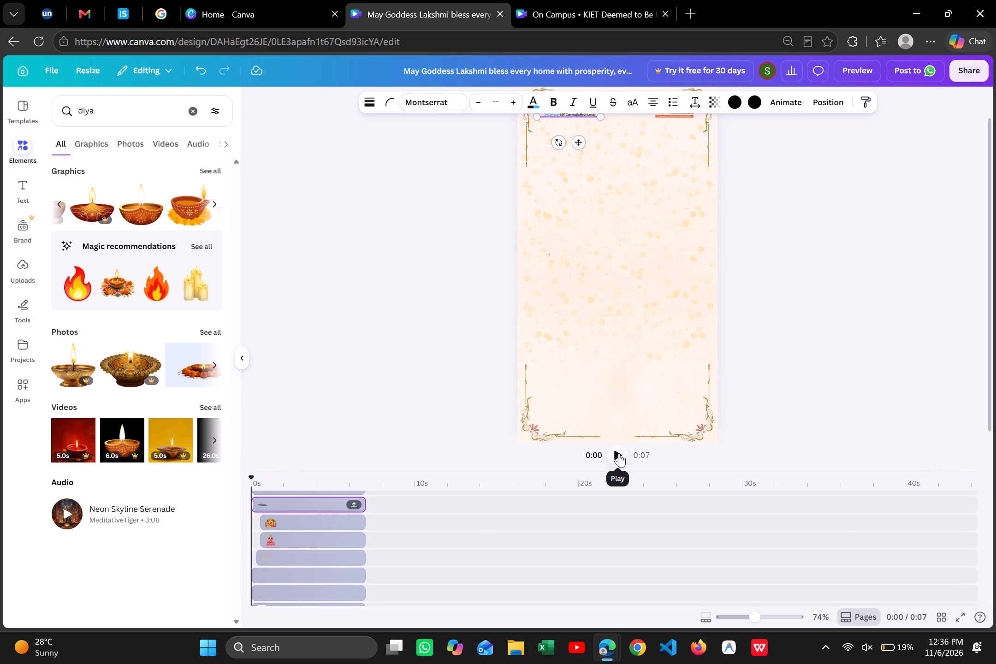
click(619, 453)
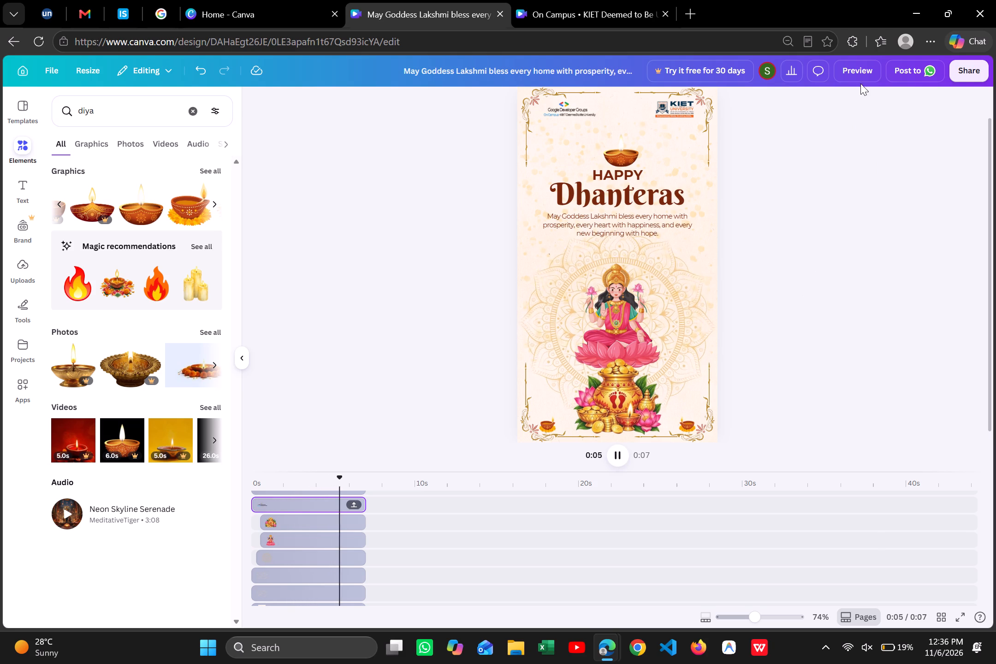
click(619, 460)
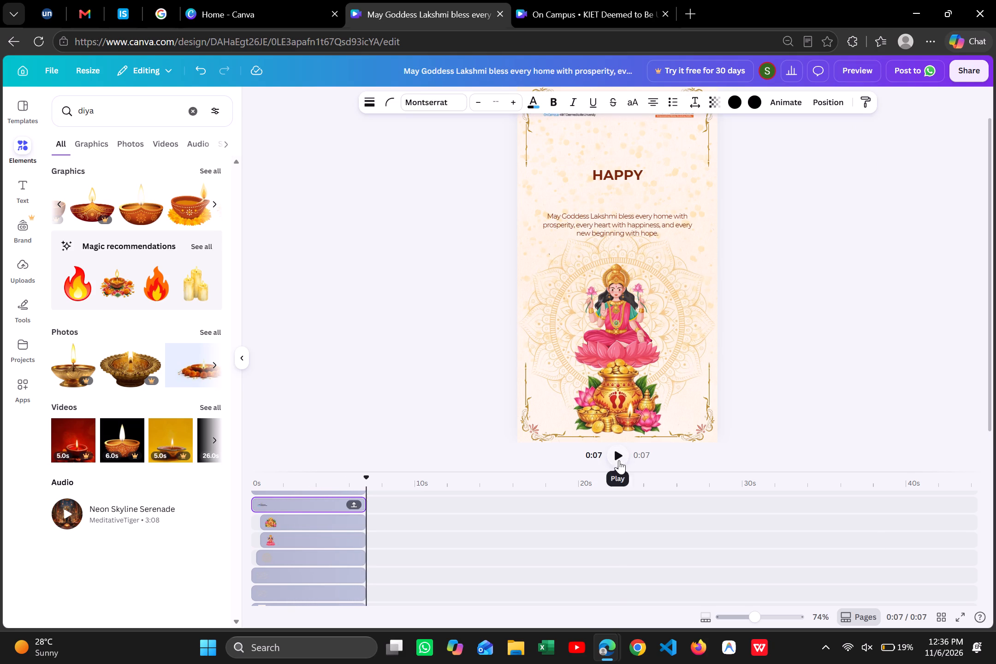
click(443, 433)
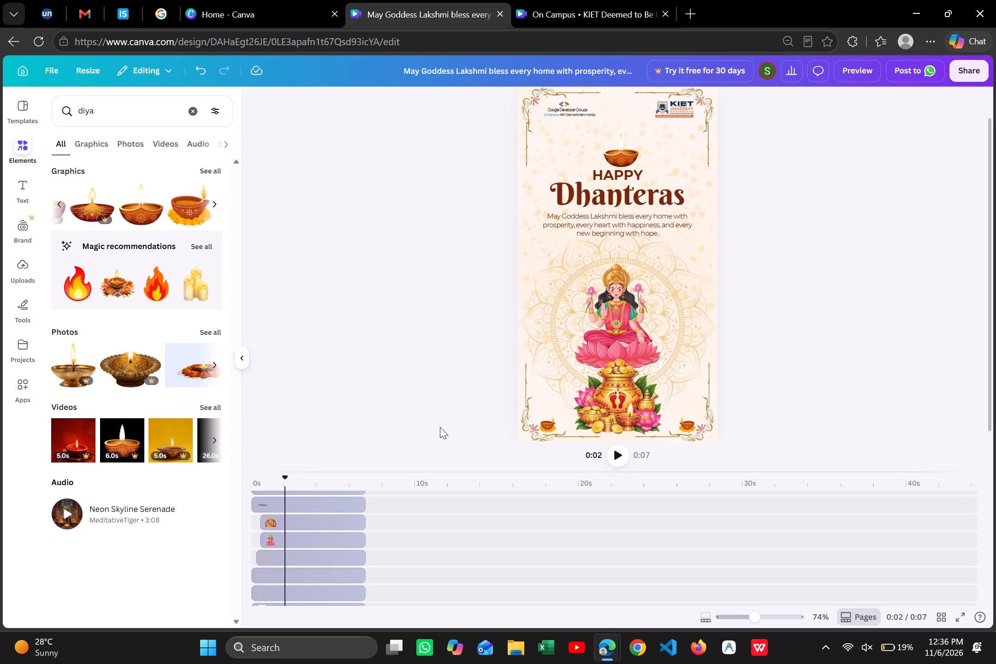
click(440, 427)
click(617, 452)
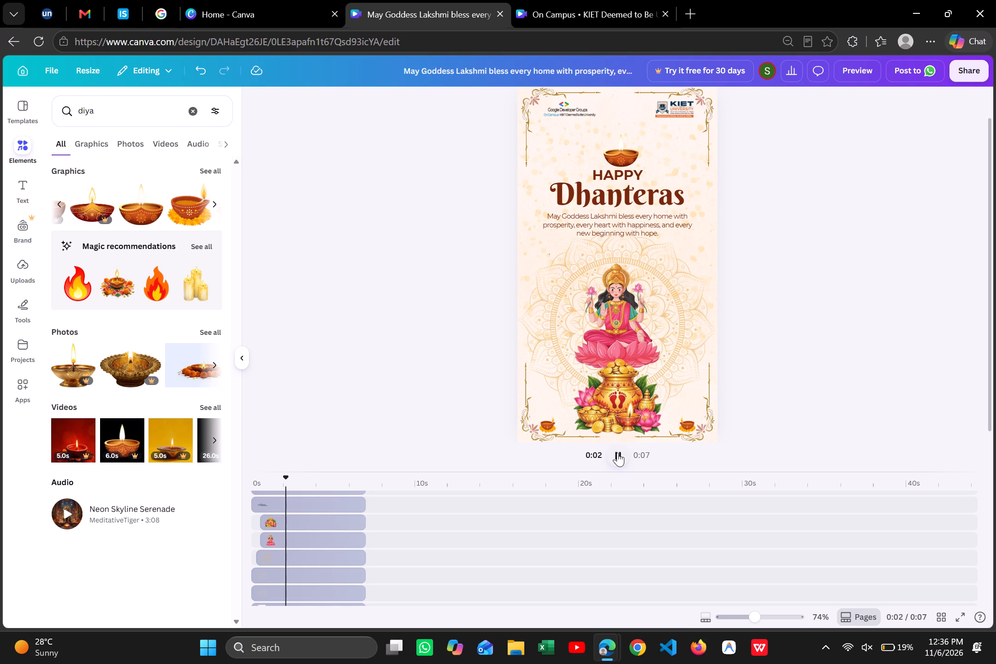
click(617, 452)
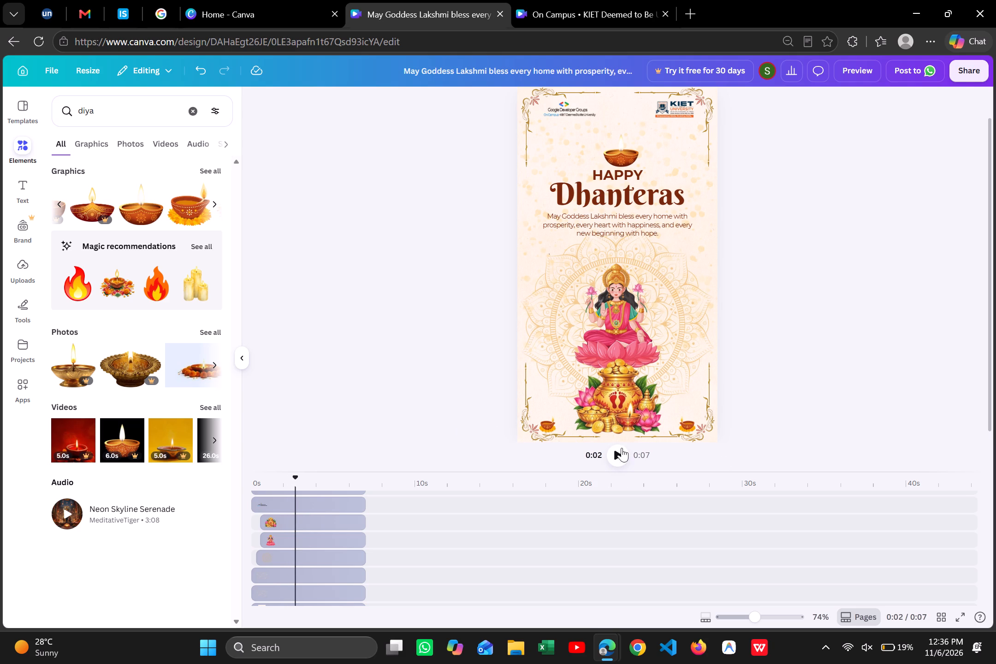
click(619, 449)
click(619, 449)
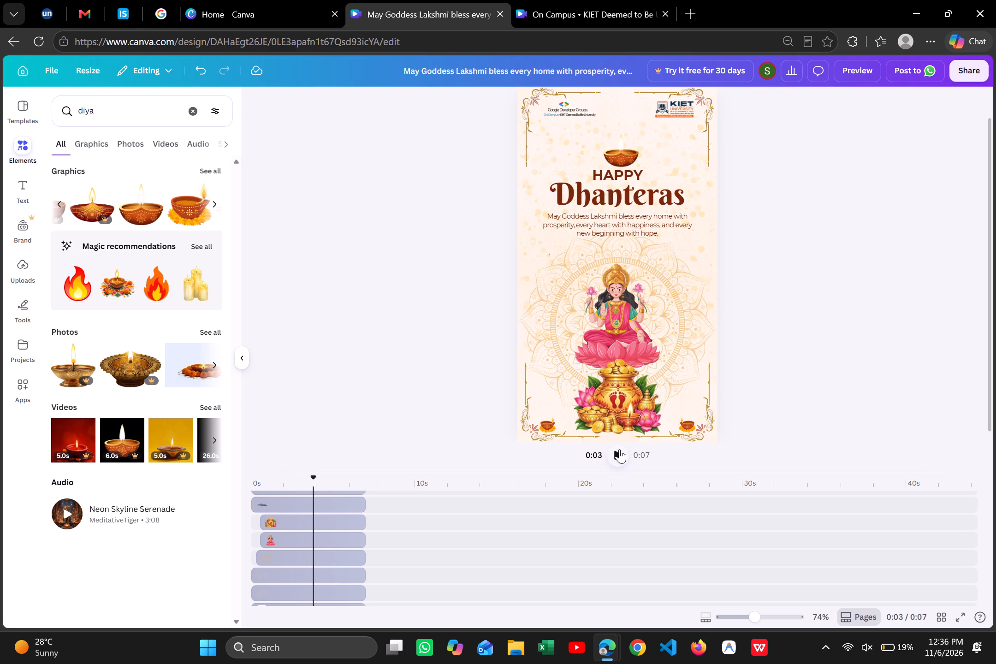
Snip the area around the whole Dhanteras poster, extend the selection above its upper edge, and copy the capture to the clipboard.
key(shift+super+s)
drag(340, 92, 842, 466)
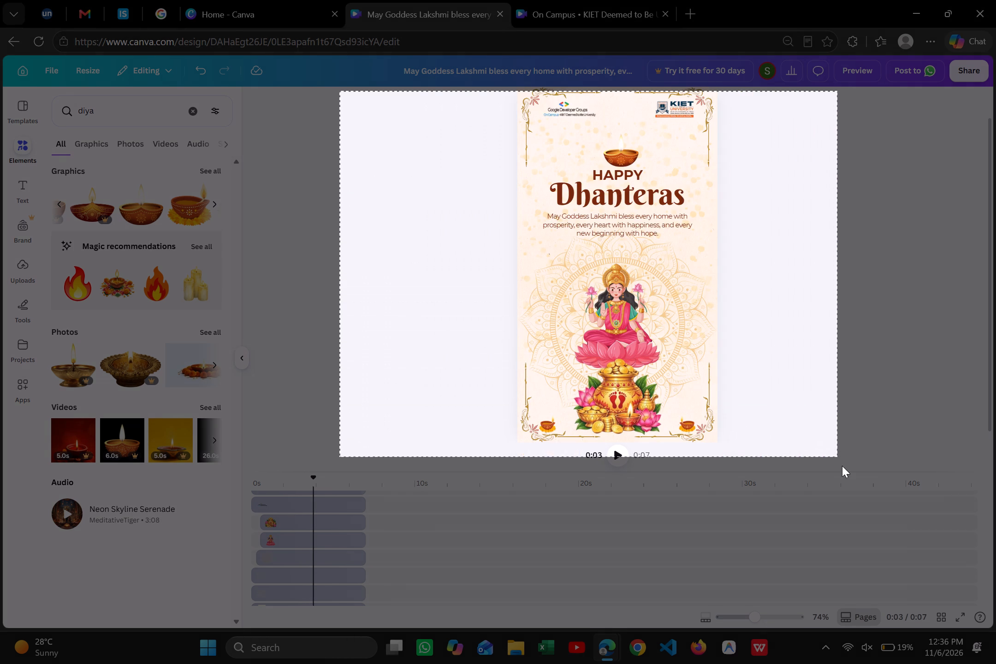
drag(842, 466, 825, 456)
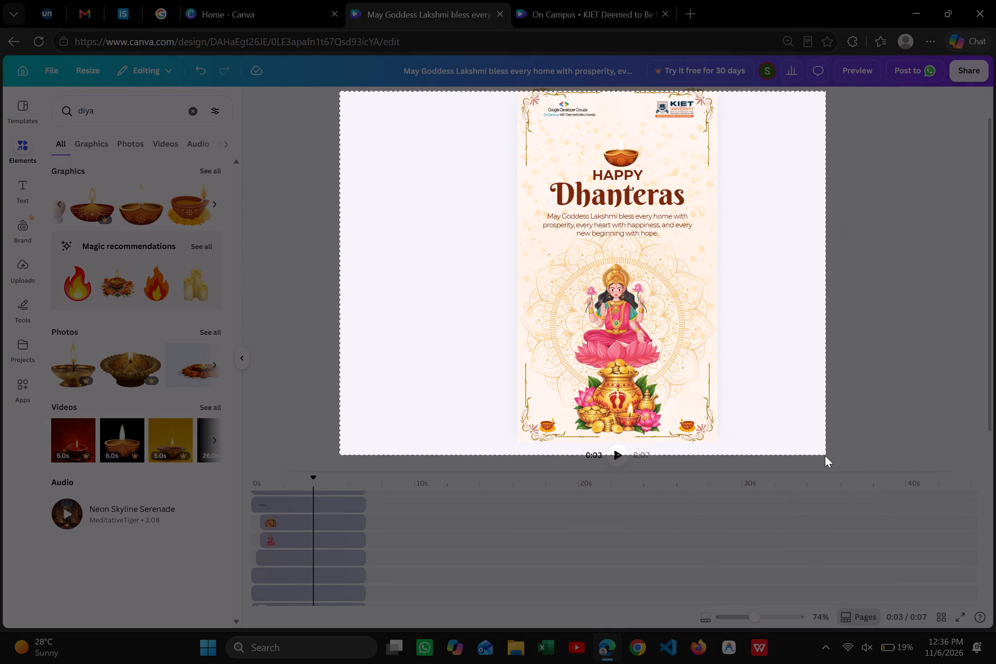
drag(825, 456, 824, 463)
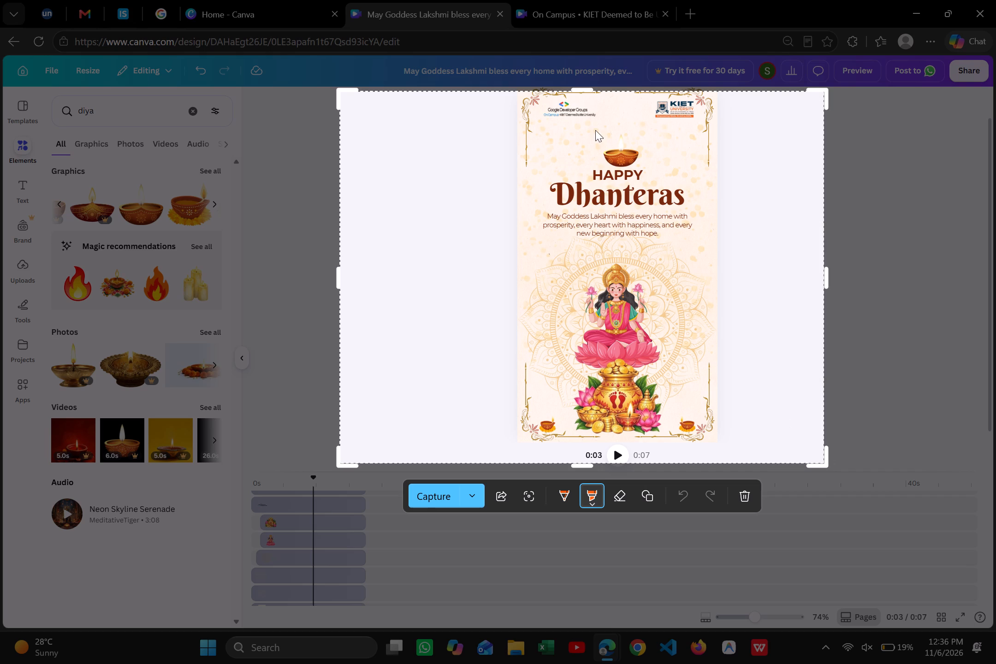
drag(578, 92, 583, 88)
drag(584, 89, 591, 77)
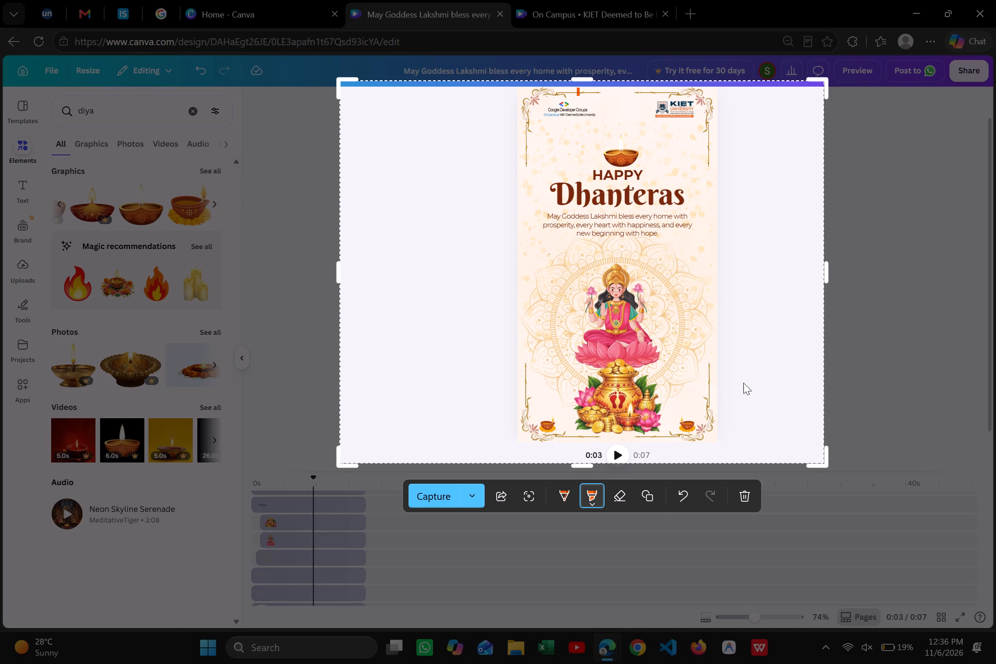
key(ctrl+c)
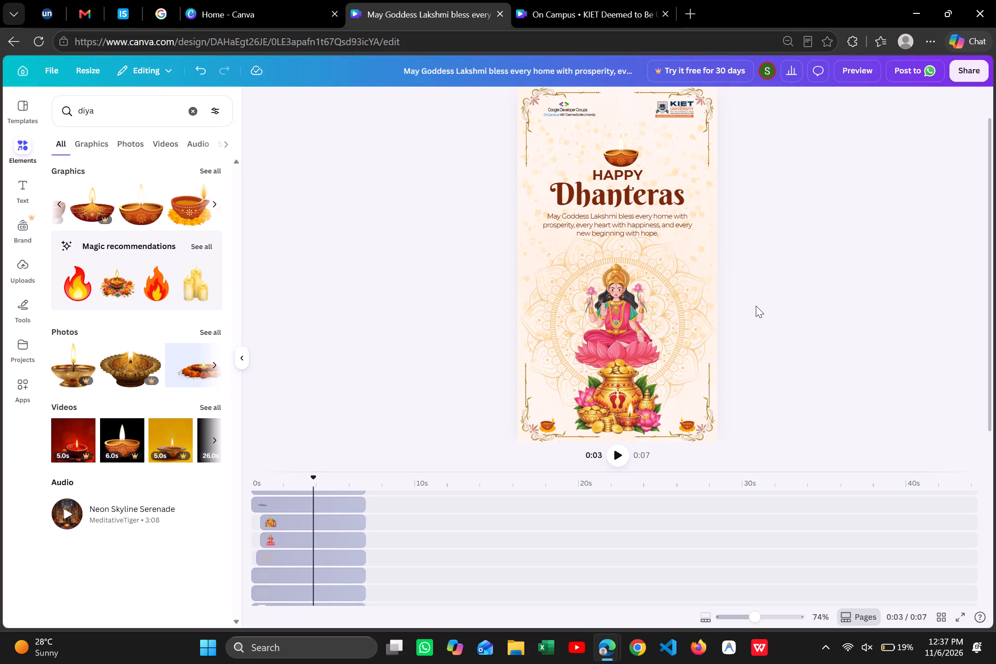
Open a new browser tab.
click(686, 3)
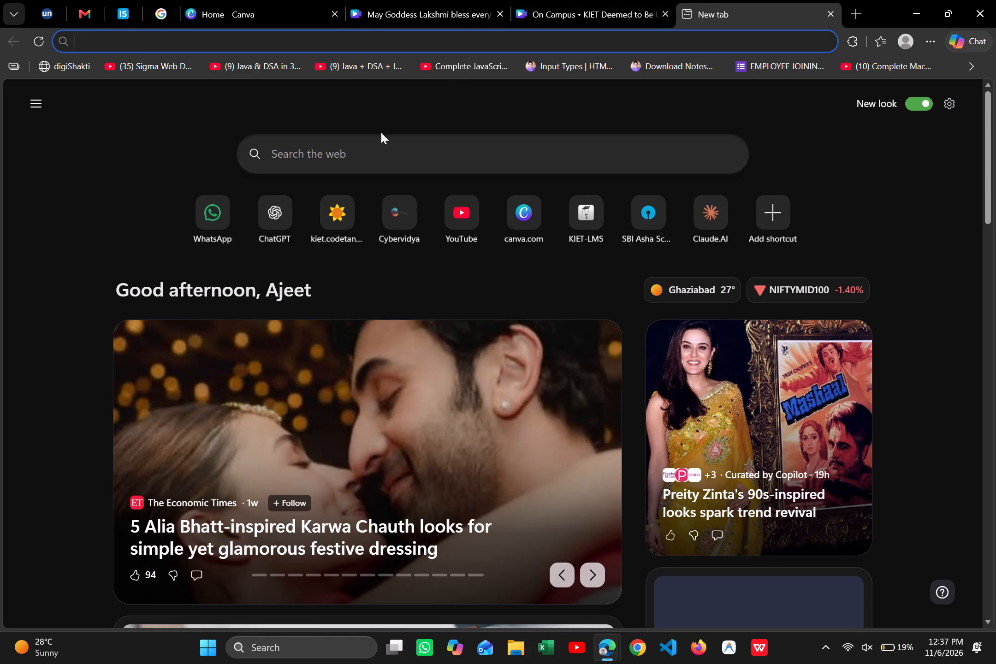
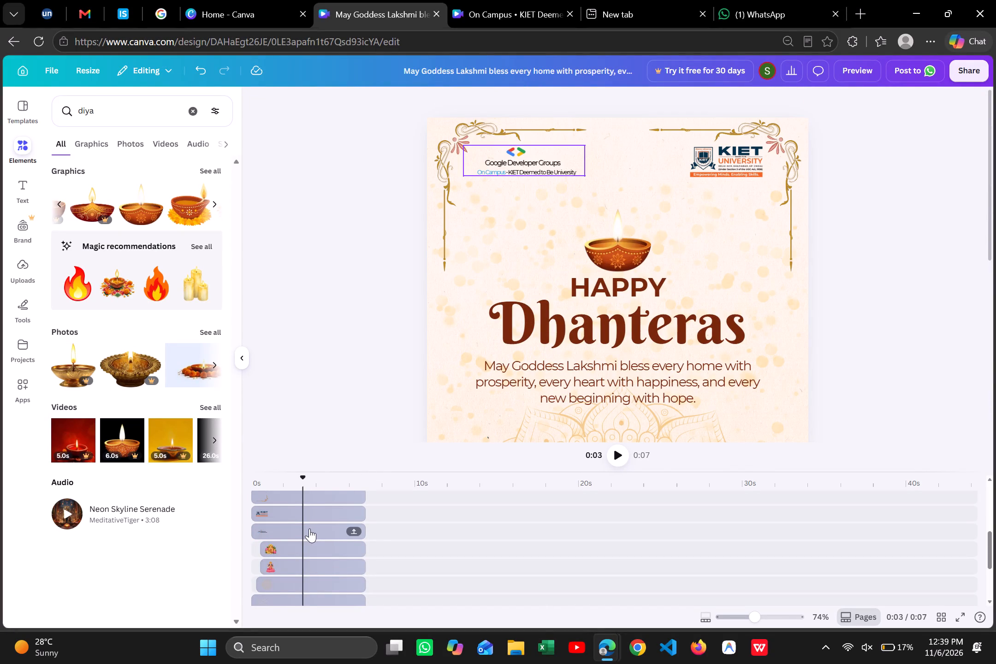
Align the Google Developer Groups logo group to the page's horizontal centre and top edge.
click(838, 102)
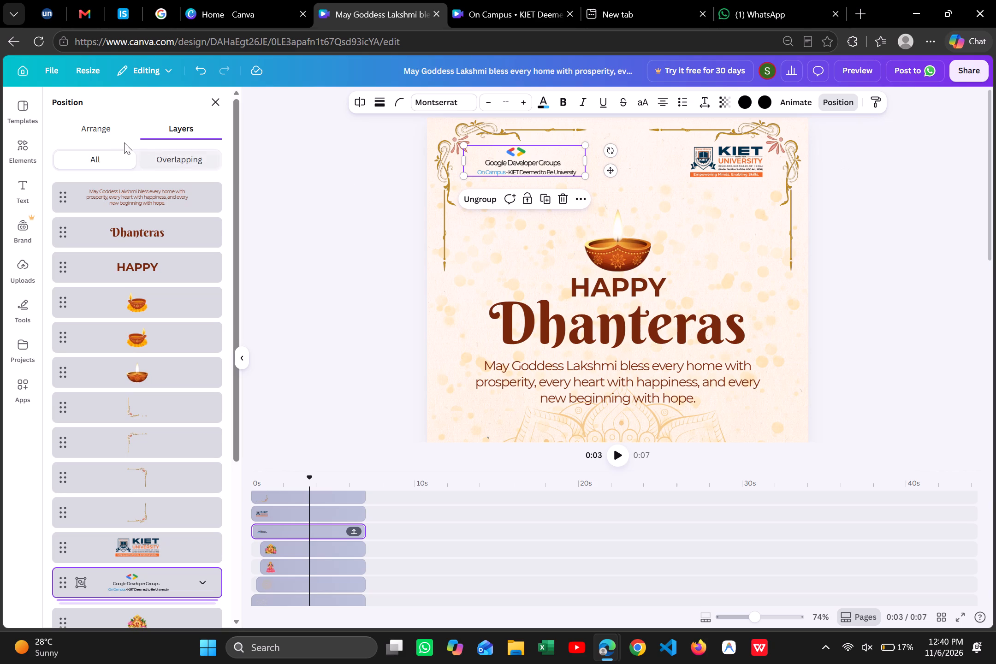
click(107, 130)
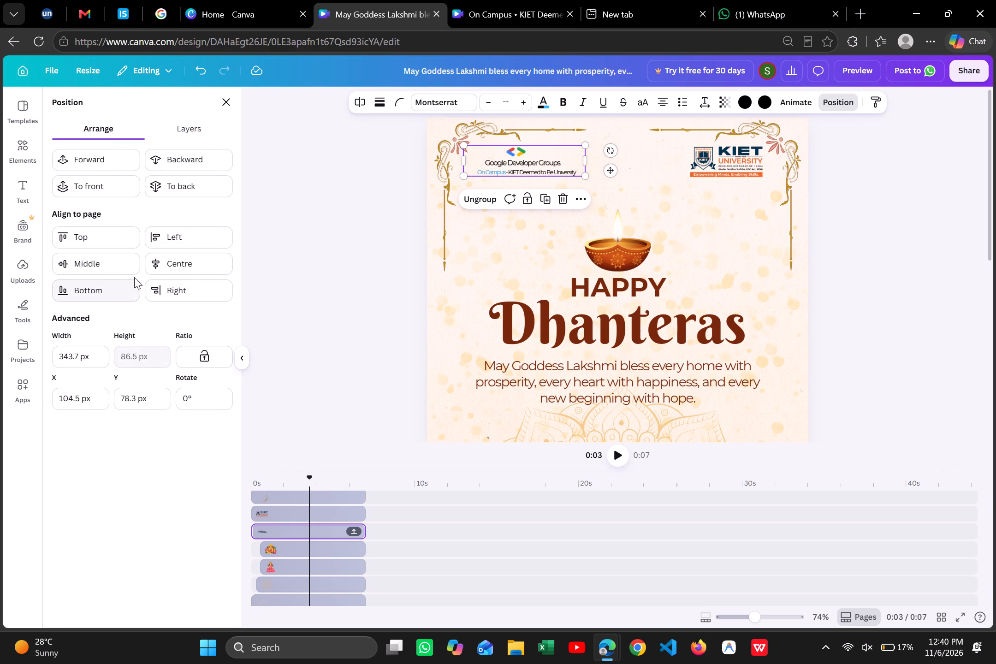
click(194, 238)
click(200, 263)
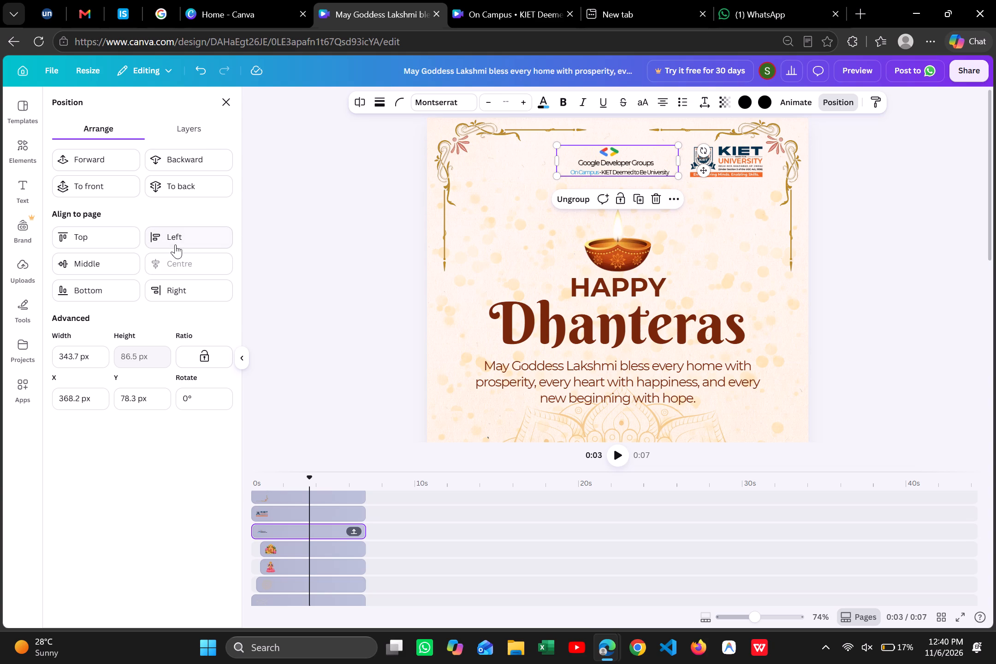
click(135, 241)
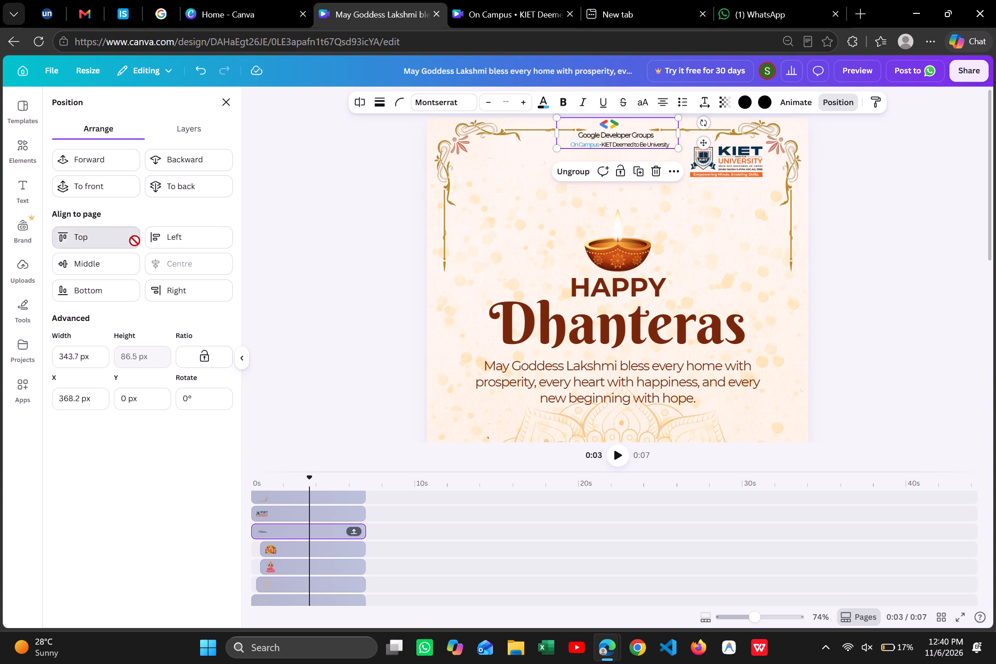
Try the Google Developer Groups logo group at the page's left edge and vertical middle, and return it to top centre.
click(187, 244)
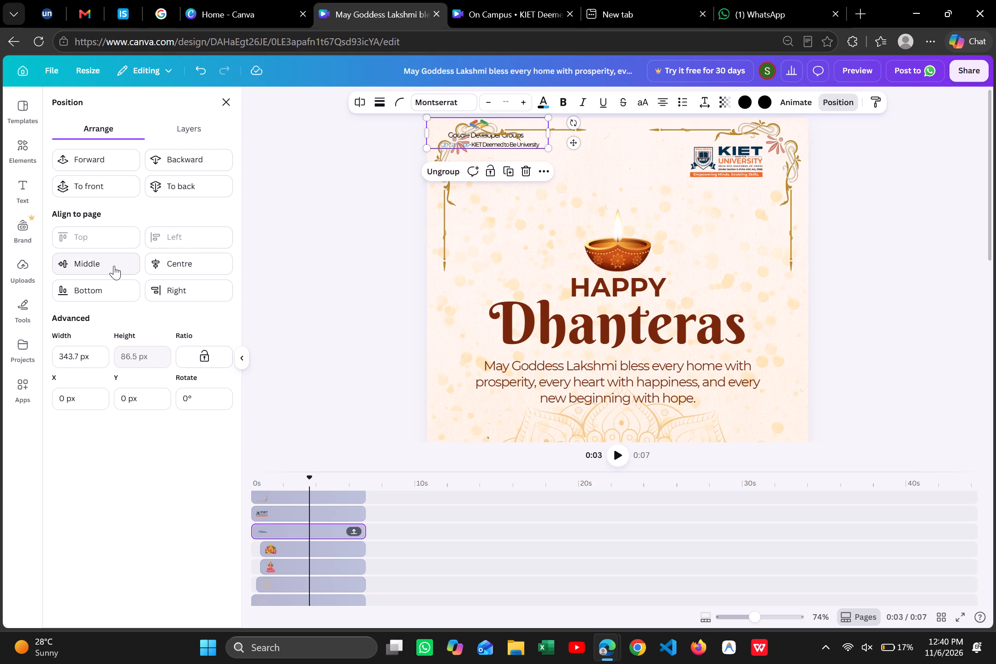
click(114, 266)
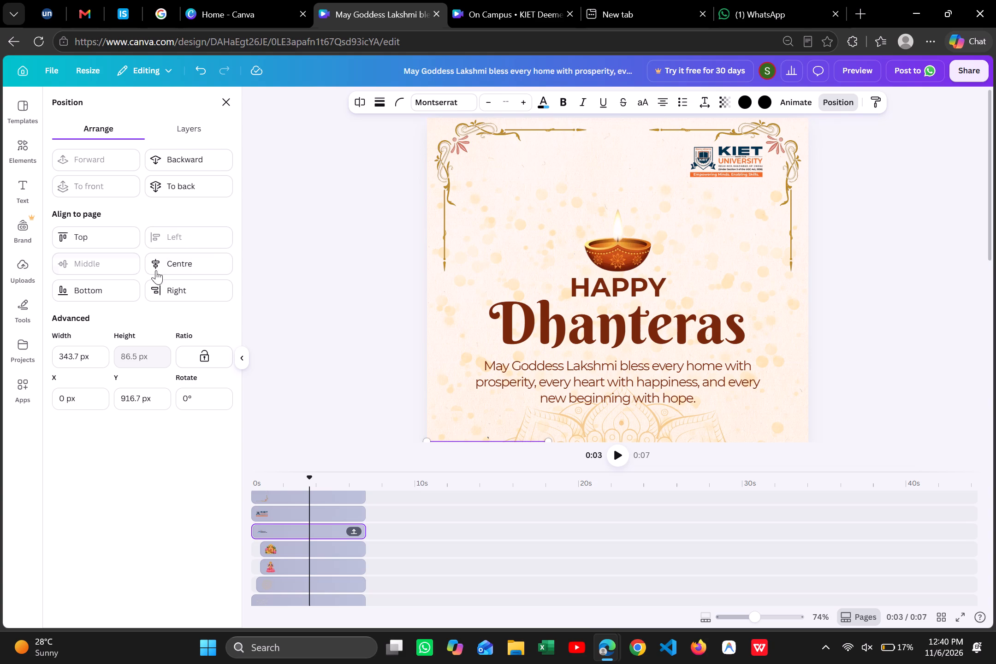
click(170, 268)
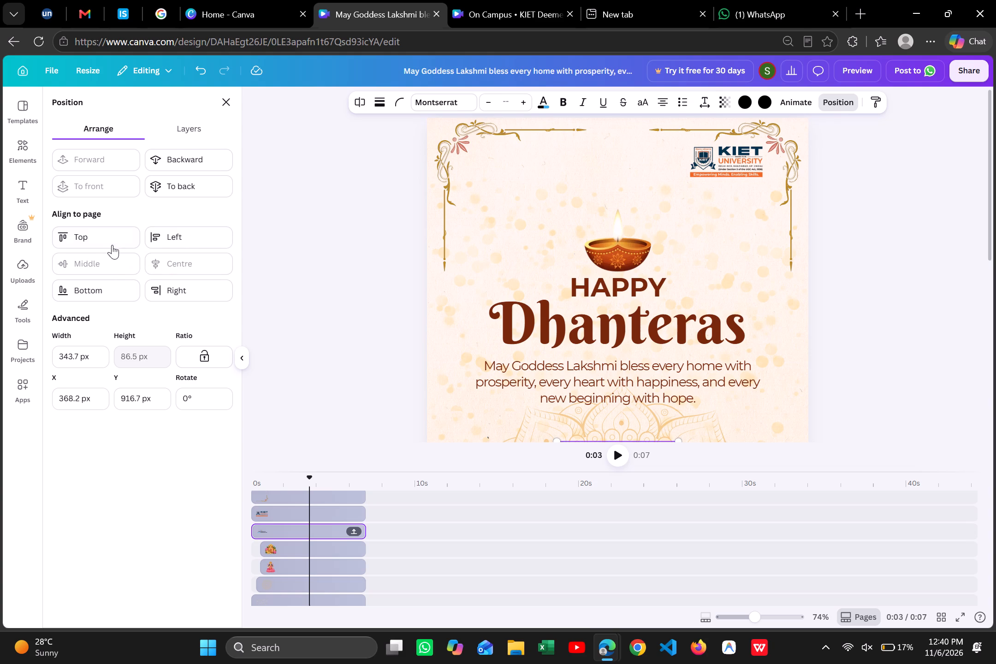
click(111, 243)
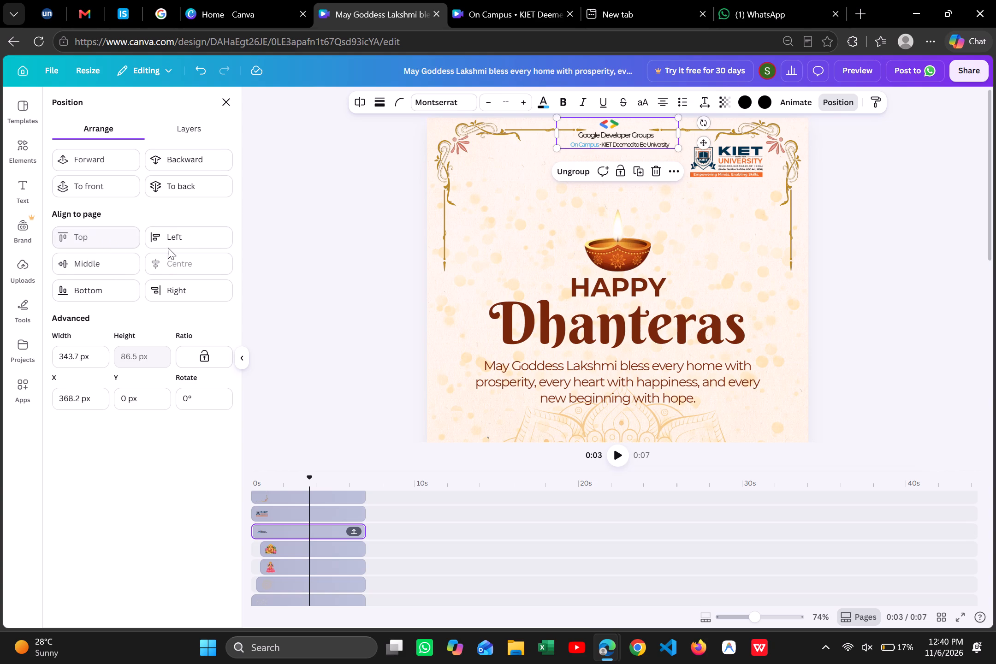
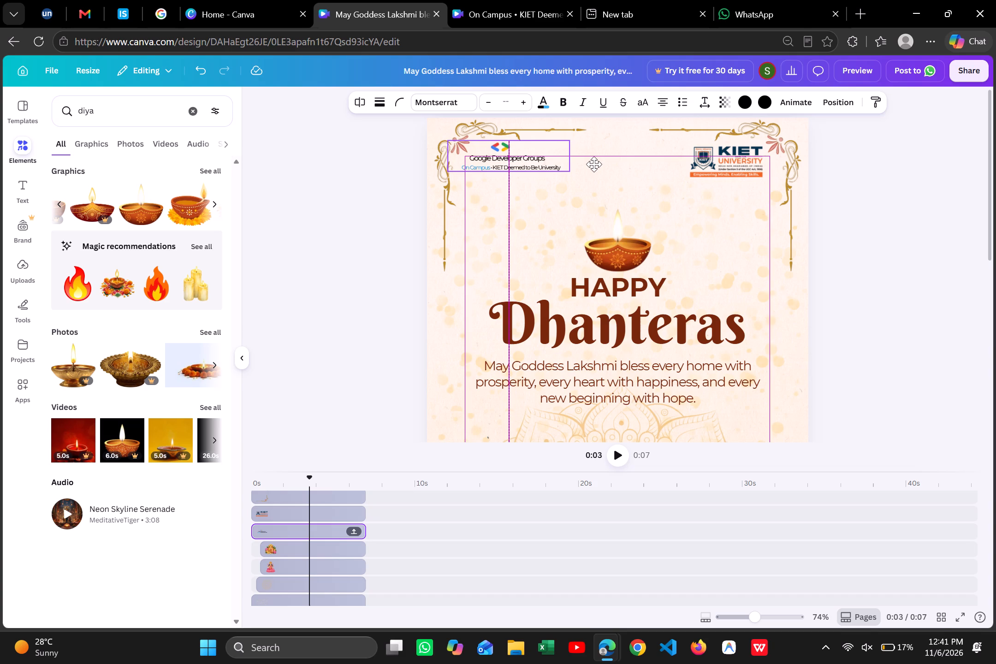
Reposition the Google Developer Groups logo group level with the KIET University logo, centred about 44 from both sides of the upper-left corner ornament.
click(899, 179)
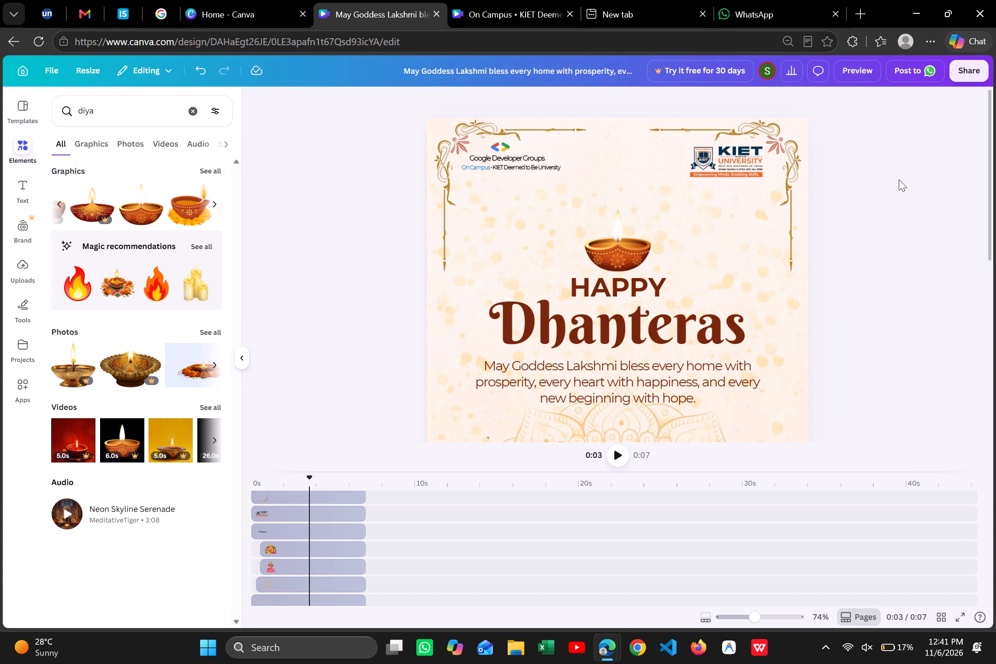
scroll(899, 179, up, 1)
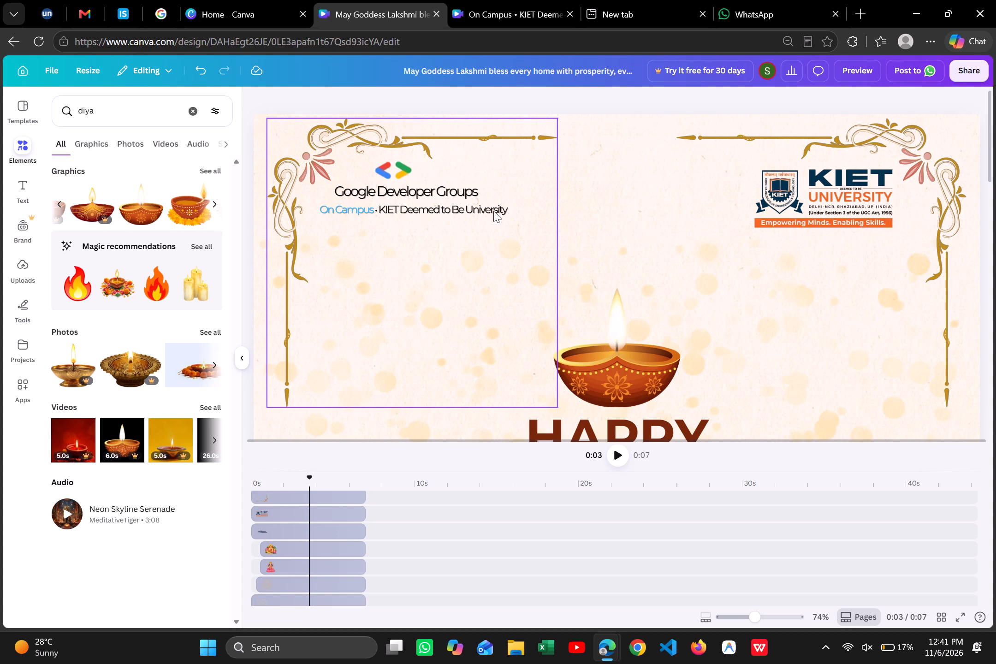
click(307, 535)
drag(444, 194, 451, 202)
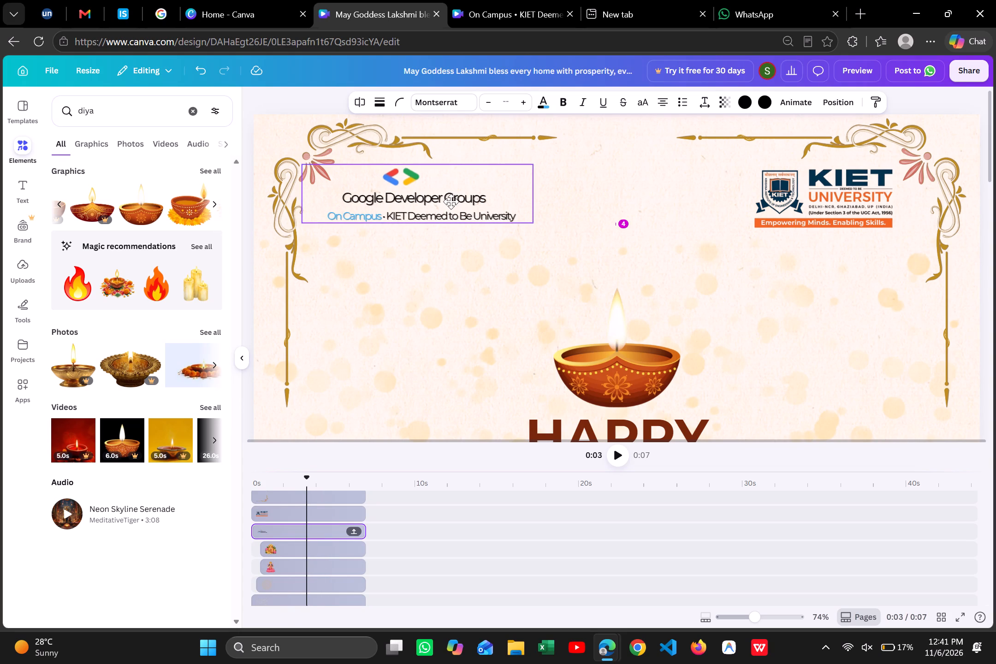
drag(451, 202, 452, 202)
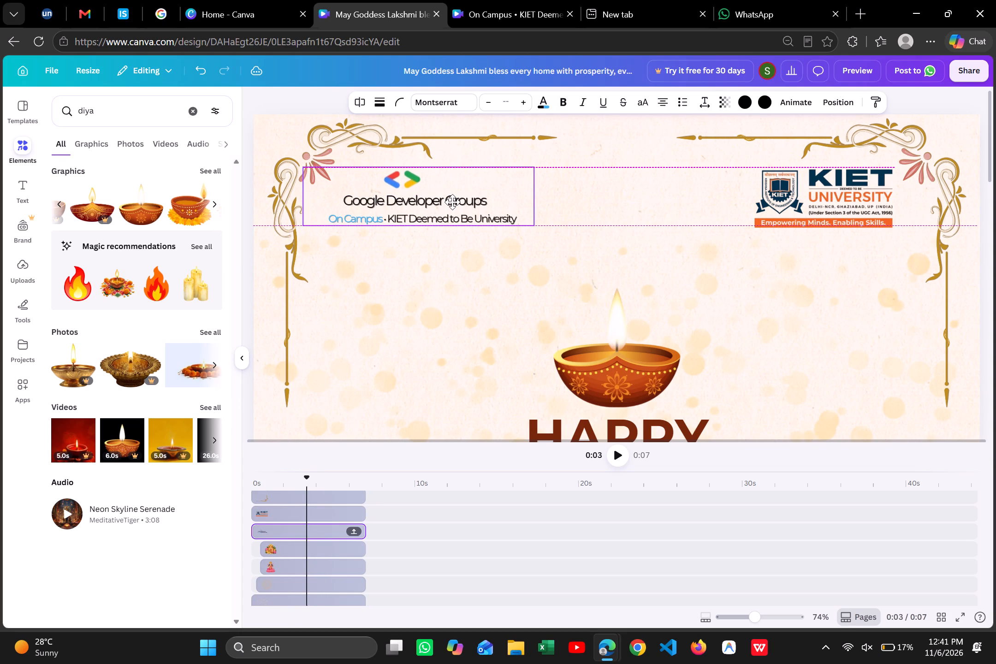
drag(452, 202, 462, 203)
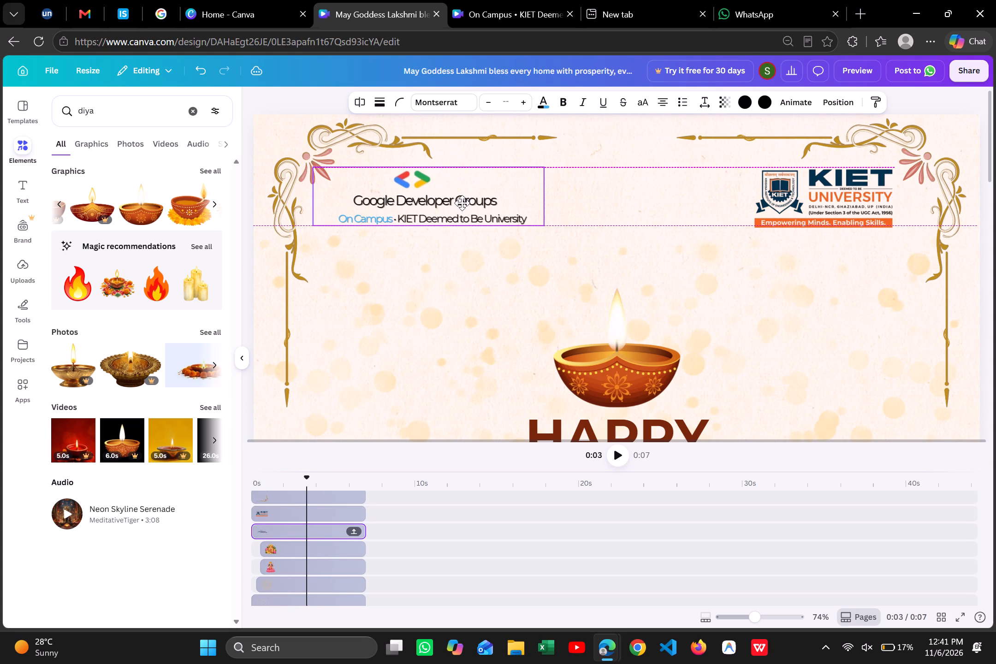
drag(462, 203, 451, 204)
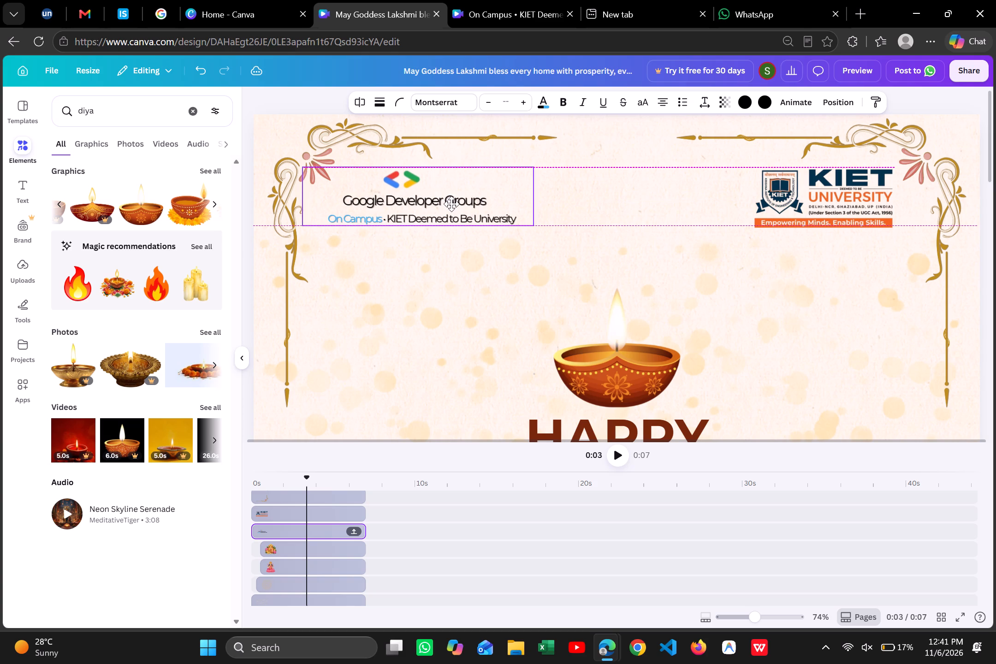
drag(451, 204, 484, 202)
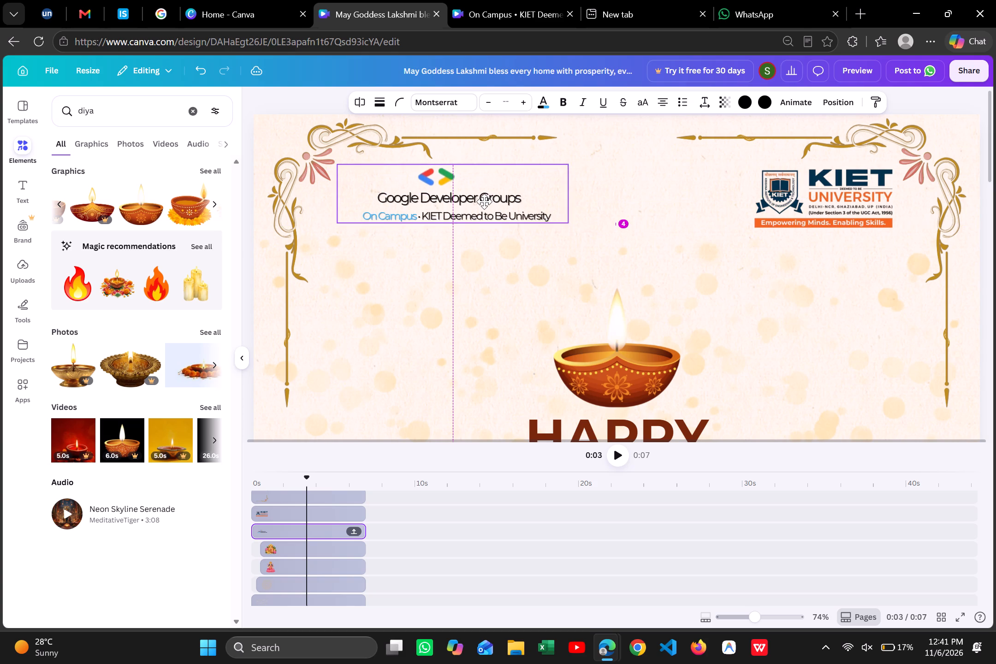
drag(484, 202, 468, 204)
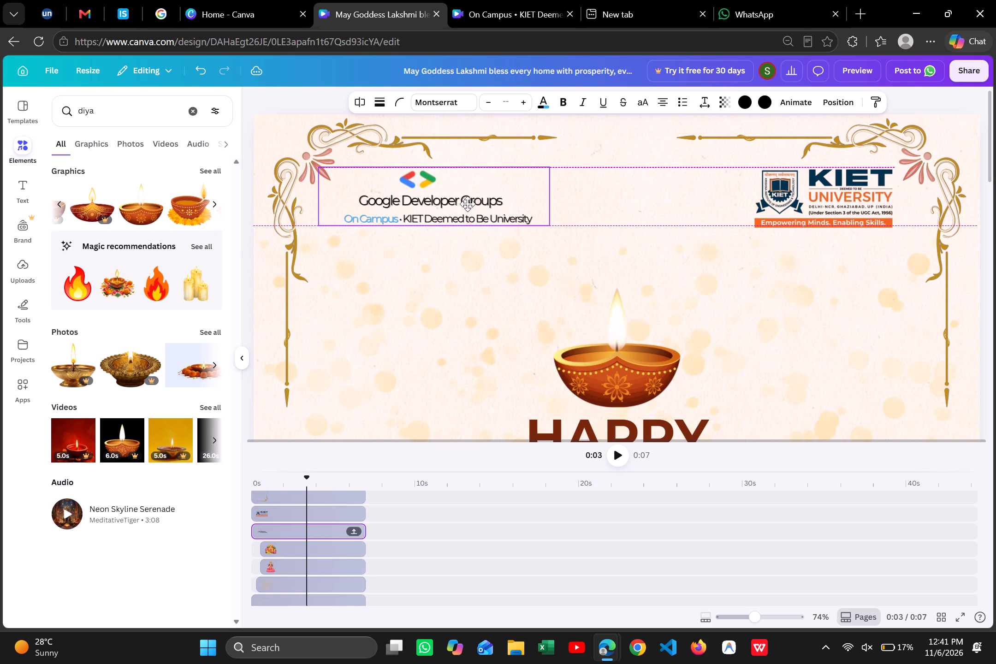
drag(468, 204, 467, 204)
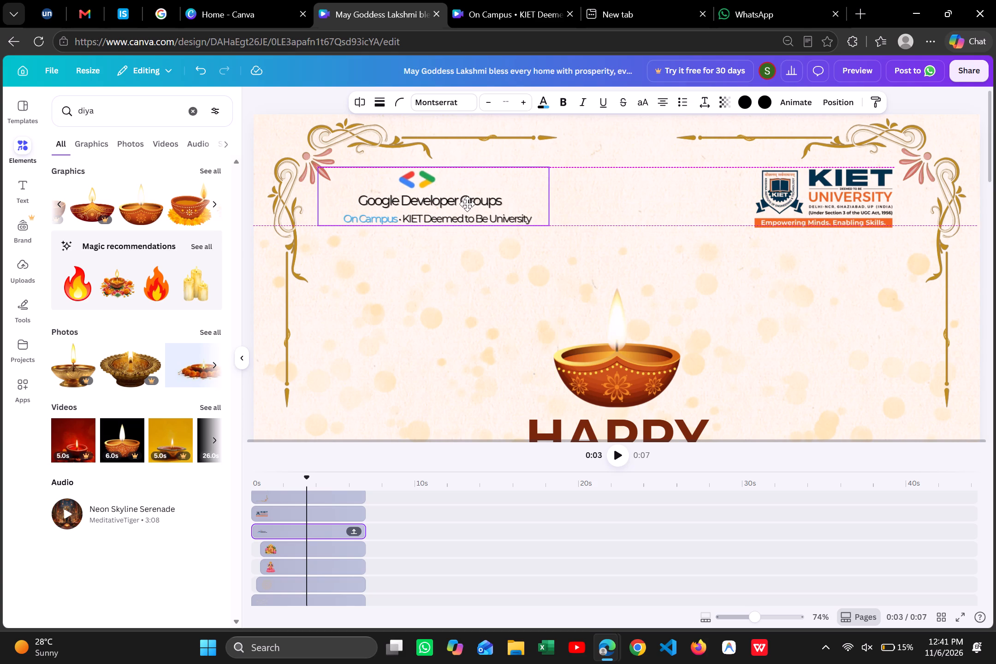
drag(467, 204, 451, 202)
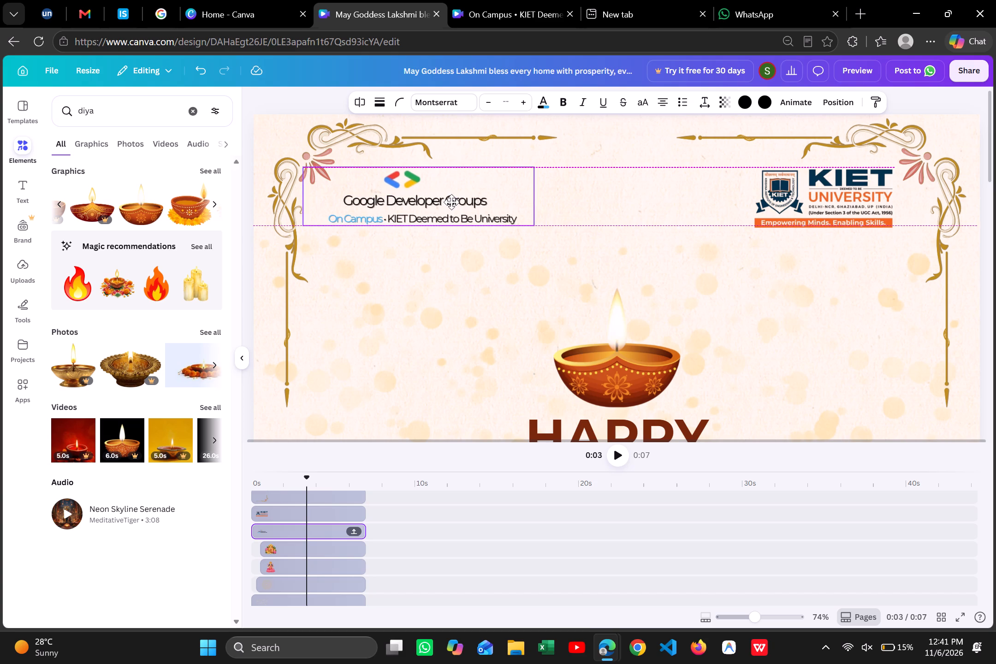
drag(451, 202, 446, 203)
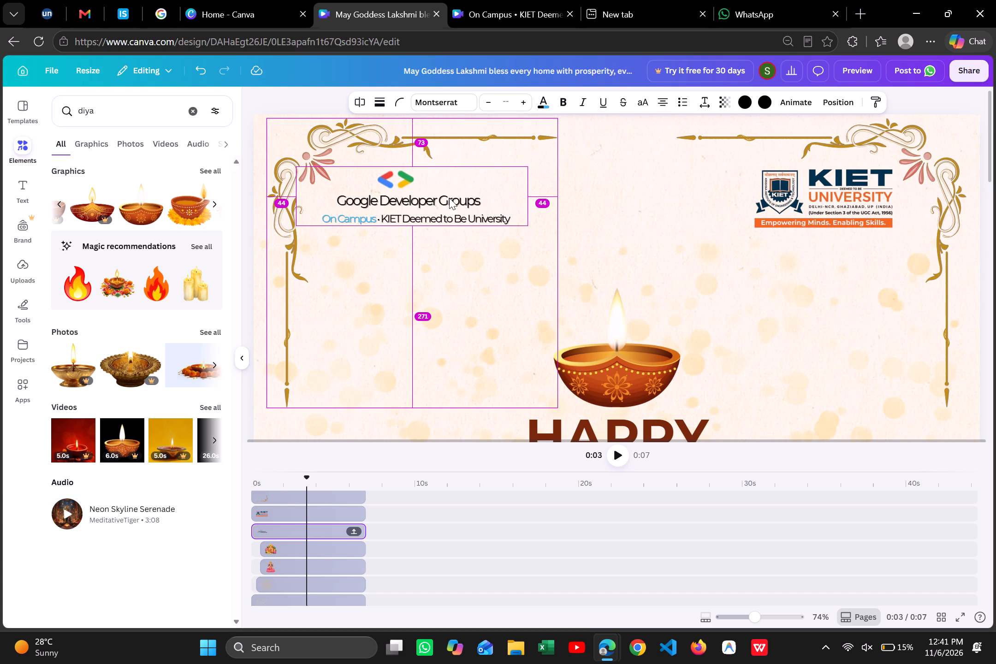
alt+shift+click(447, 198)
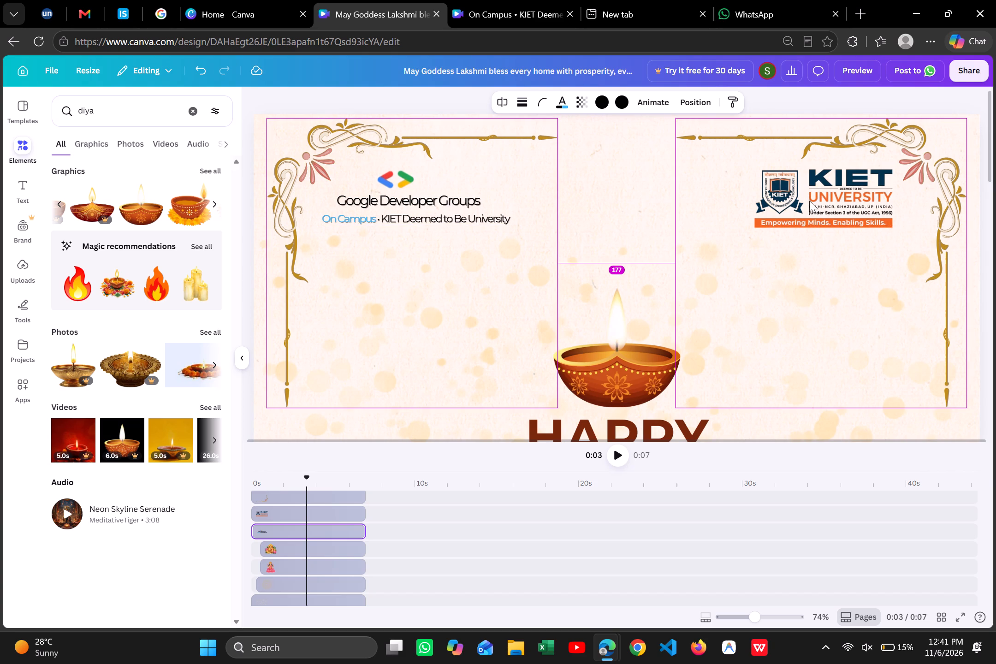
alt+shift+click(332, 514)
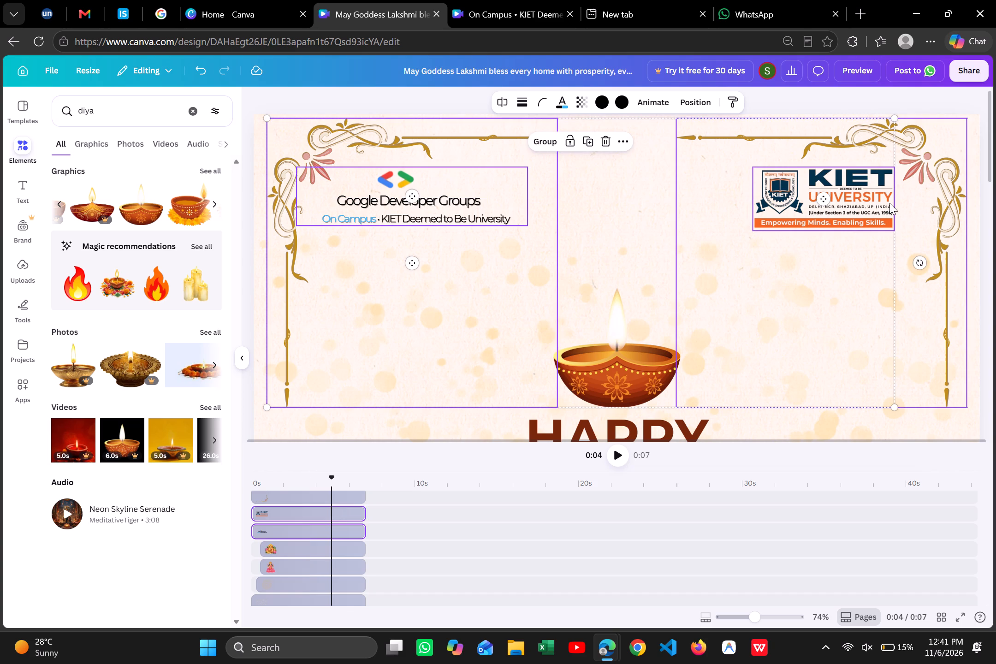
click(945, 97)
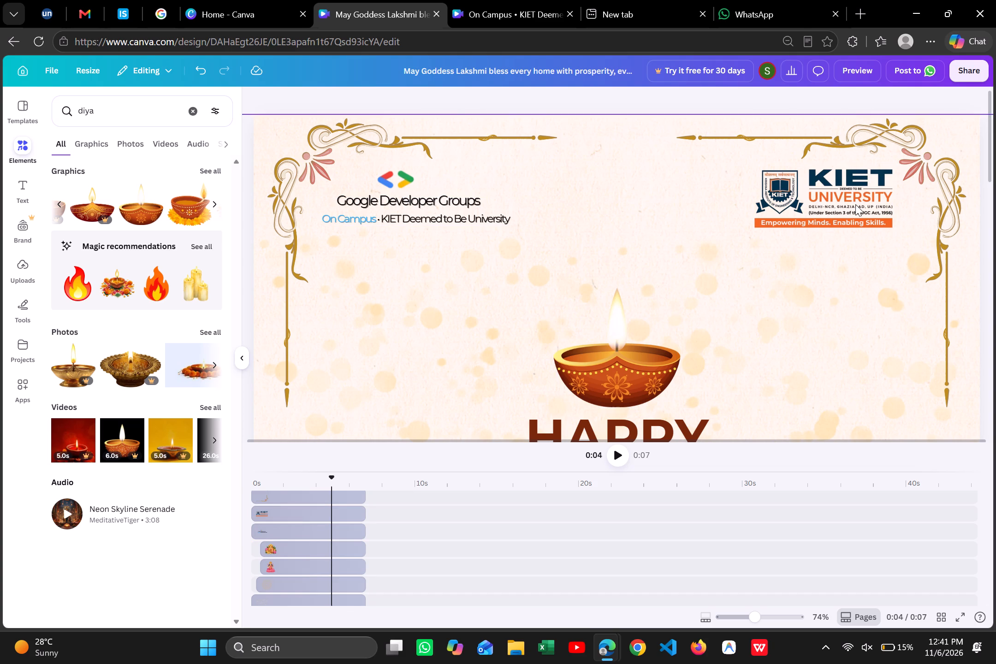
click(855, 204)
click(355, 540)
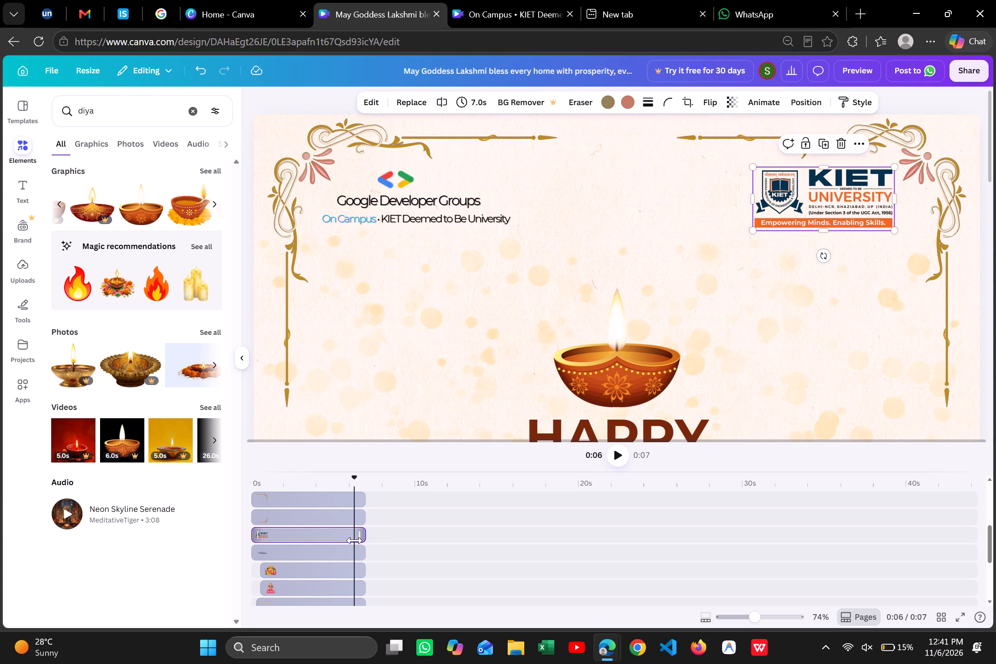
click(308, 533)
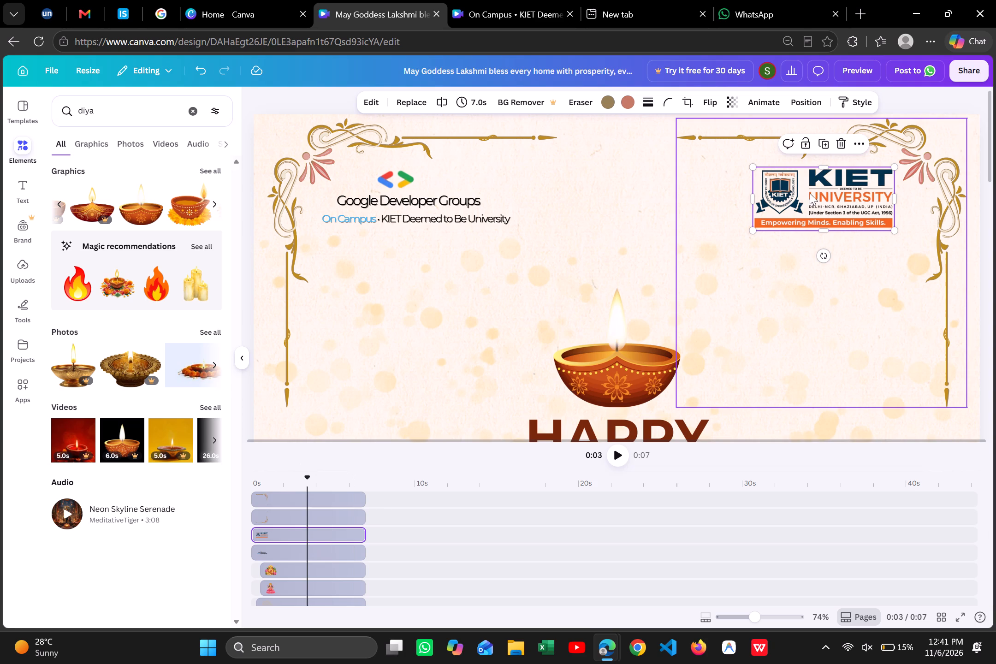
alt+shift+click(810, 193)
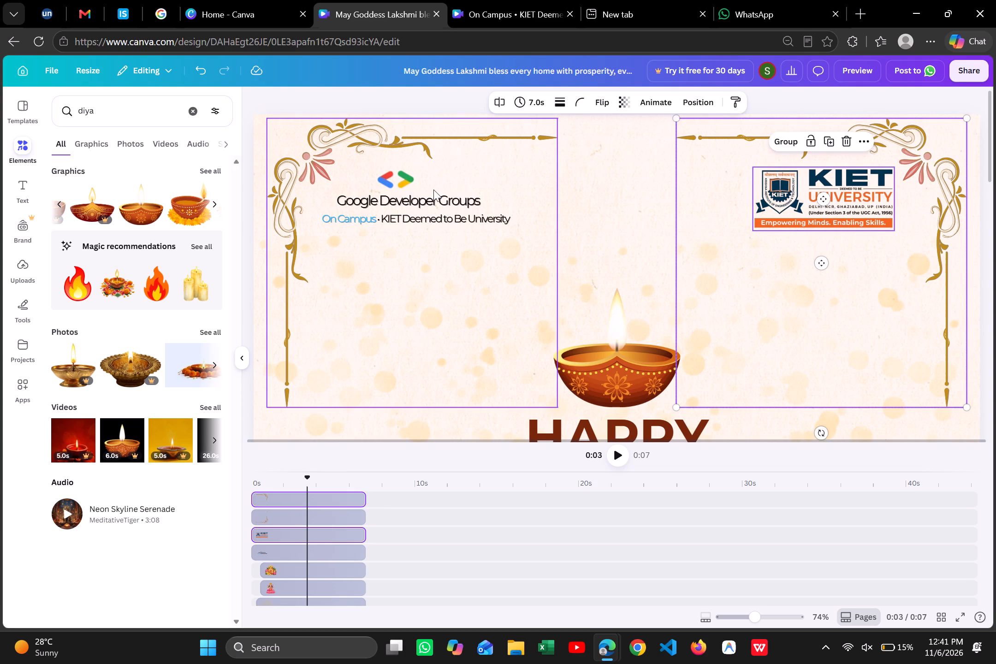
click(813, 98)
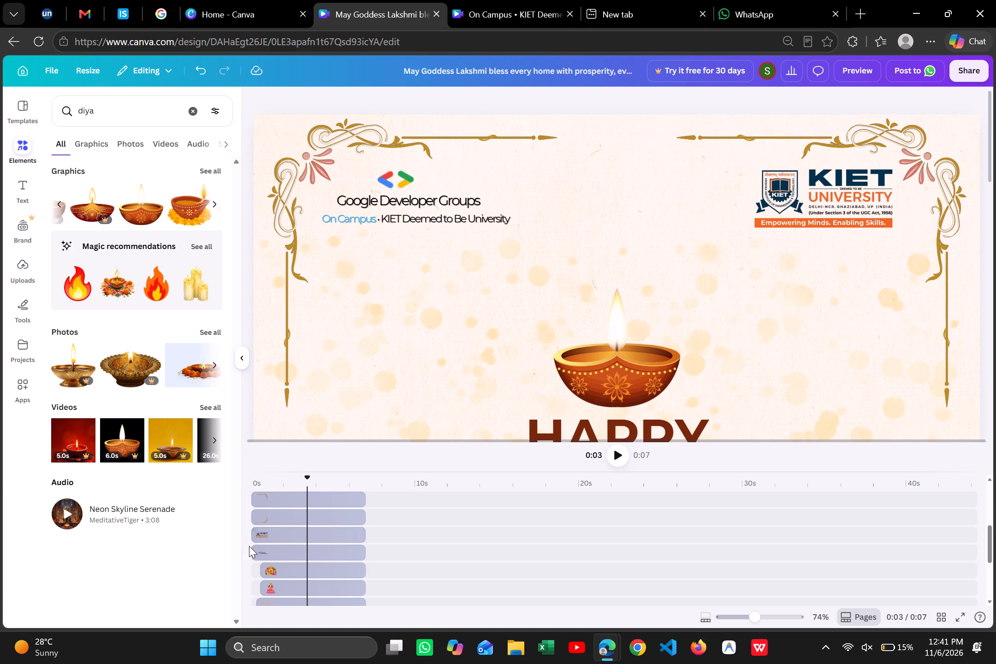
Select the Google Developer Groups logo group in the page header.
click(279, 527)
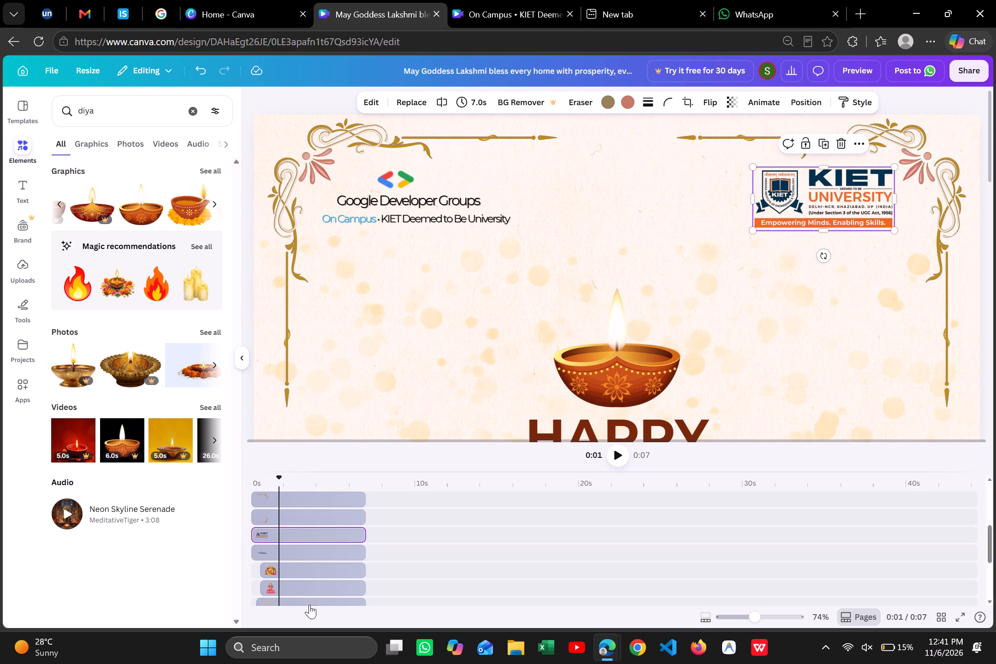
click(290, 552)
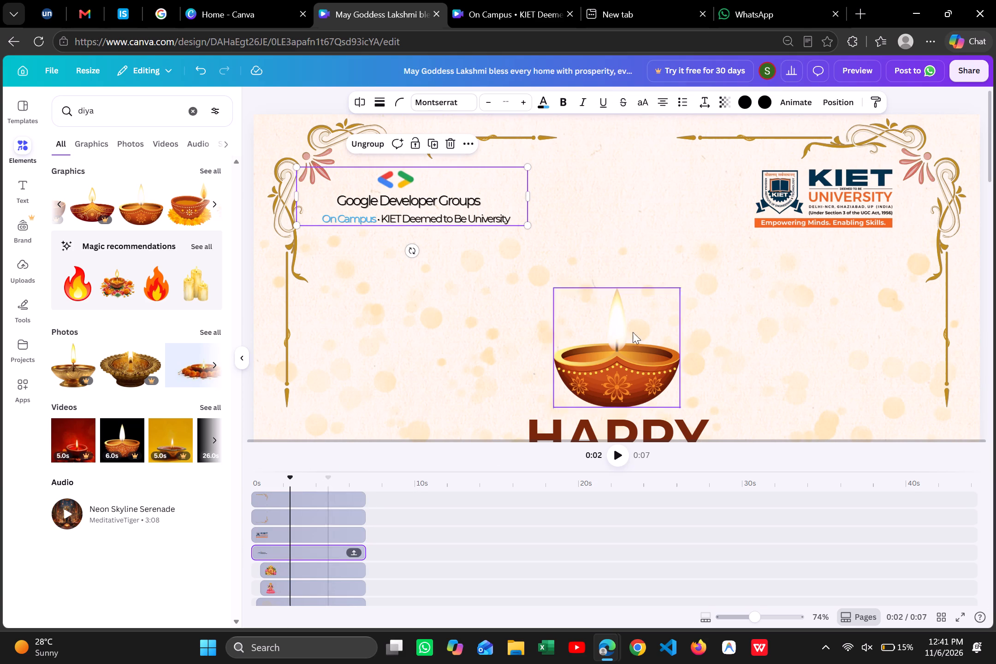
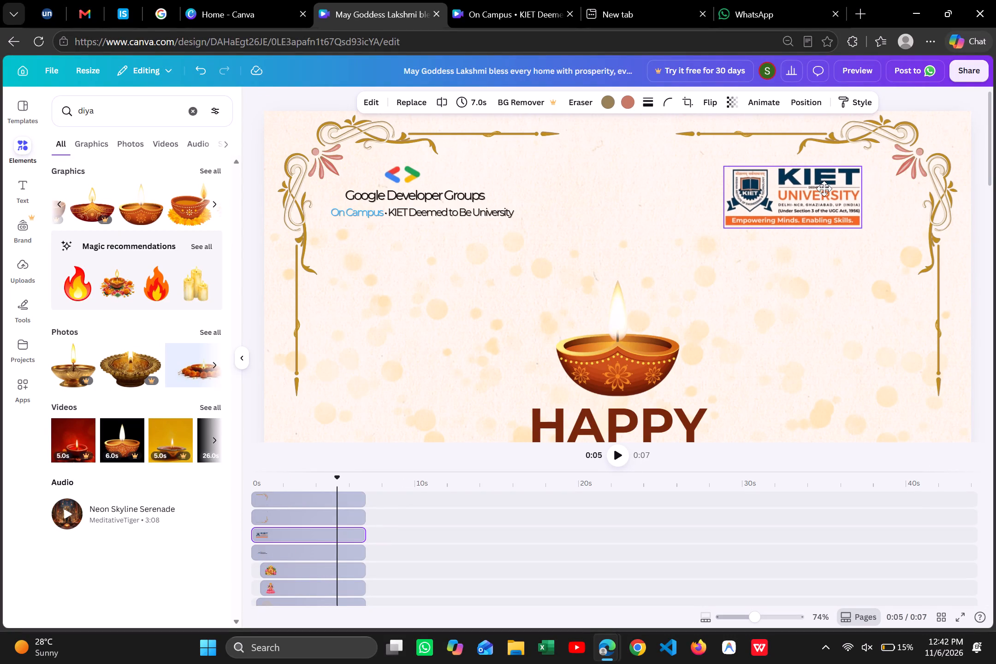
Move the KIET University logo slightly towards the upper-right corner ornament, to about X 724 px, Y 78 px, and show its position settings.
drag(824, 189, 843, 184)
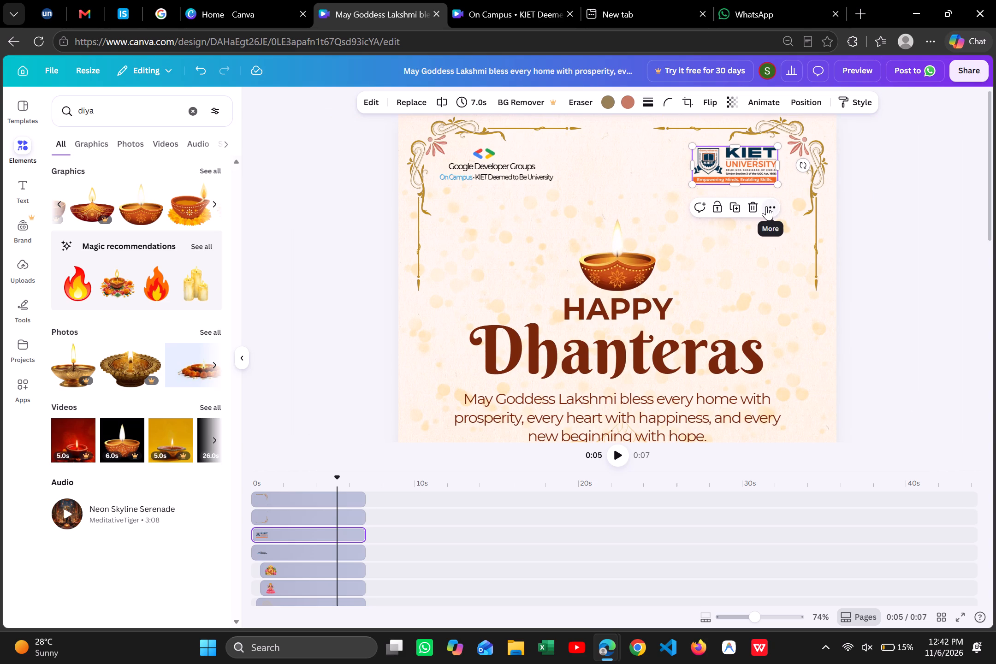
click(795, 107)
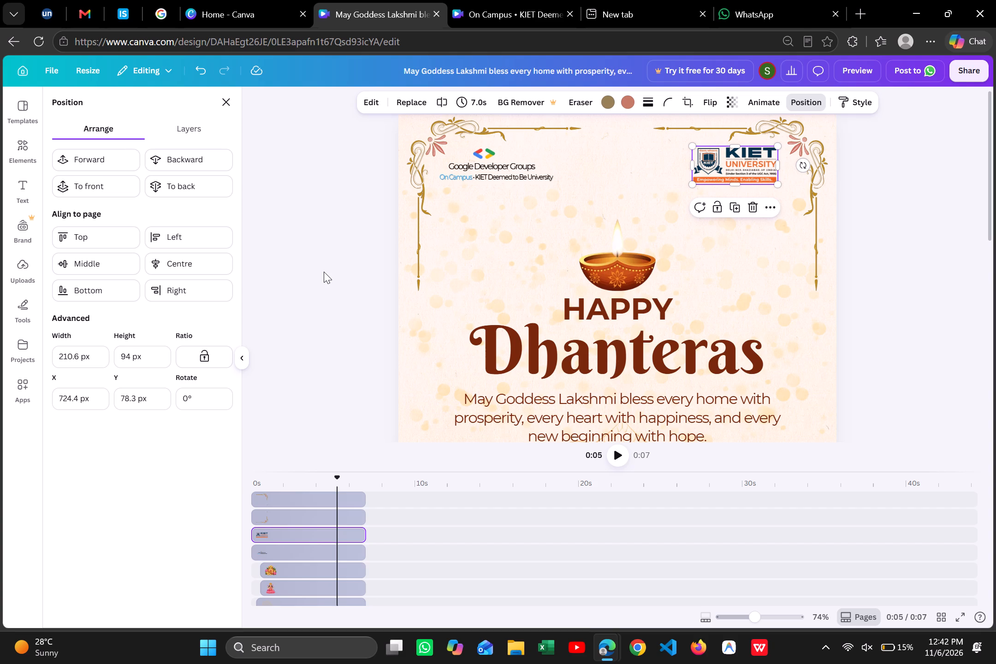
Open the animation options for the KIET University logo.
click(765, 100)
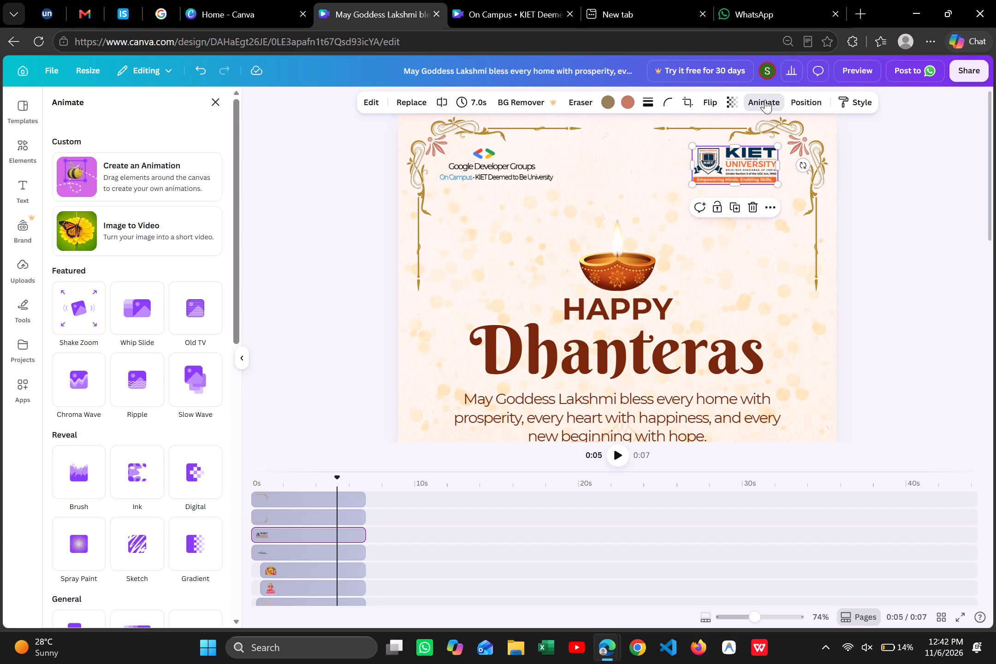
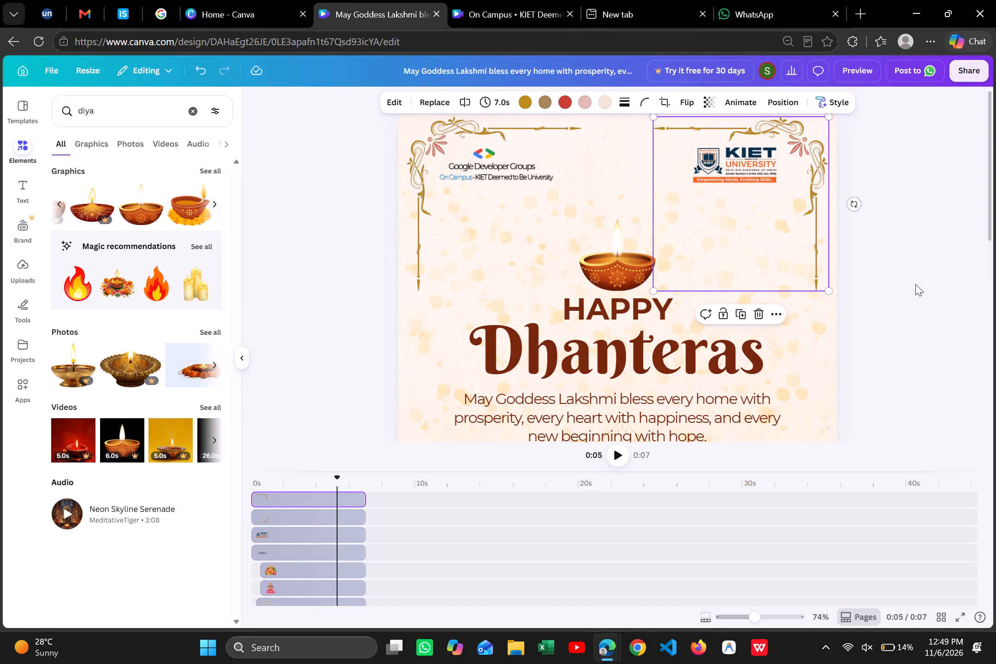
Move the KIET University logo slightly down and inward, away from the upper-right corner ornament.
right_click(915, 284)
click(921, 142)
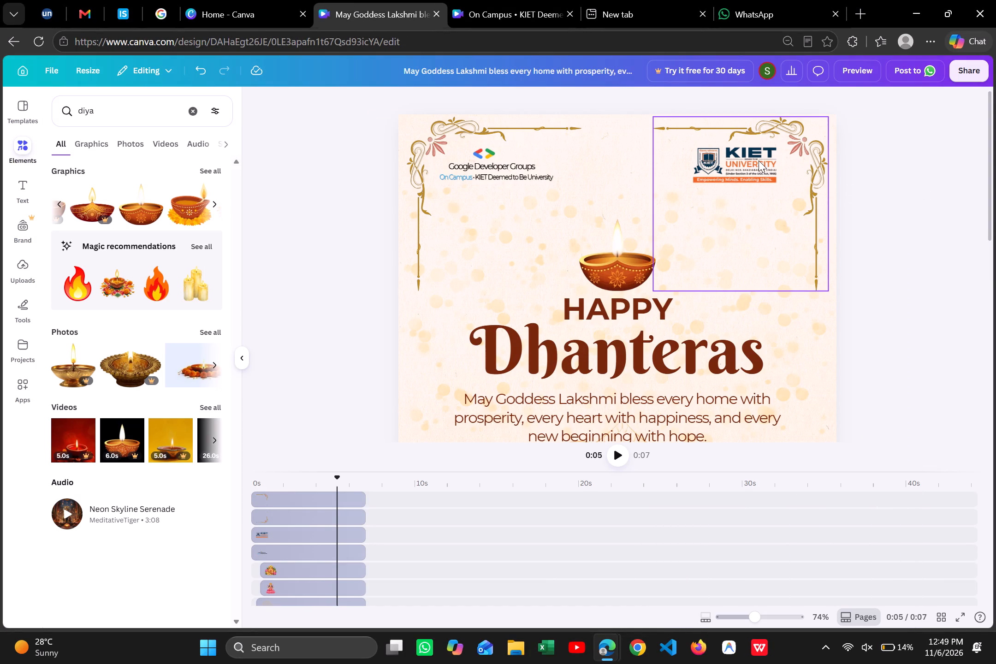
click(314, 538)
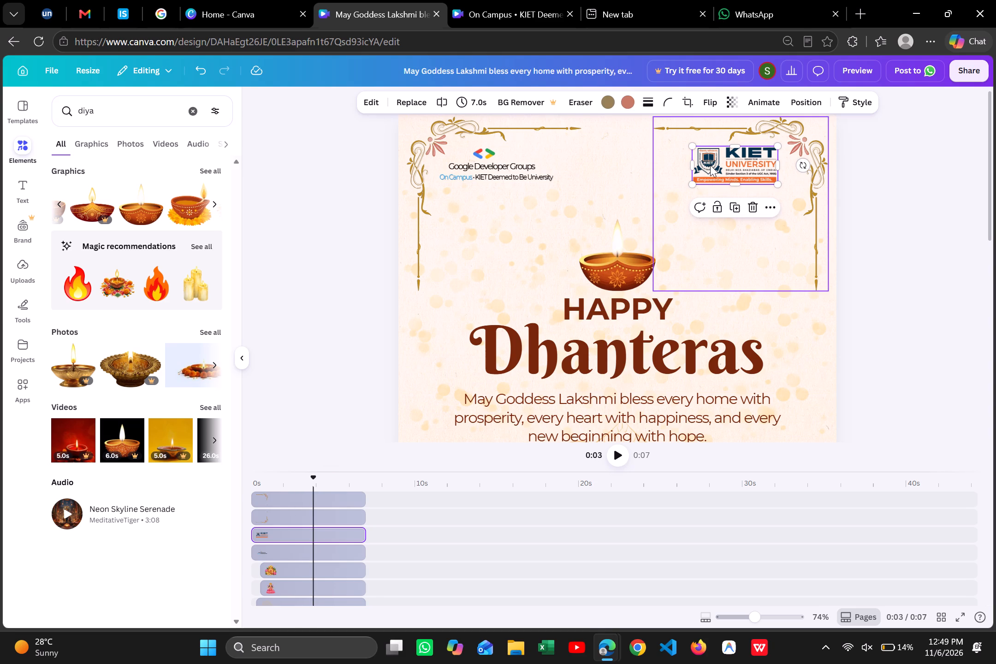
drag(710, 165, 705, 125)
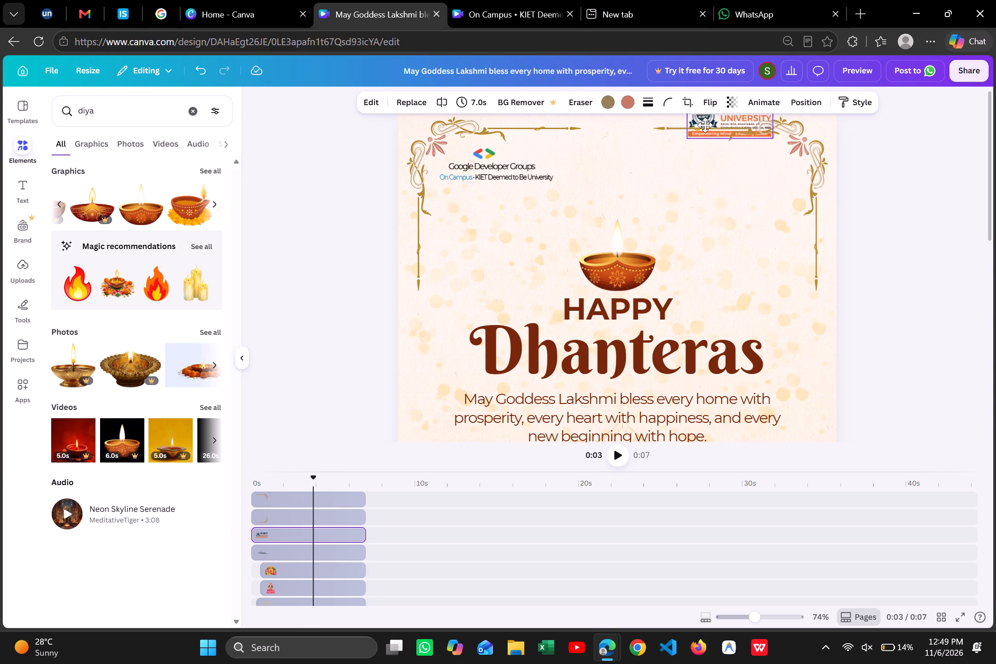
drag(705, 125, 704, 171)
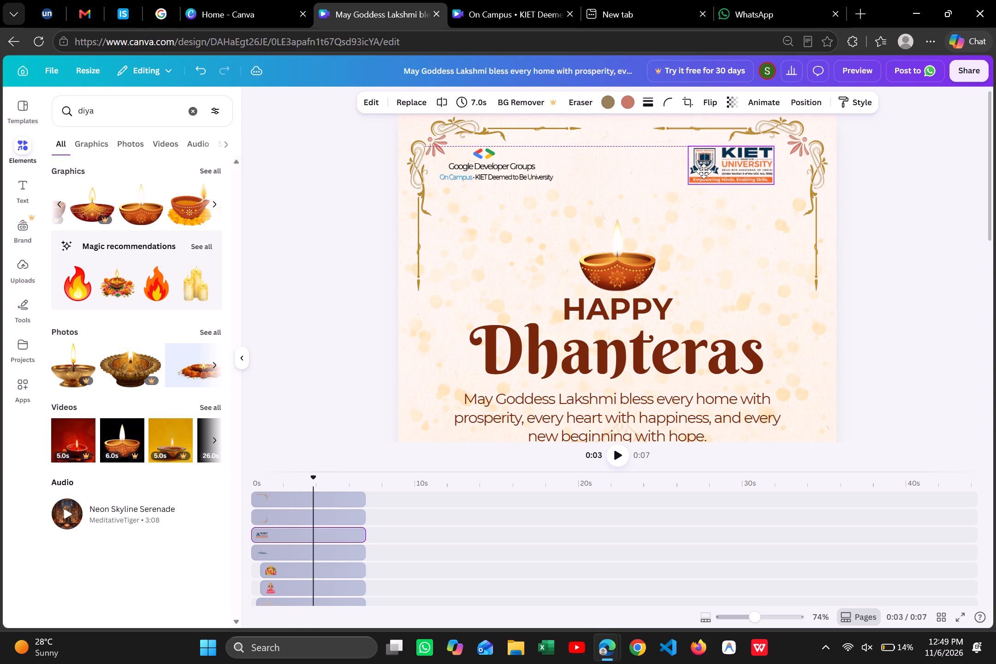
drag(704, 171, 703, 171)
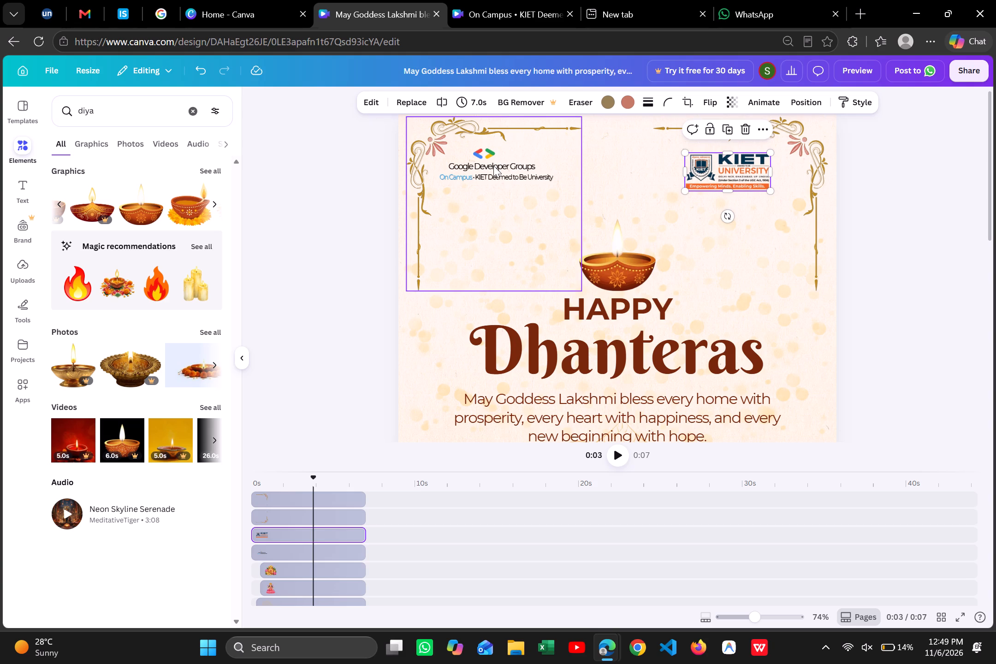
Move the Google Developer Groups logo slightly down and inward so its bottom edge aligns with the KIET University logo.
click(328, 543)
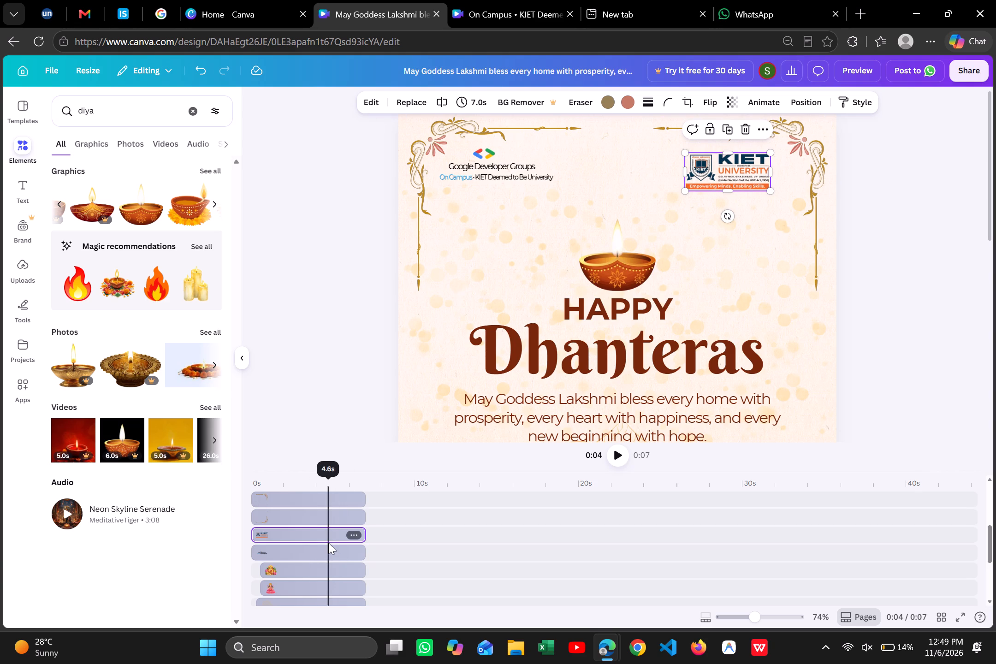
click(331, 549)
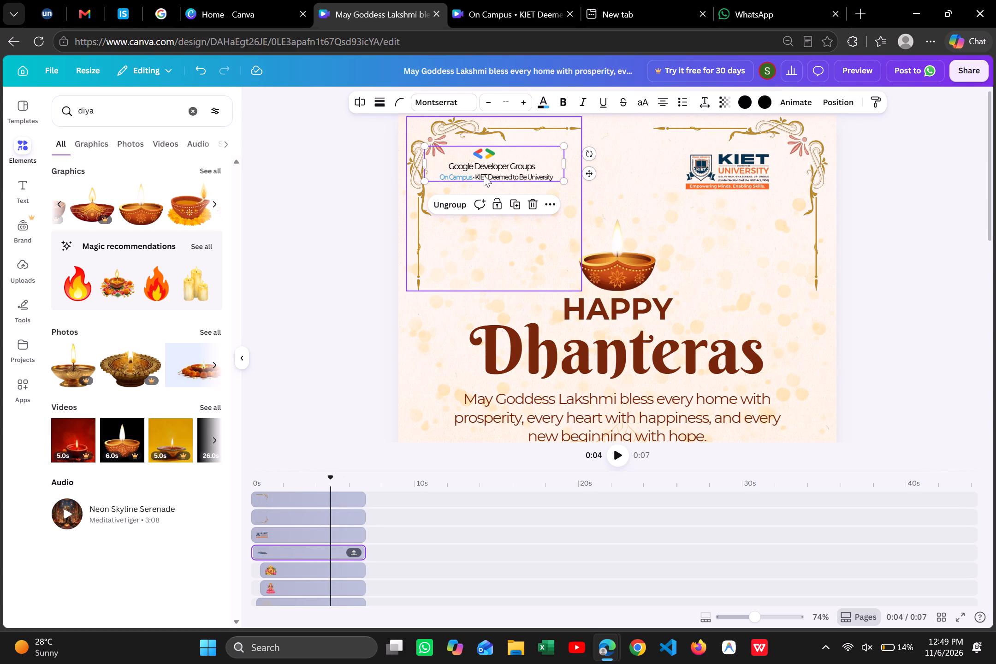
drag(493, 167, 498, 184)
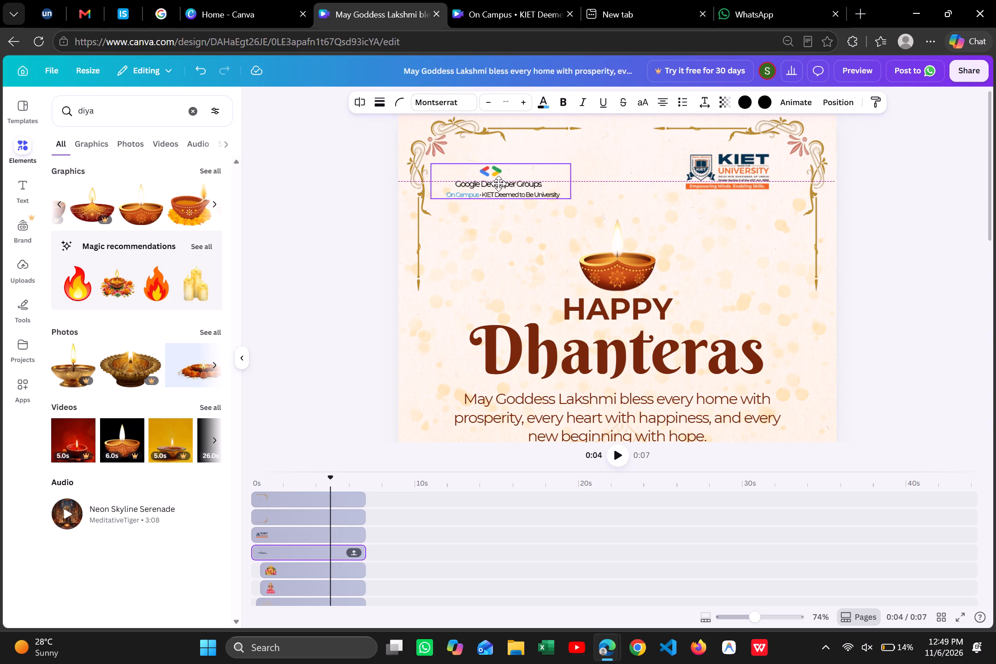
drag(498, 184, 504, 173)
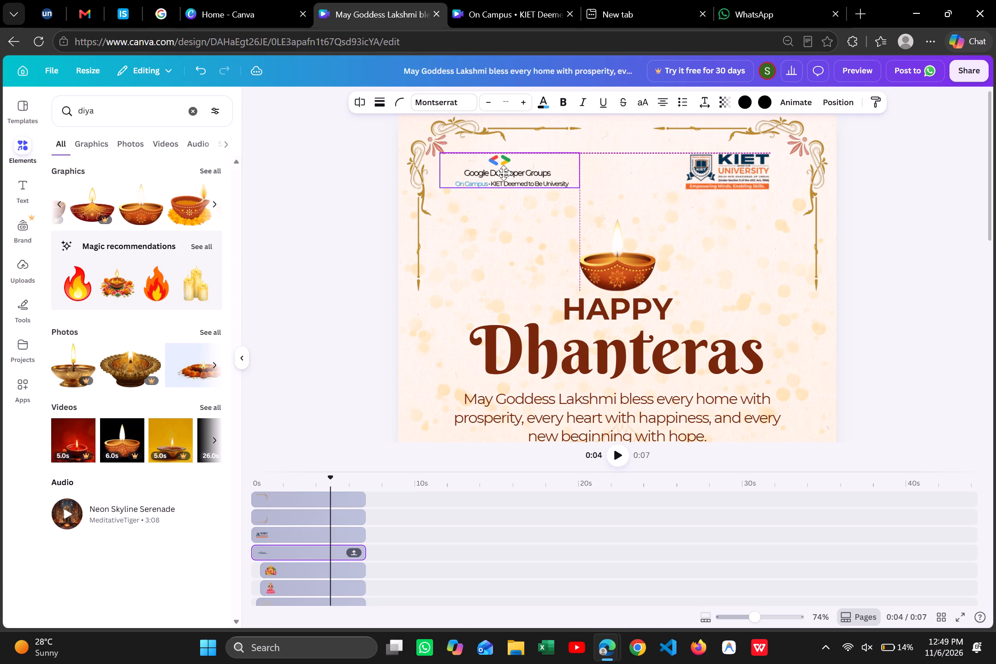
drag(504, 173, 502, 175)
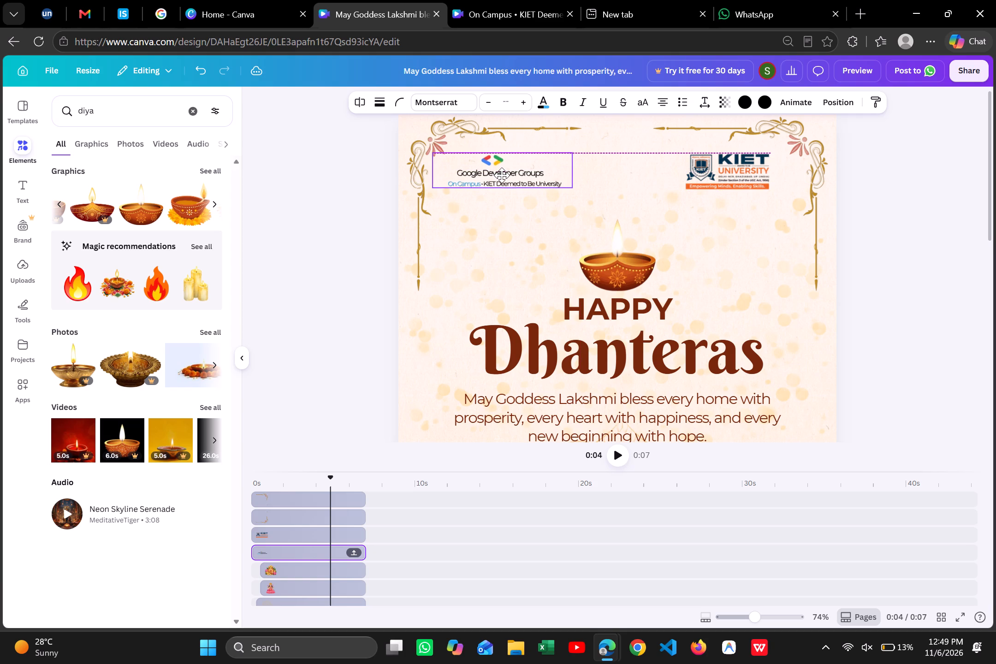
drag(502, 175, 502, 177)
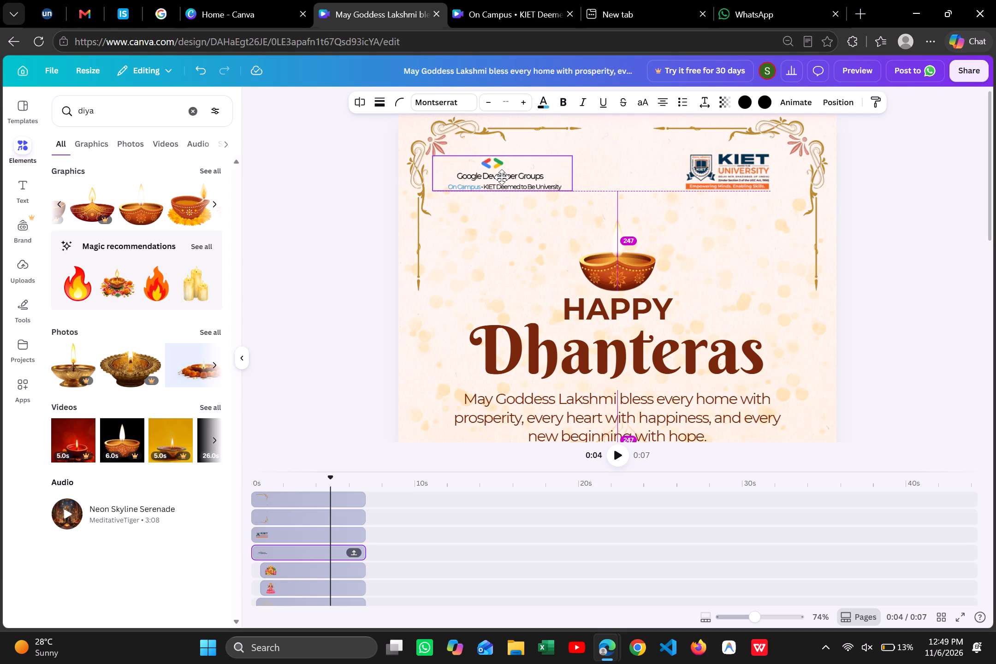
drag(502, 177, 502, 177)
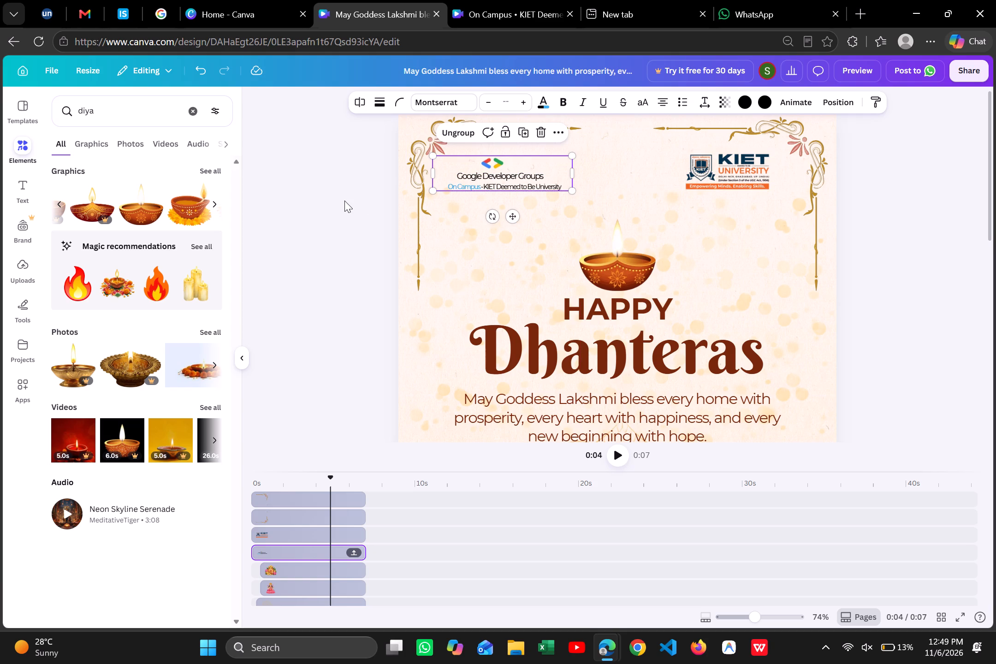
click(344, 201)
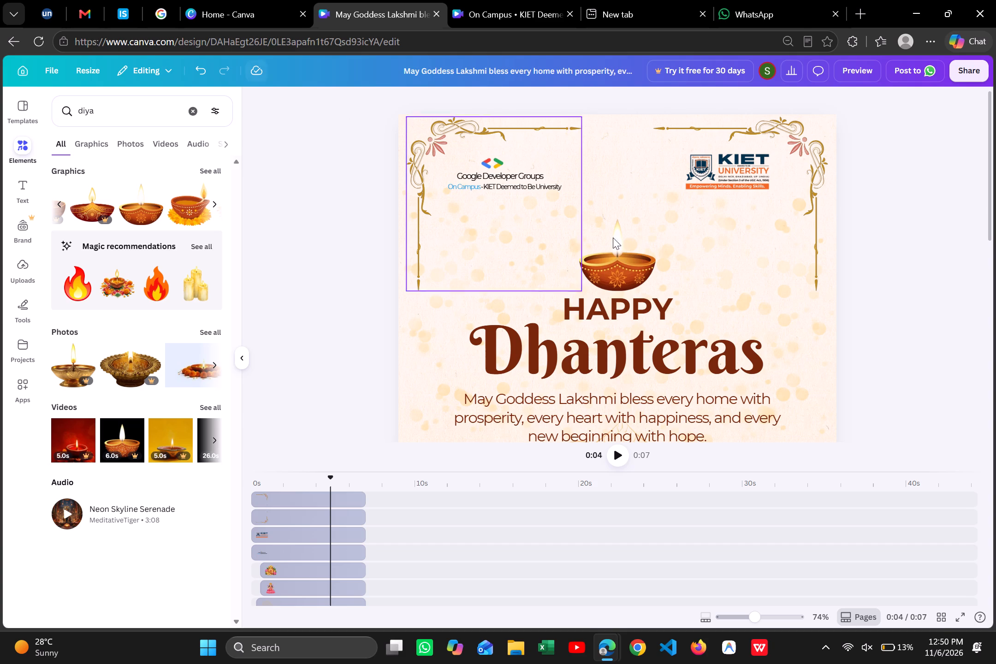
Set the letter spacing of the Google Developer Groups logo text to 0, keeping the text box anchored at the top.
click(303, 546)
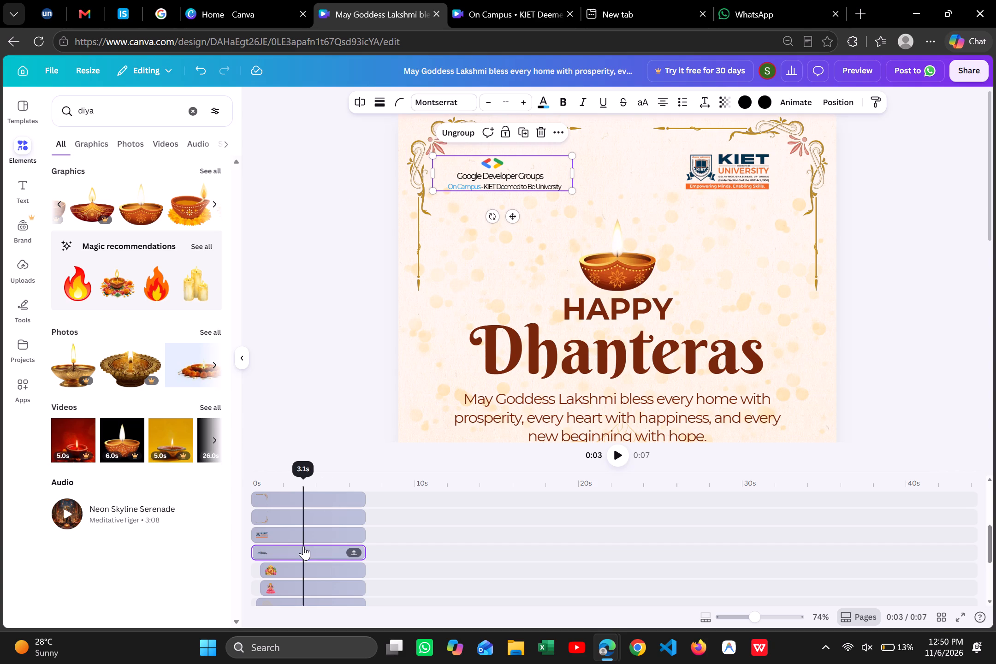
click(705, 106)
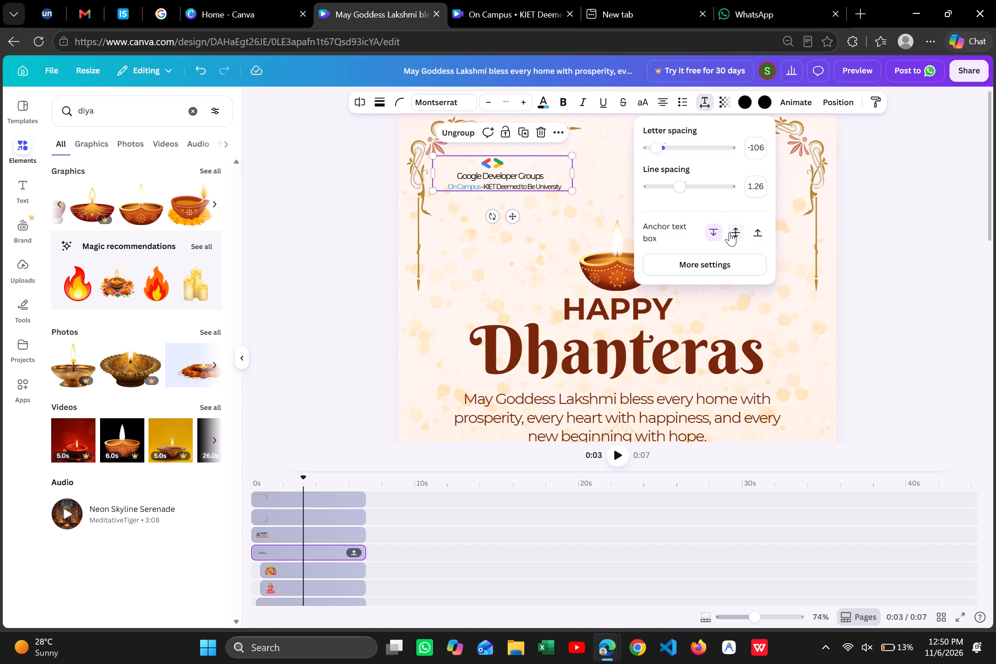
click(729, 232)
click(717, 234)
drag(659, 150, 646, 154)
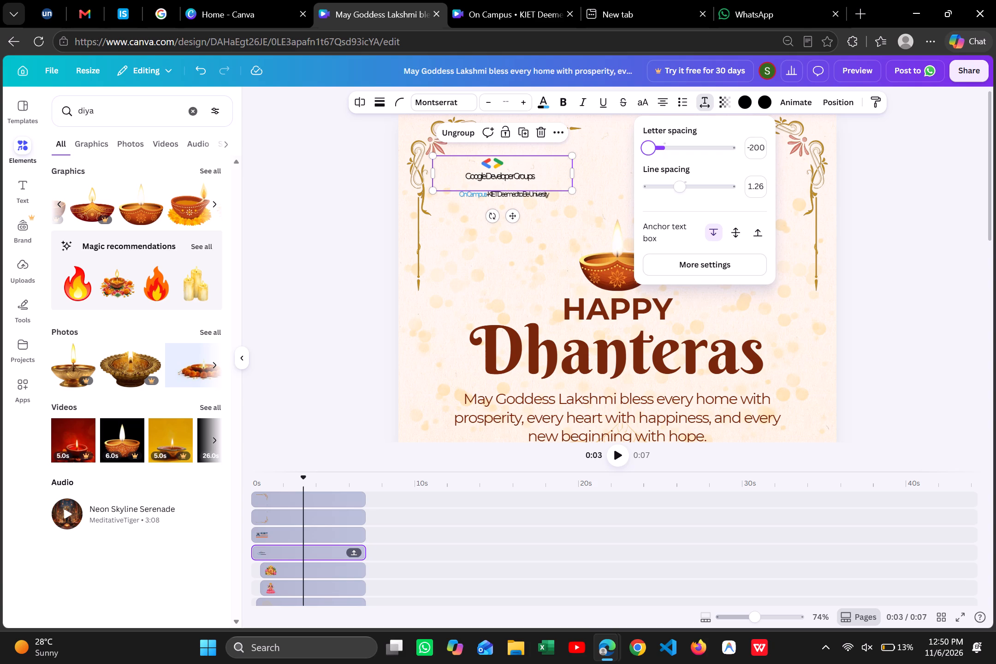
drag(646, 154, 667, 153)
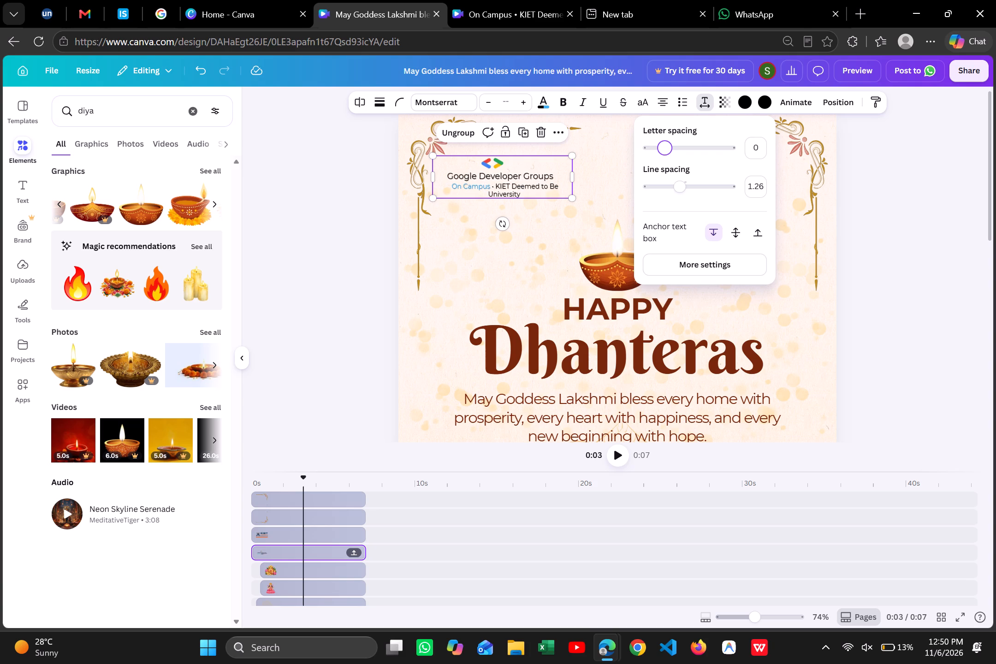
drag(667, 153, 671, 151)
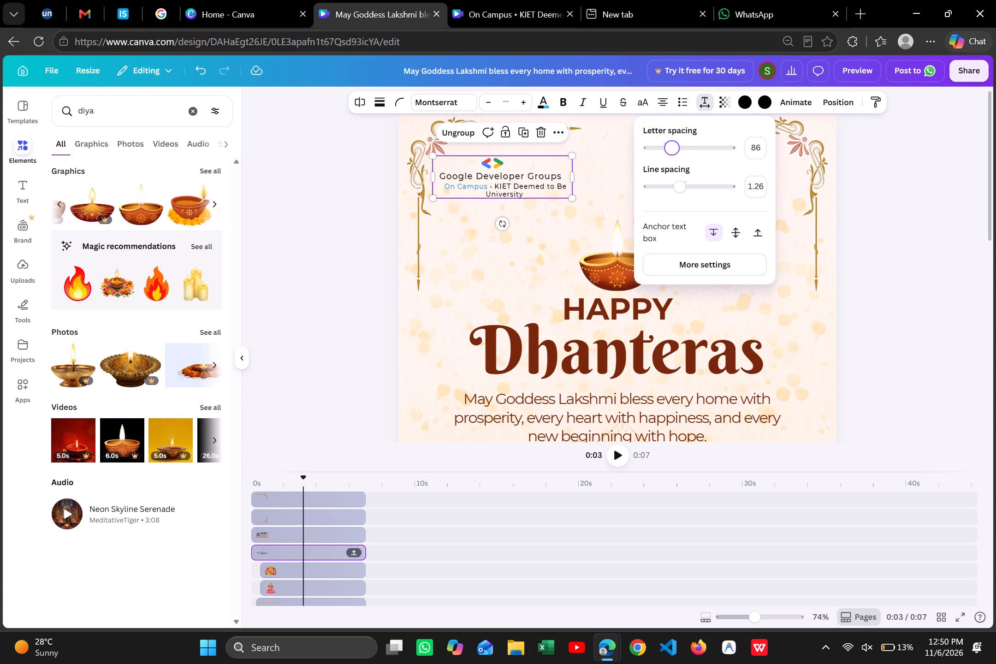
drag(671, 151, 664, 152)
Widen the Google Developer Groups logo group so "On Campus • KIET Deemed to Be University" fits on one line.
drag(571, 178, 574, 178)
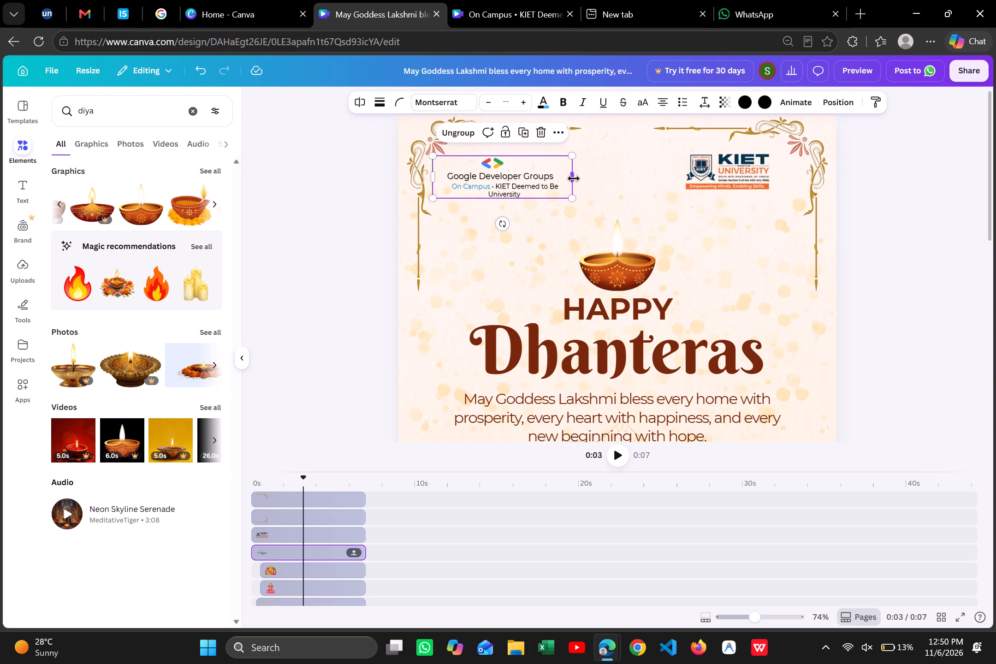
drag(574, 178, 579, 179)
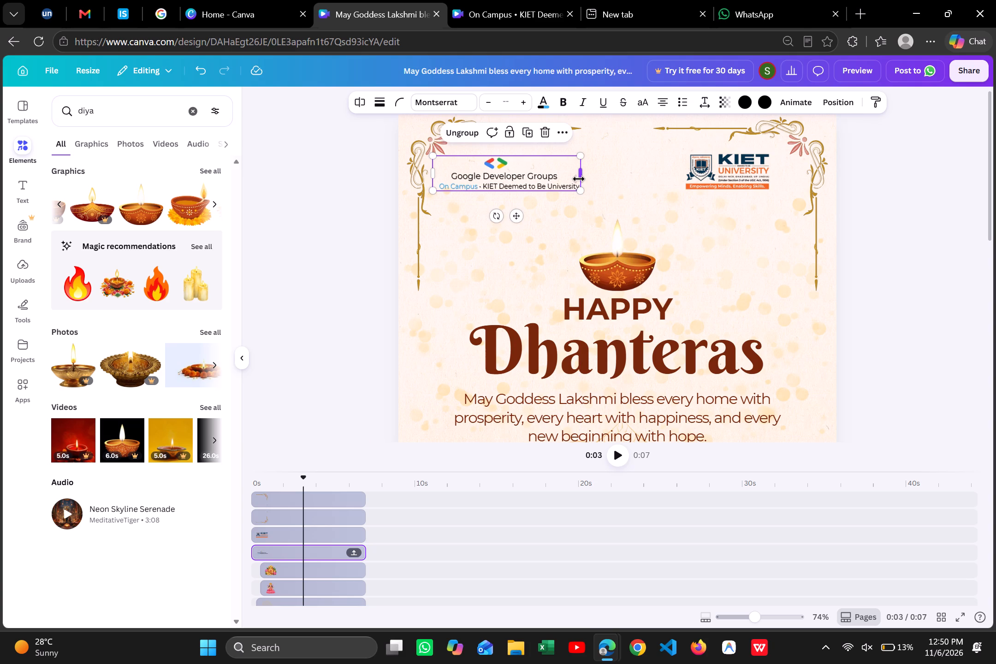
scroll(559, 196, up, 1)
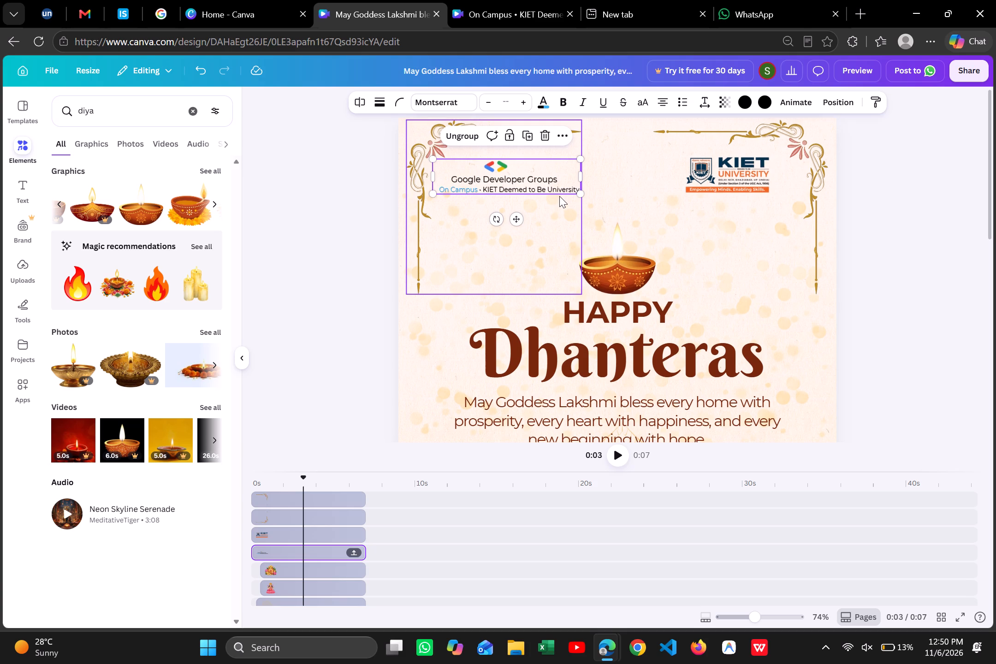
click(924, 166)
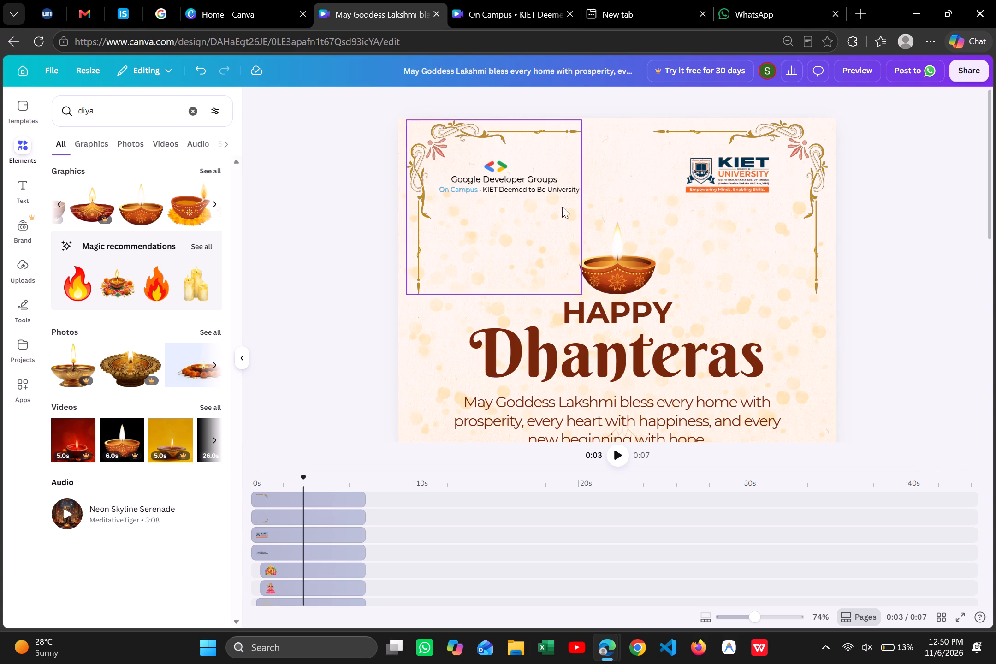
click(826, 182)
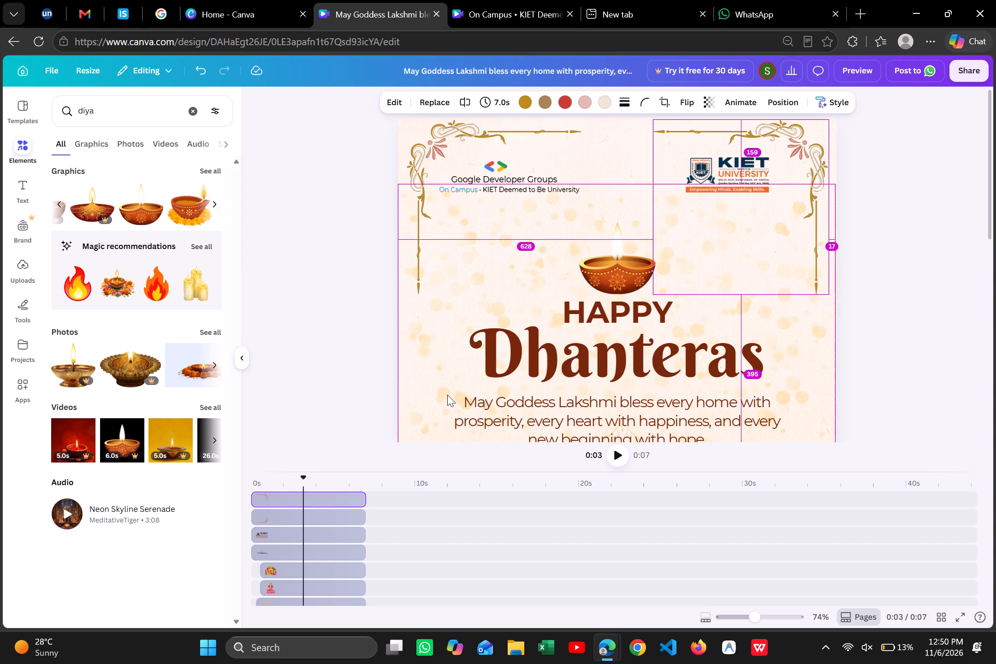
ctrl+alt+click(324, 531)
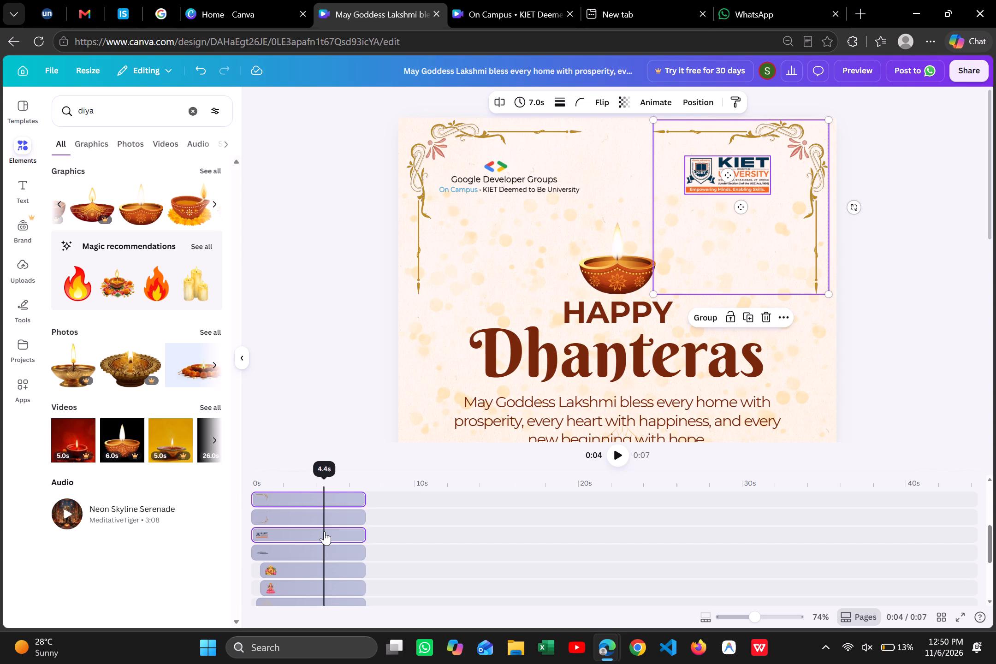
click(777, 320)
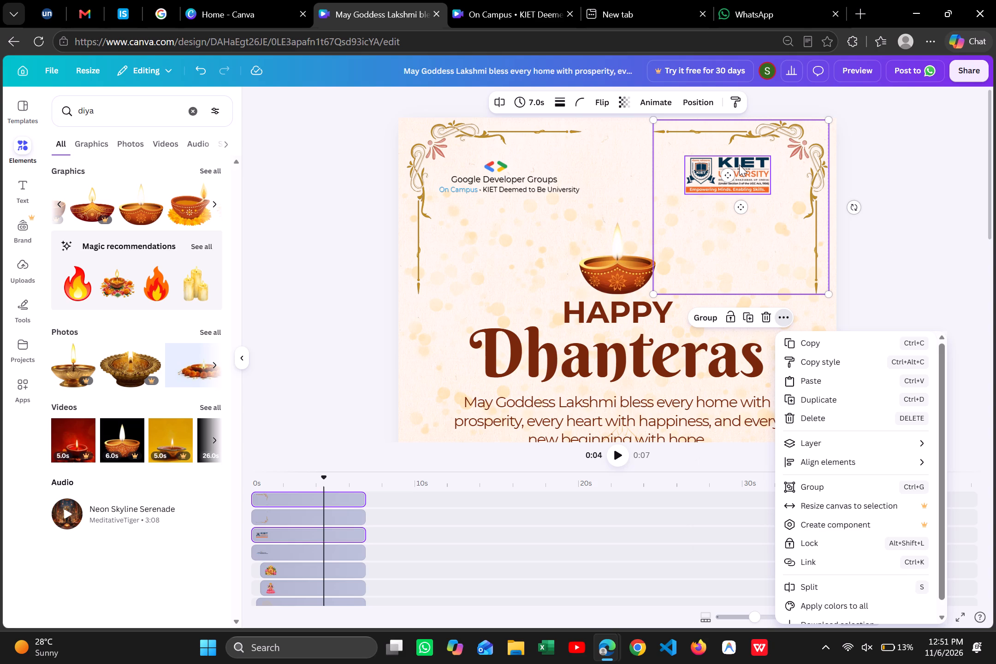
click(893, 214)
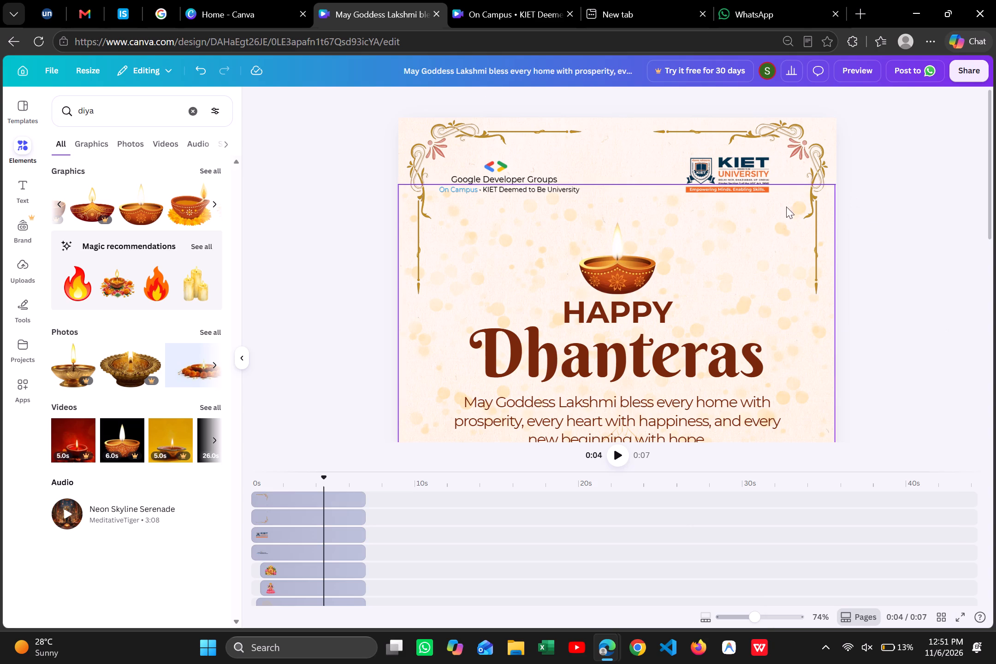
Move the KIET University logo slightly outward and down, to just inside the upper-right corner ornament.
click(318, 531)
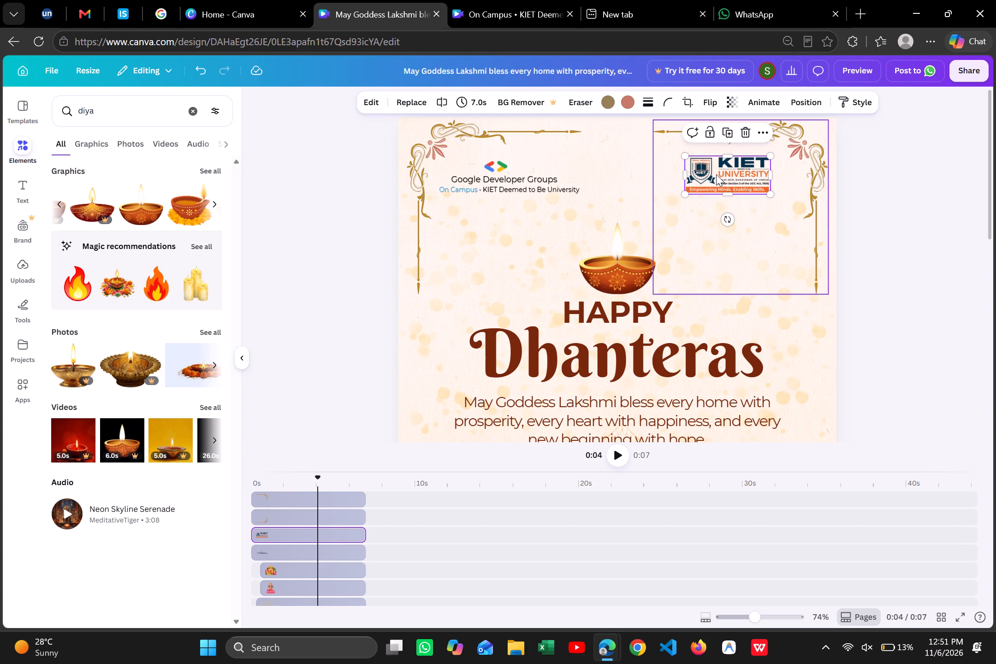
drag(726, 179, 734, 181)
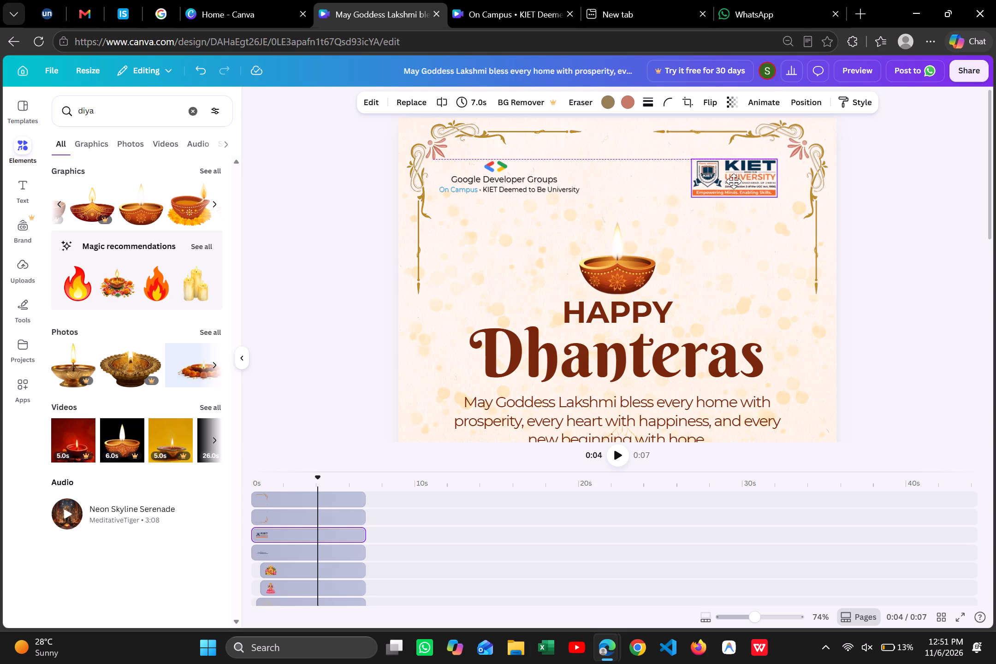
drag(734, 181, 753, 178)
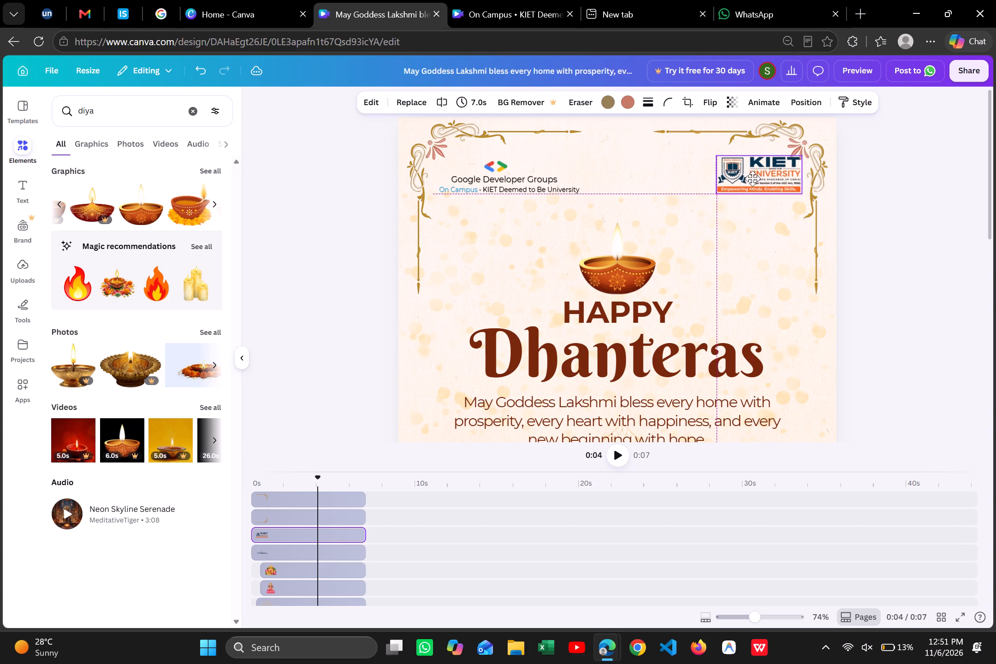
drag(753, 178, 744, 179)
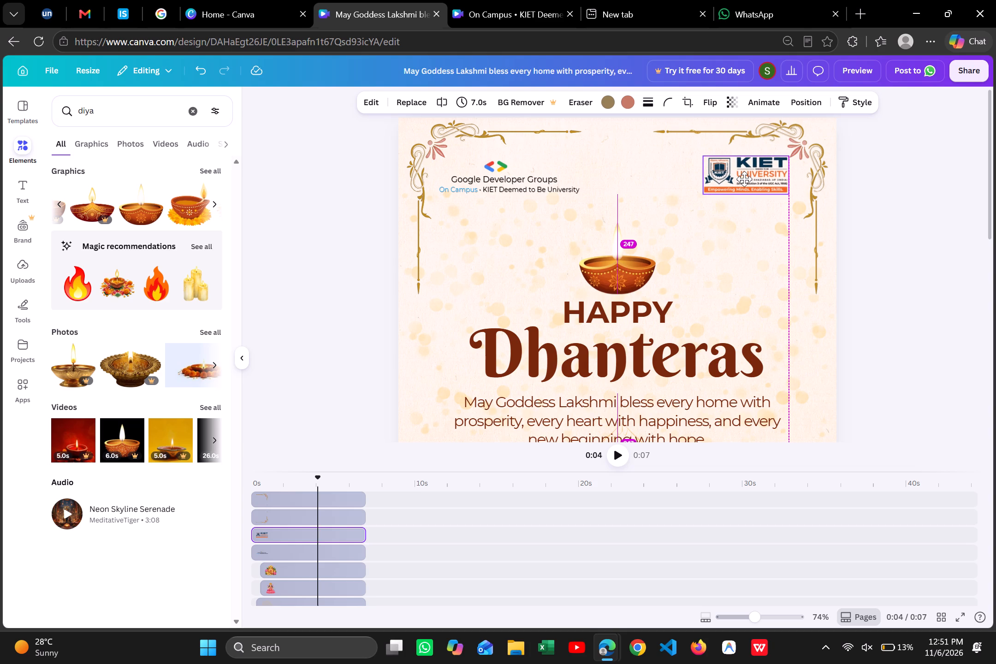
drag(744, 179, 734, 184)
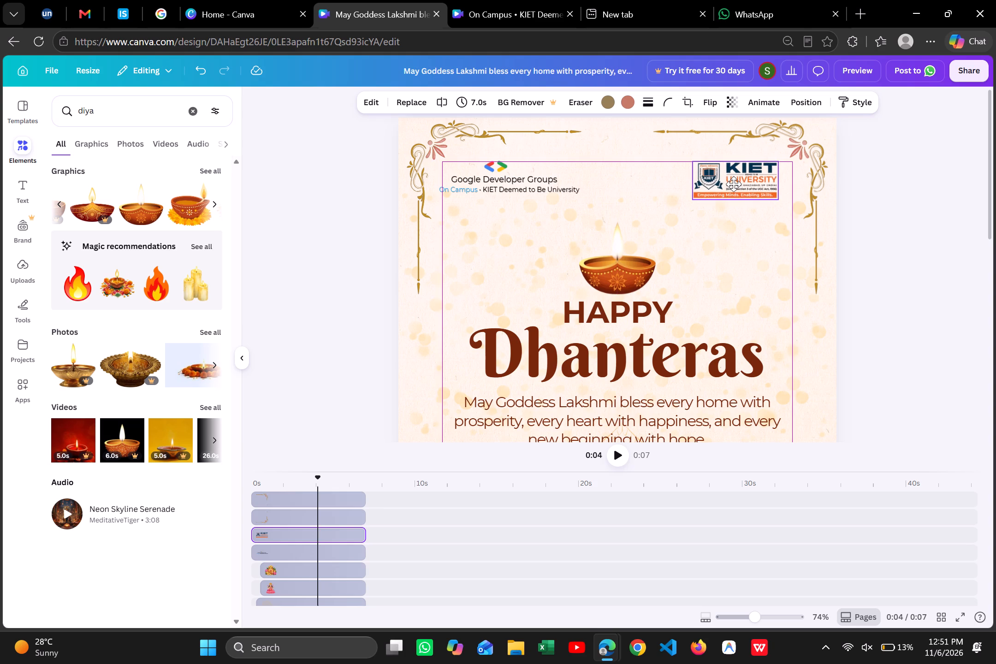
drag(734, 184, 730, 186)
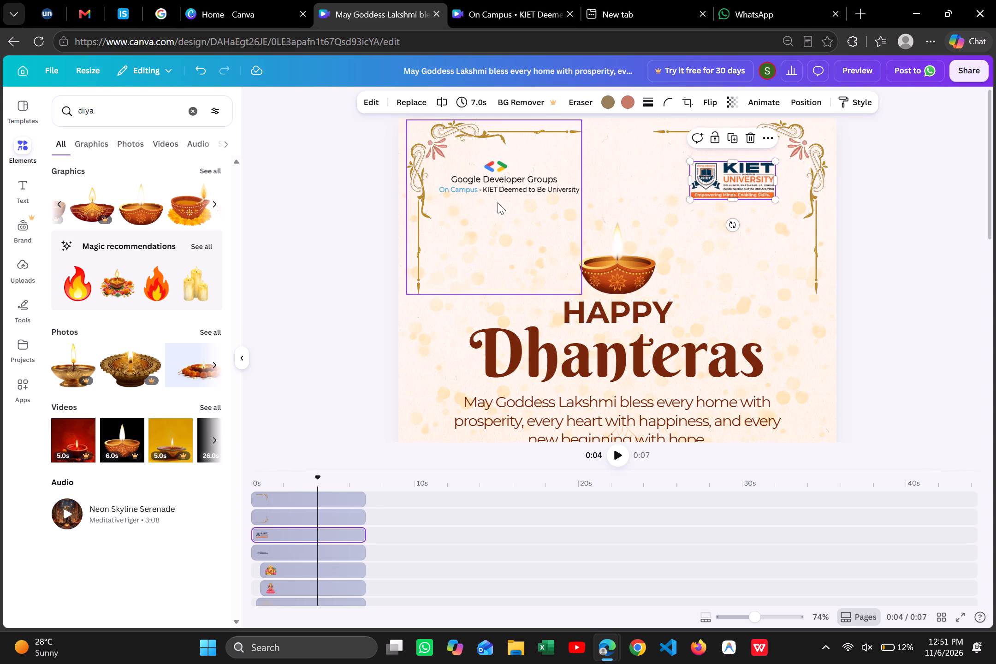
Move the Google Developer Groups logo inward and slightly down, away from the upper-left corner ornament.
click(338, 551)
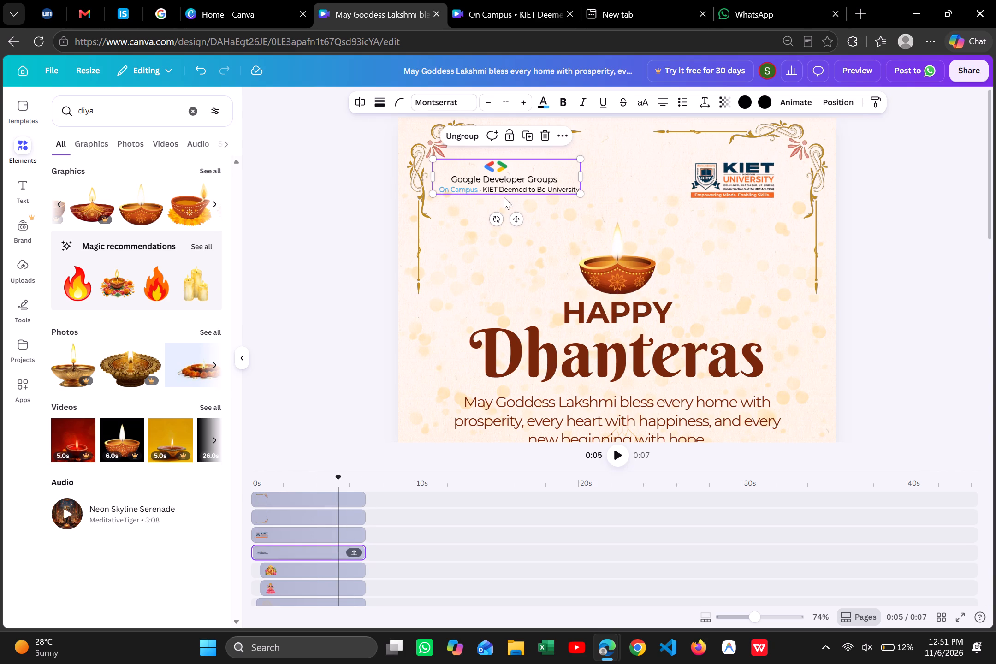
drag(499, 168, 514, 170)
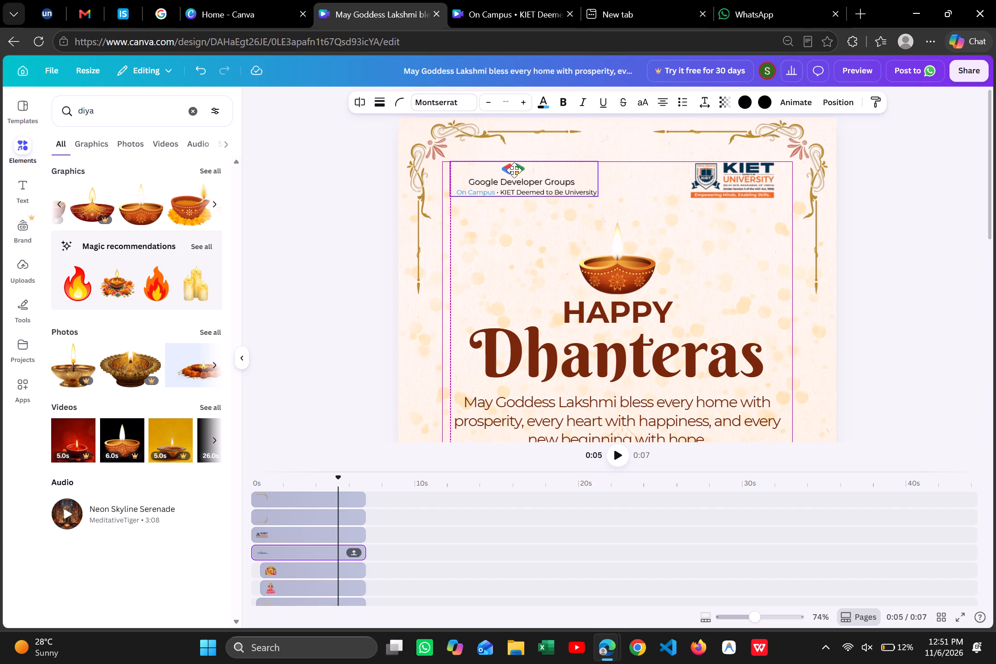
drag(514, 170, 520, 171)
click(874, 202)
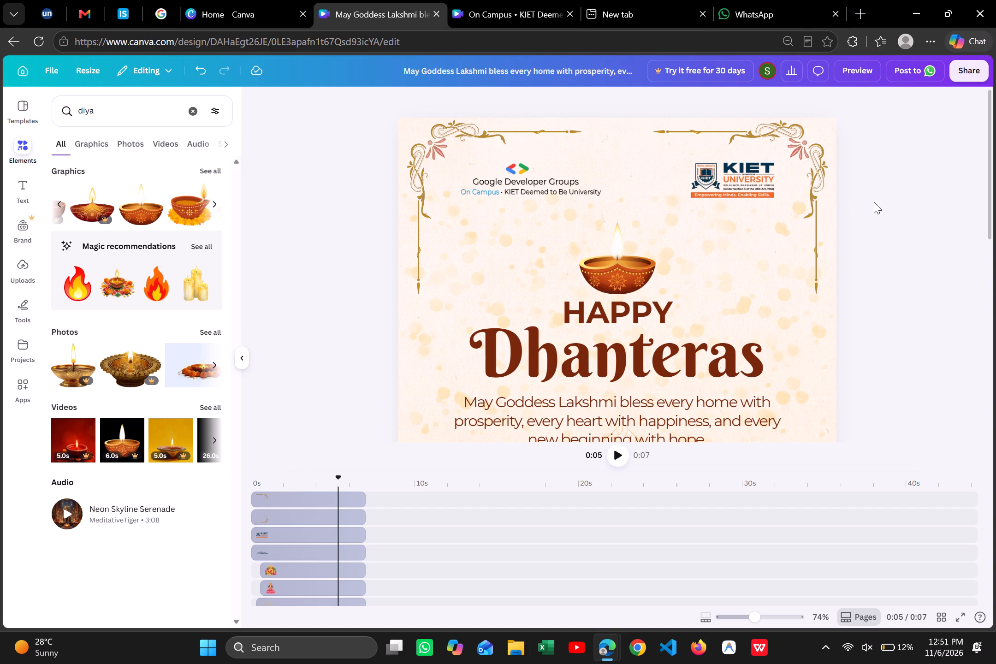
Move the KIET University logo slightly outward and up, closer to the upper-right corner ornament.
click(331, 534)
drag(749, 186, 763, 186)
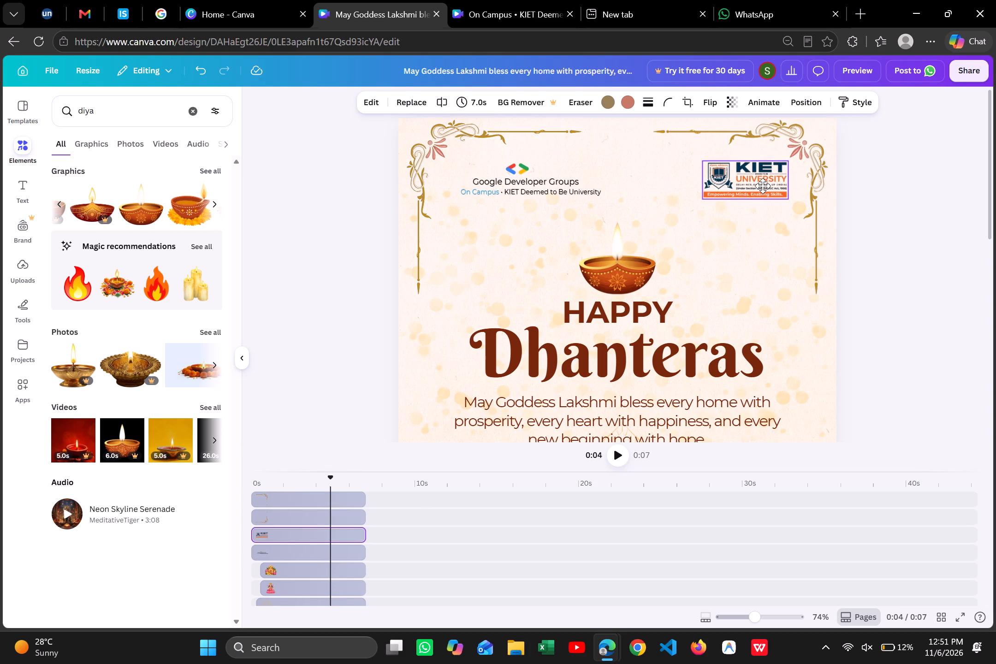
drag(763, 186, 765, 185)
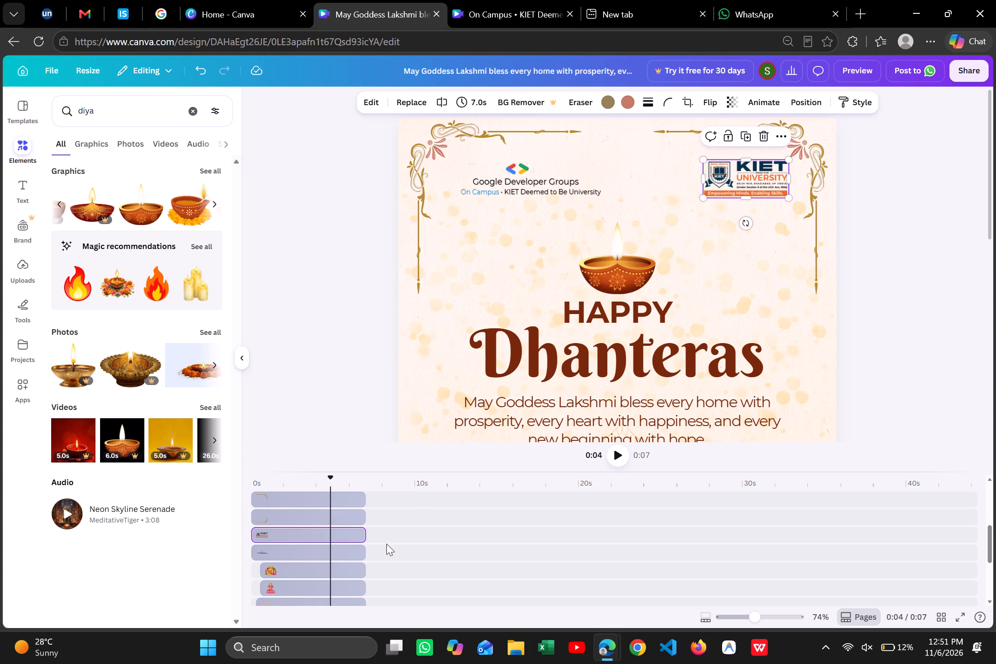
Move the Google Developer Groups logo slightly outward, aligning it with the greeting text's left edge and the KIET University logo's vertical centre.
click(336, 558)
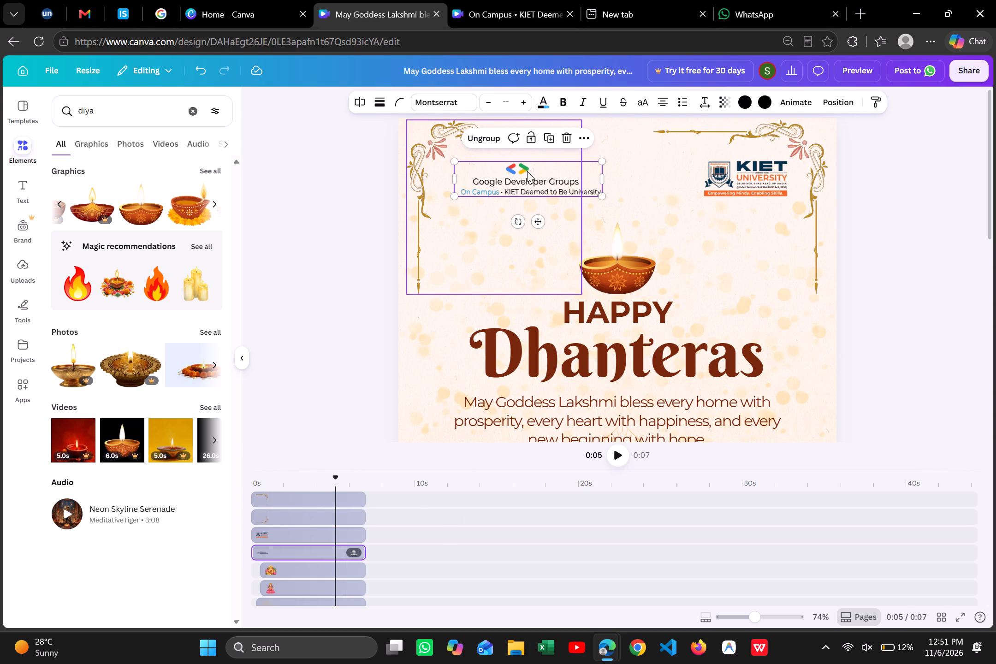
drag(527, 171, 521, 172)
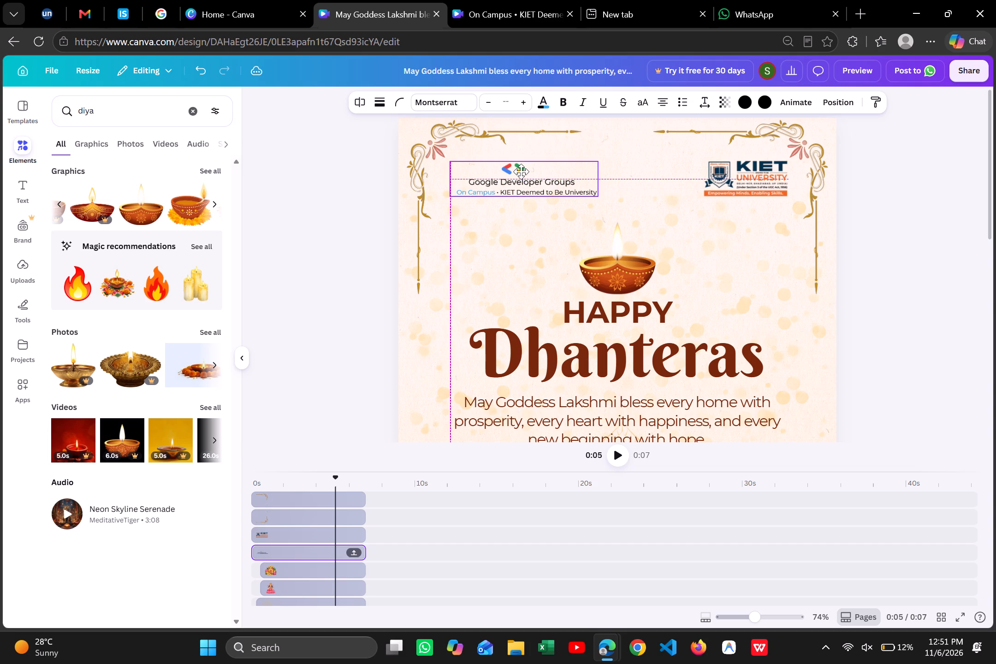
drag(521, 172, 521, 171)
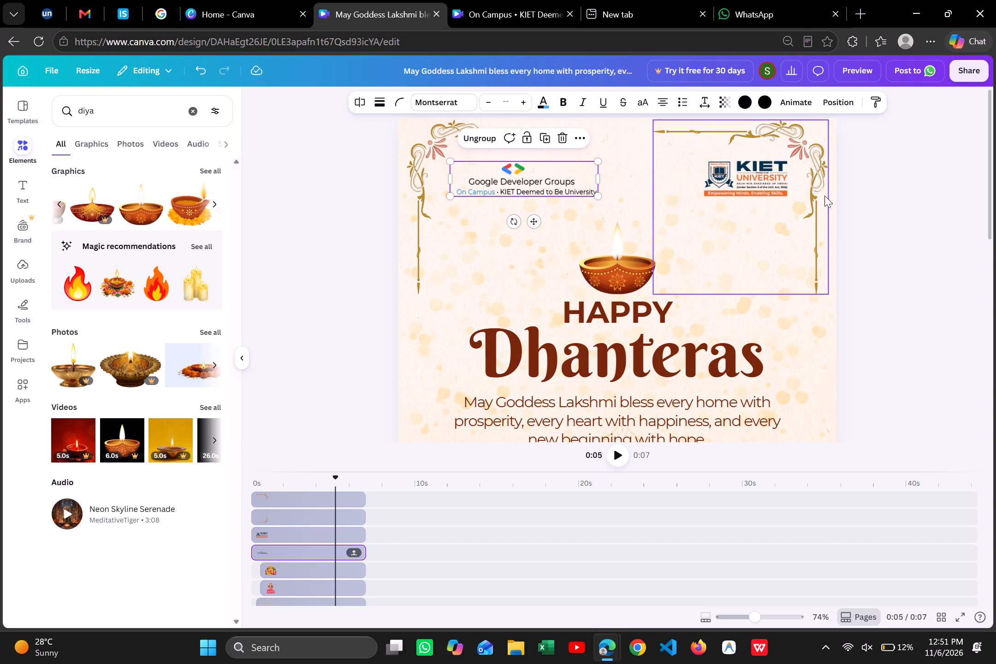
click(876, 196)
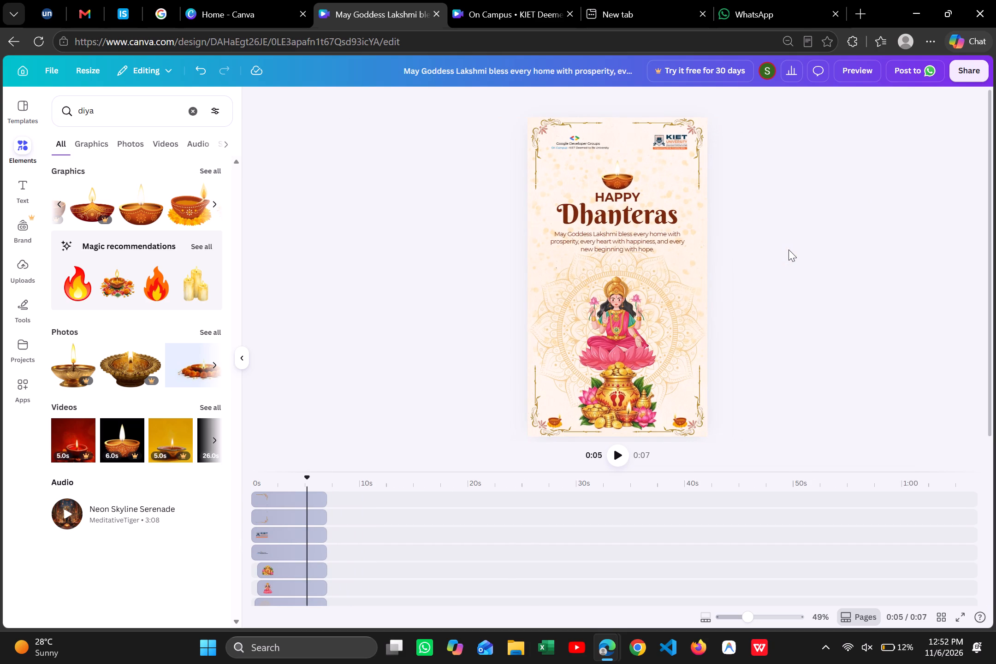
Set the Google Developer Groups logo text to letter spacing -78 and line spacing 1.3.
click(270, 549)
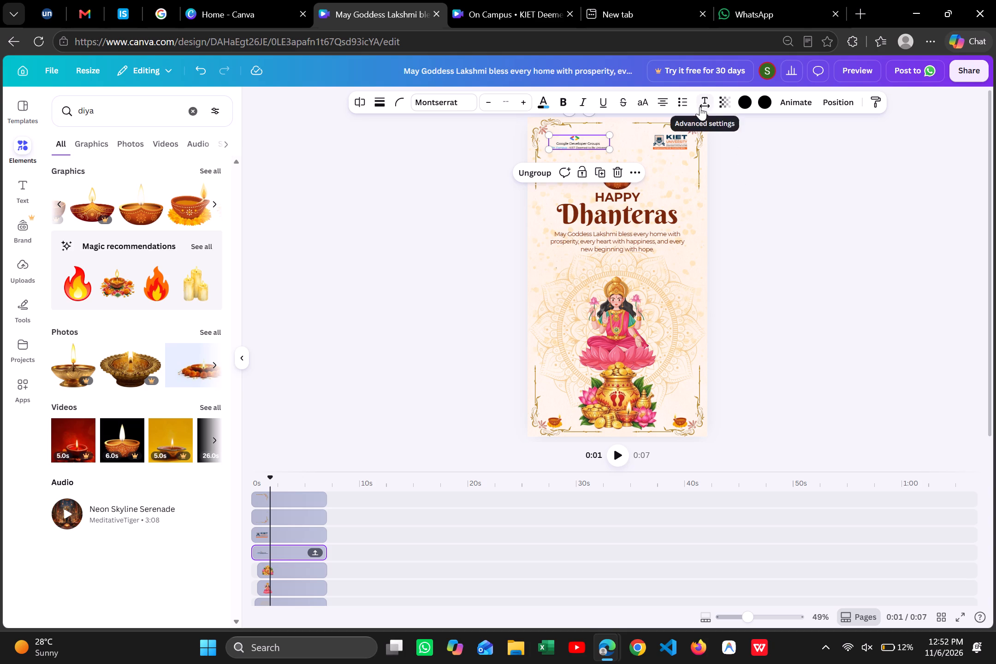
click(700, 107)
click(665, 154)
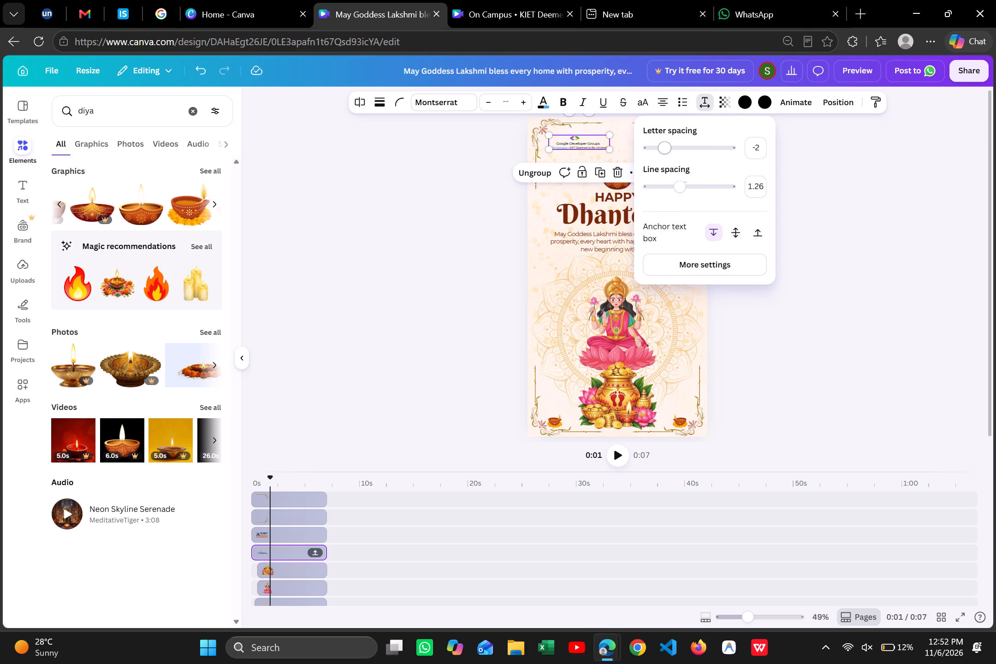
scroll(664, 154, up, 2)
scroll(575, 219, up, 2)
scroll(483, 243, up, 1)
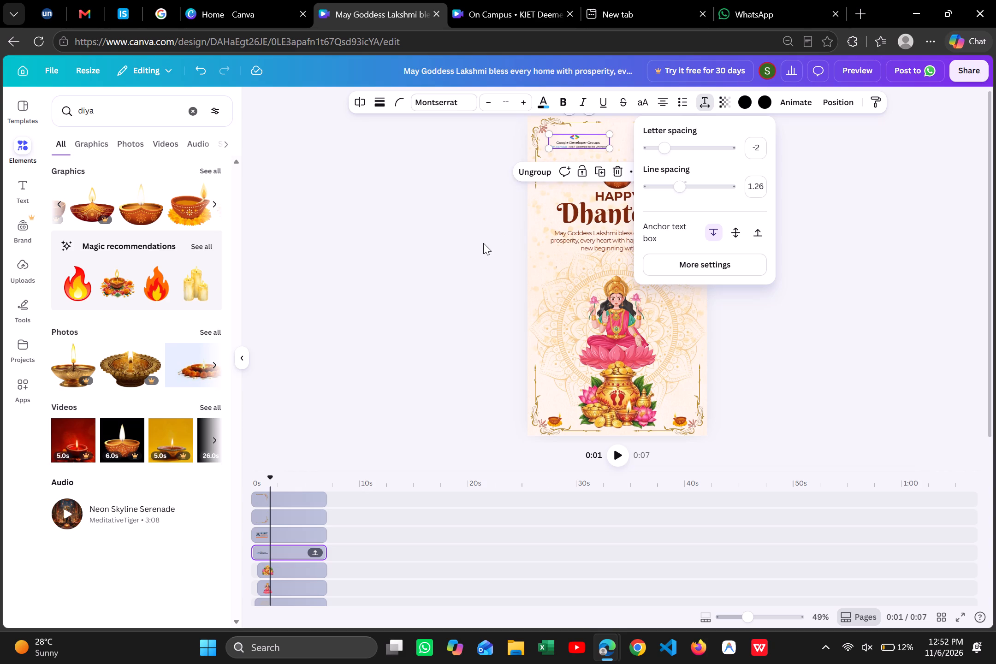
scroll(483, 243, up, 4)
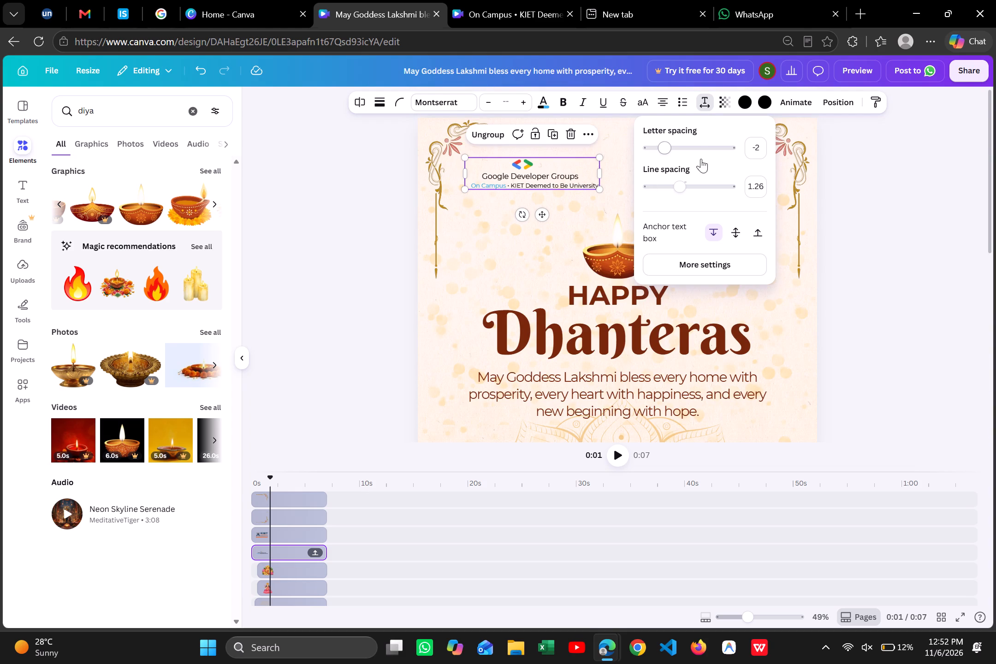
drag(668, 153, 657, 155)
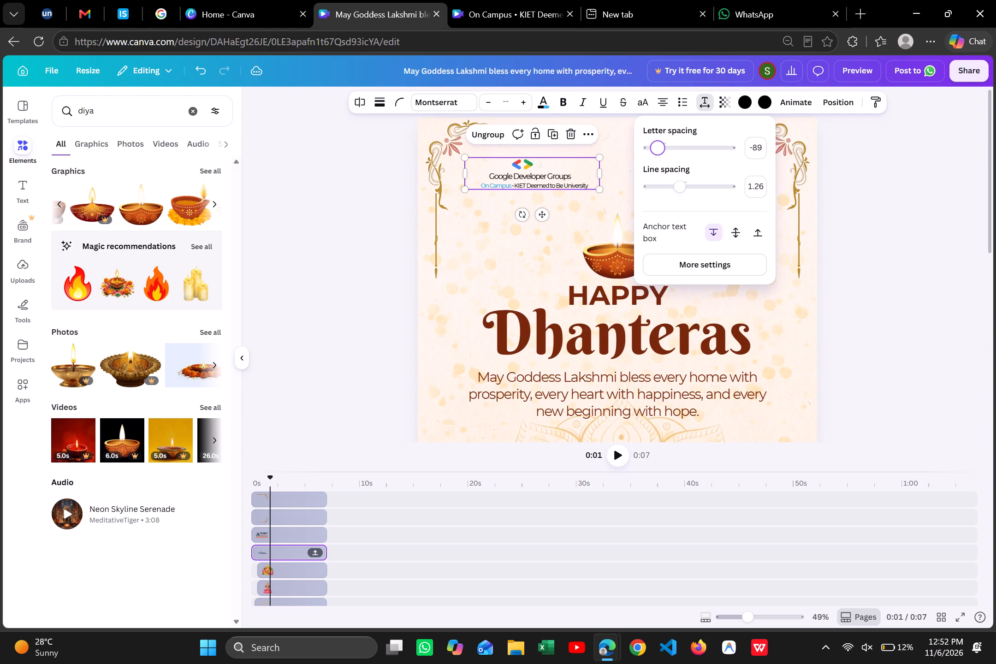
drag(657, 155, 658, 155)
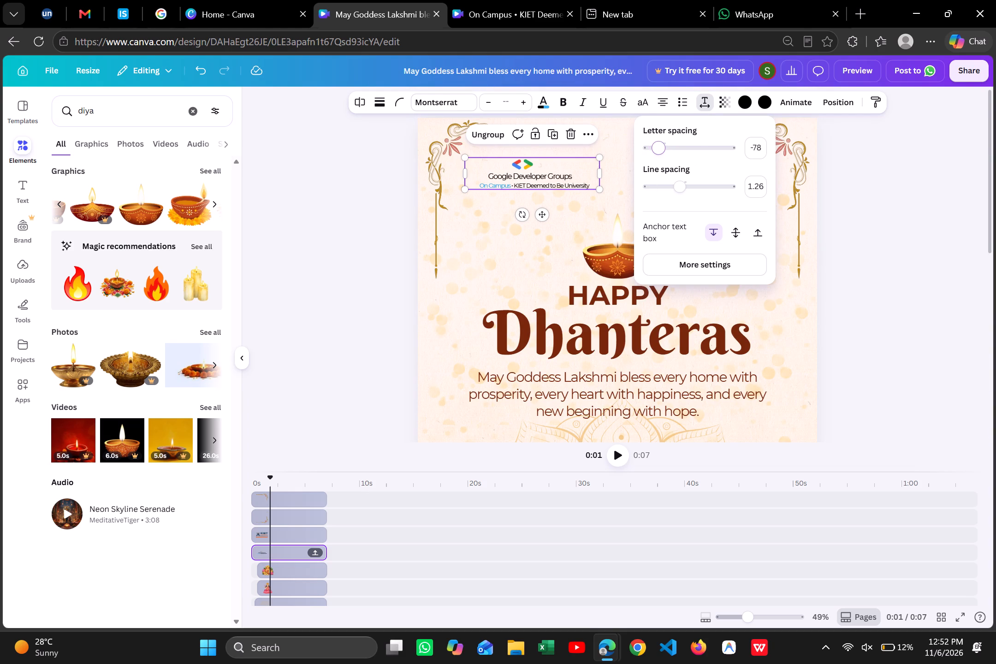
click(682, 193)
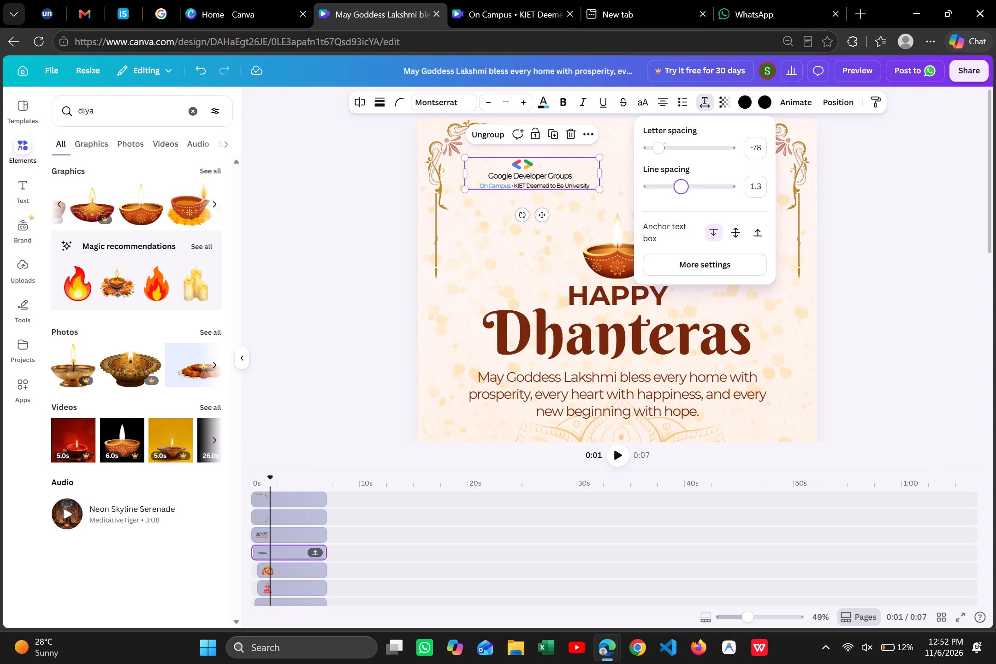
click(853, 220)
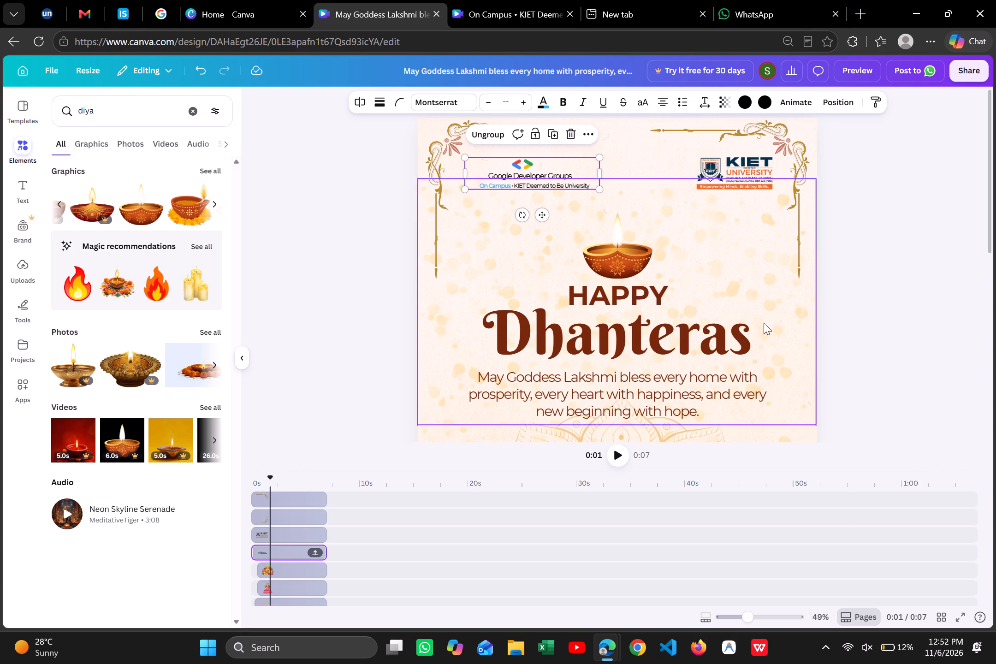
Set the "May Goddess Lakshmi bless every home" message to letter spacing -13 and line spacing 1.04.
click(652, 402)
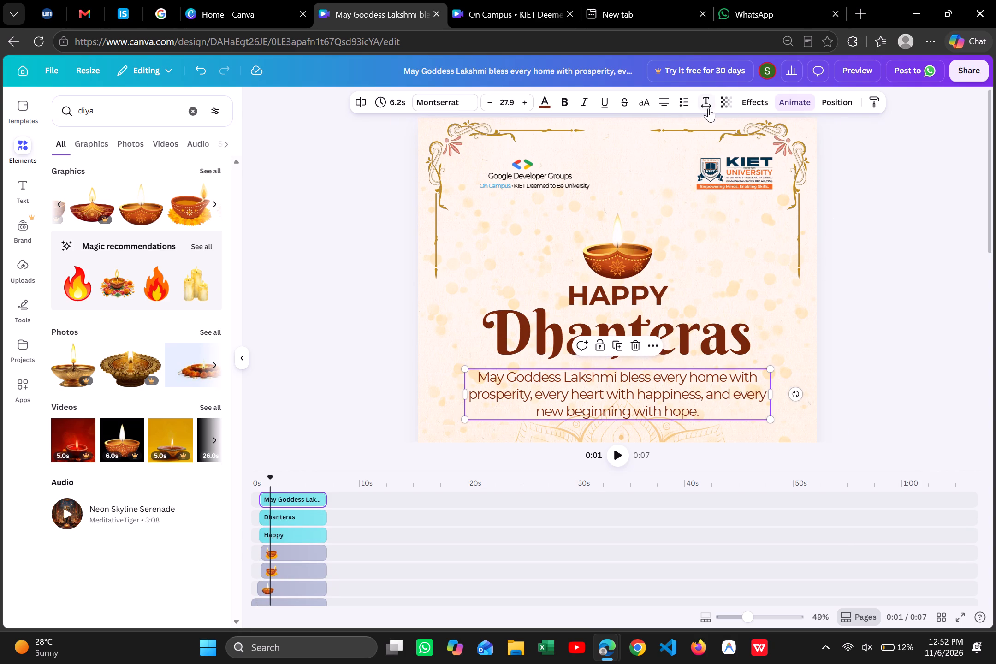
click(708, 108)
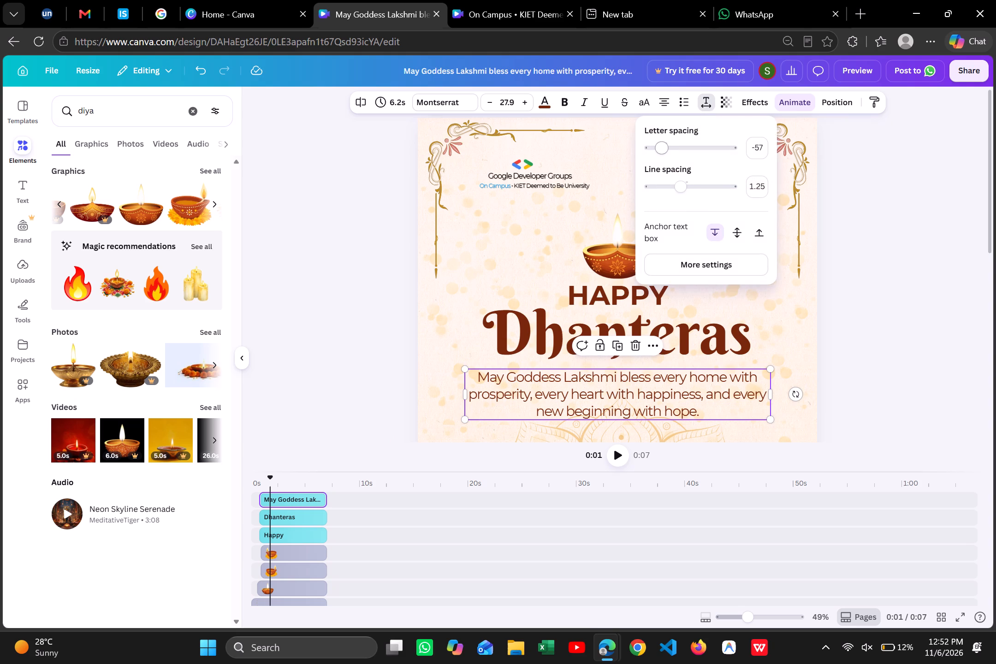
drag(663, 148, 658, 152)
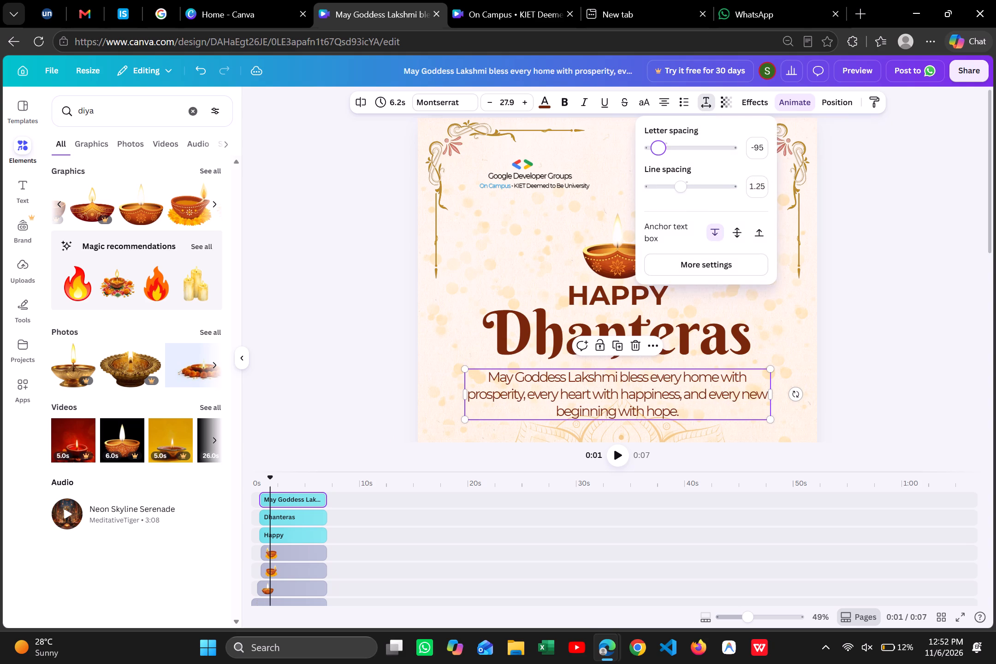
drag(658, 152, 658, 152)
drag(682, 190, 674, 191)
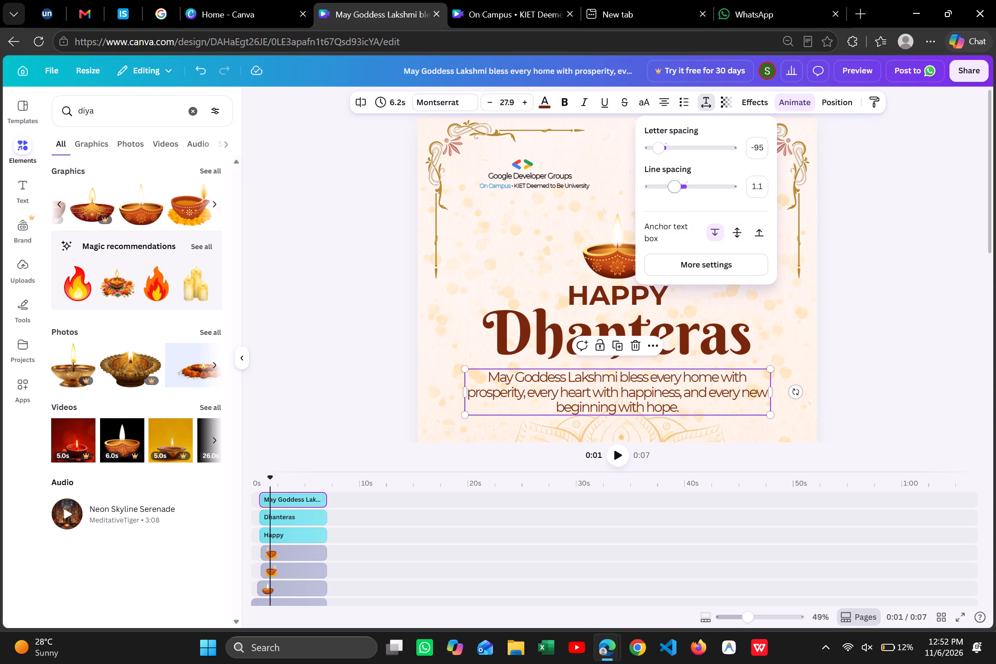
click(656, 152)
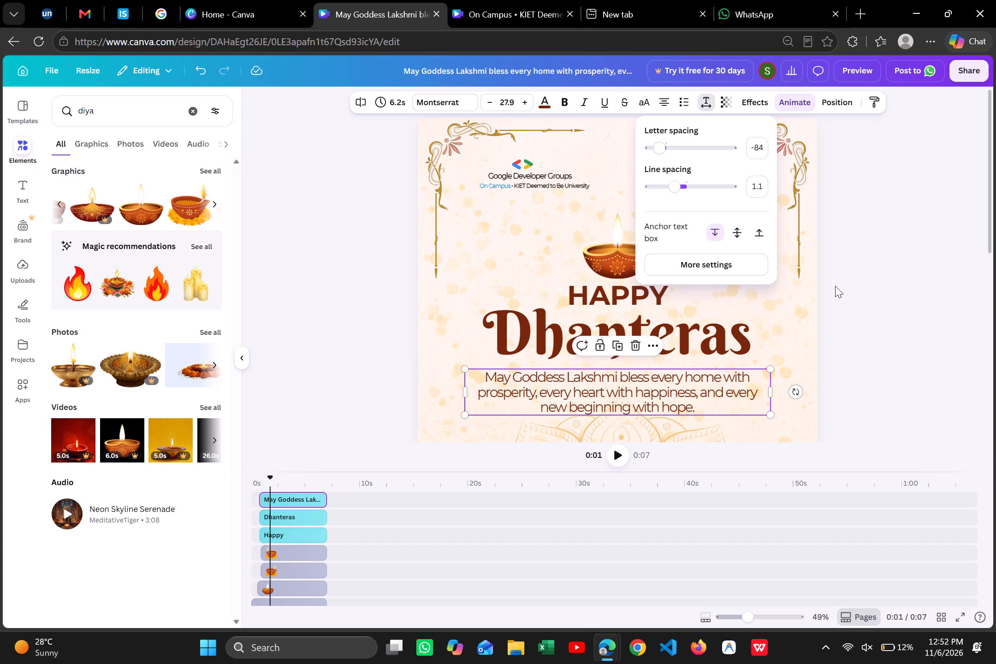
click(664, 149)
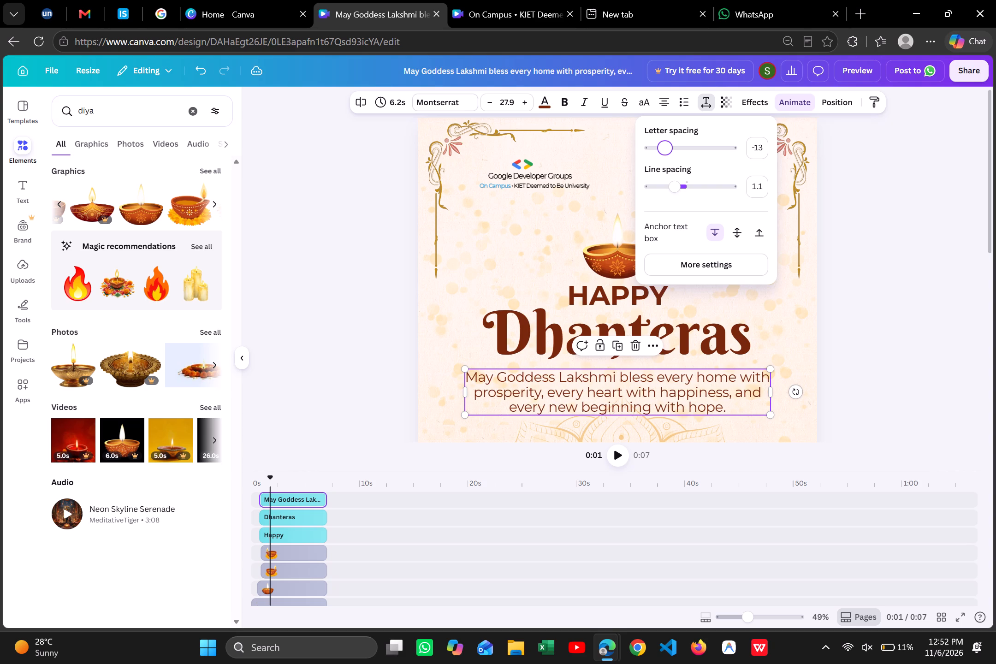
click(673, 187)
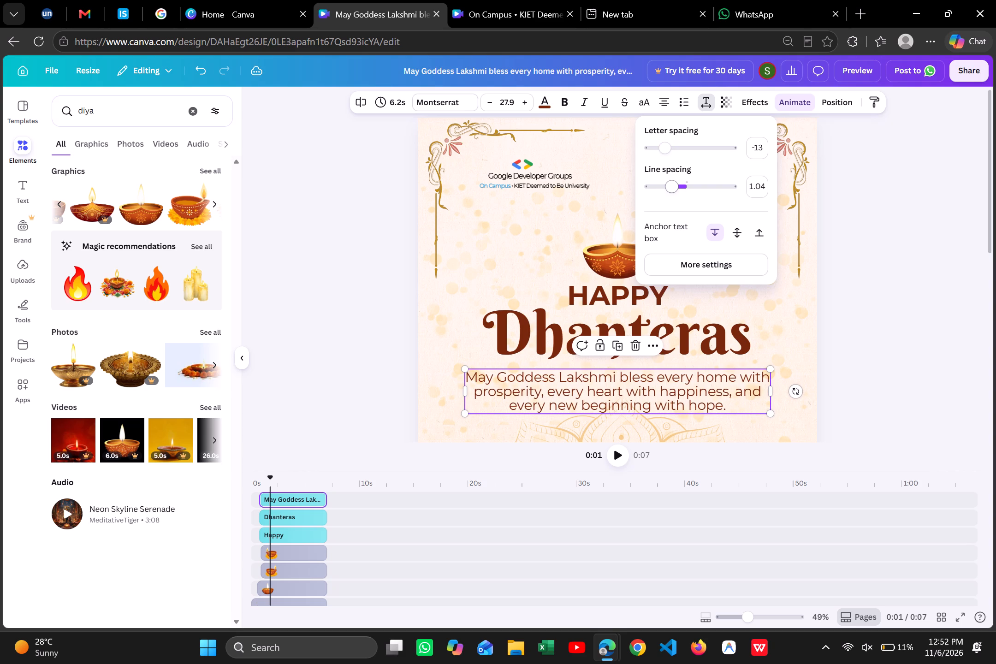
click(865, 262)
click(865, 262)
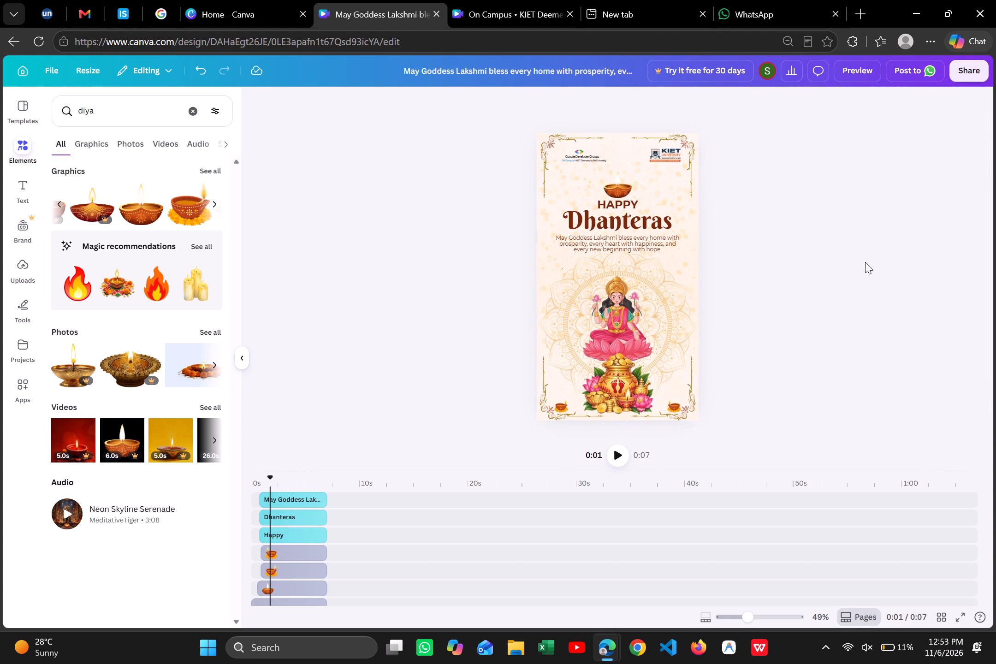
Check the page alignment of the message, Dhanteras and Happy headings, diya, goddess, mandala and gold pot one by one.
scroll(865, 262, up, 1)
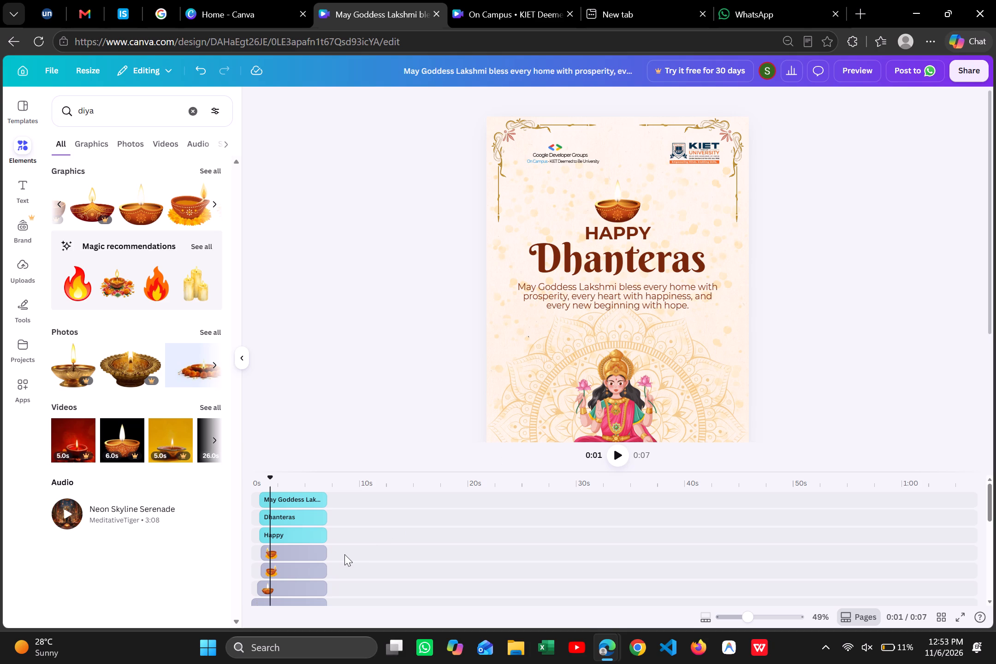
click(577, 286)
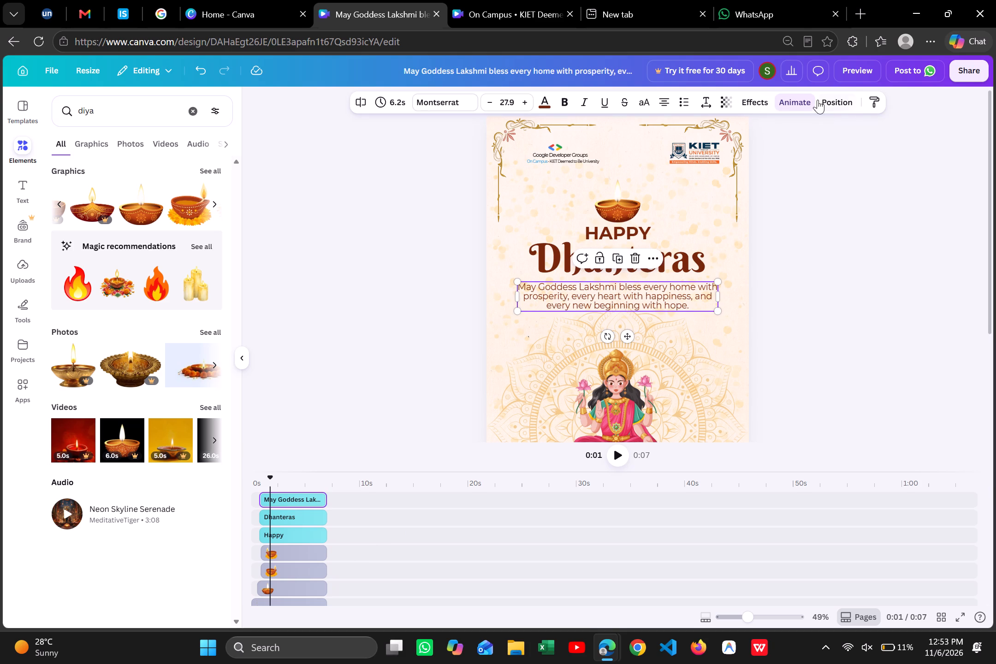
click(822, 99)
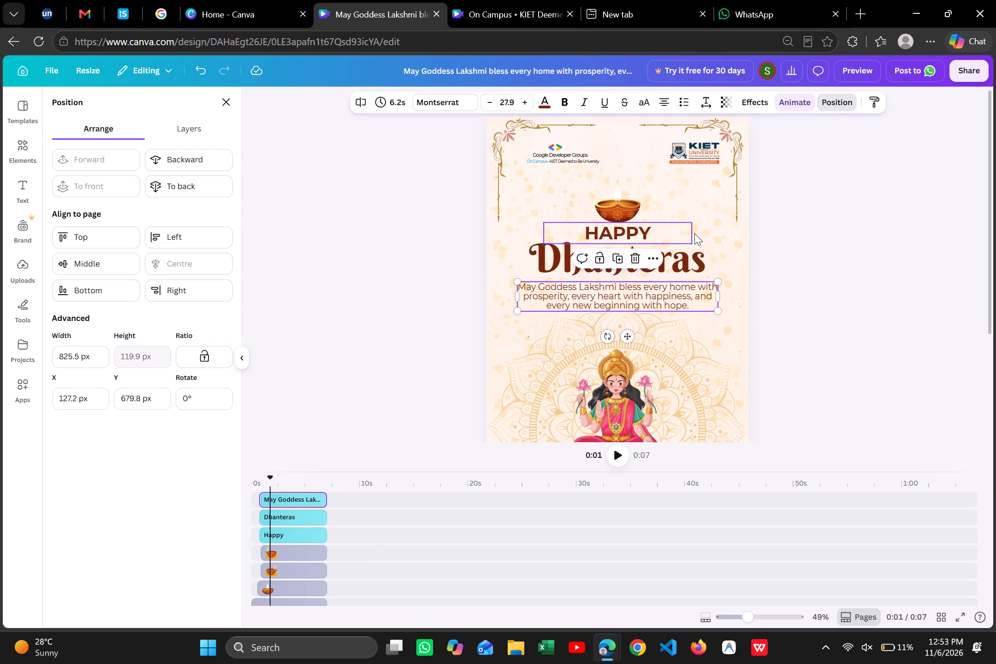
click(693, 258)
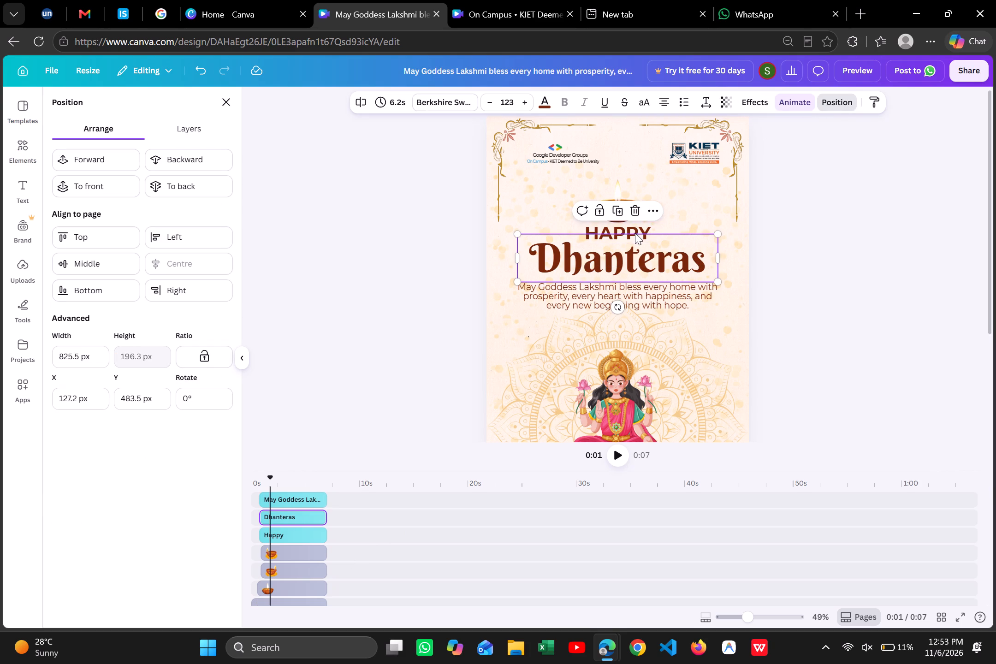
click(643, 227)
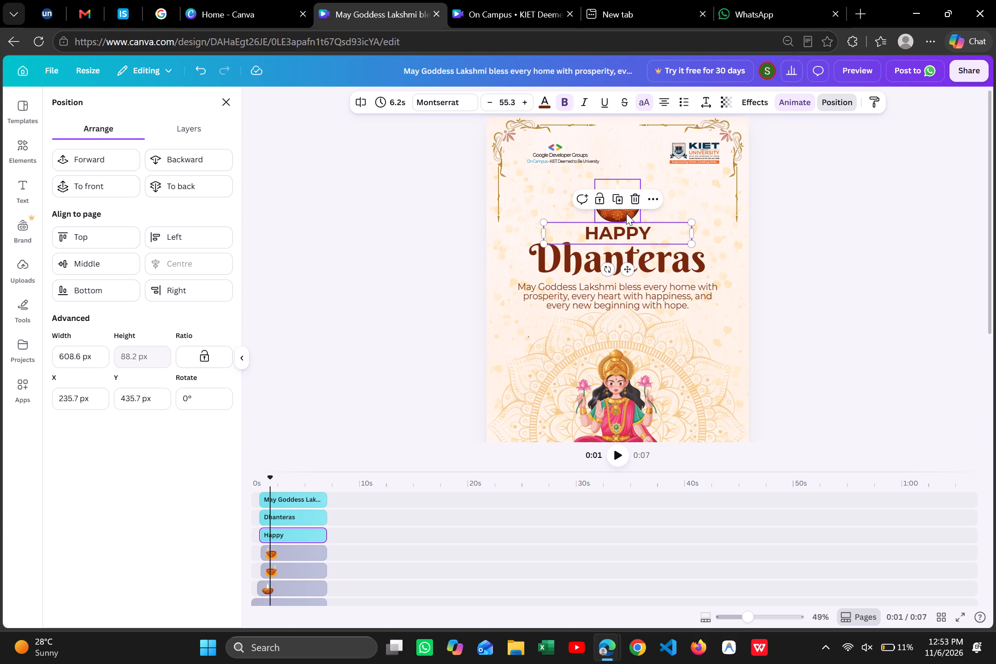
click(626, 213)
click(684, 376)
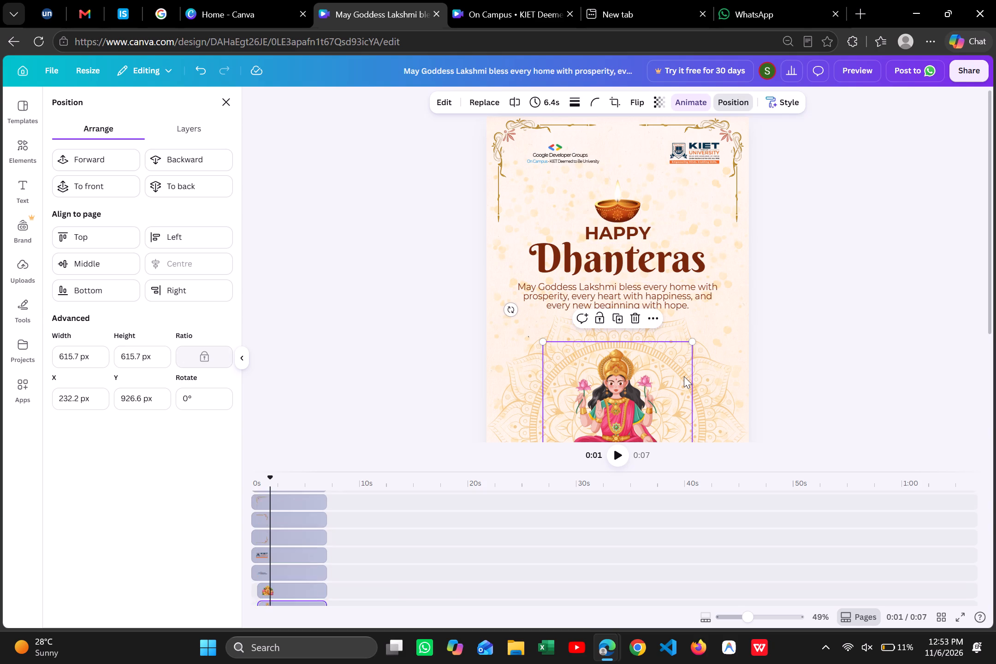
click(707, 379)
scroll(707, 379, down, 1)
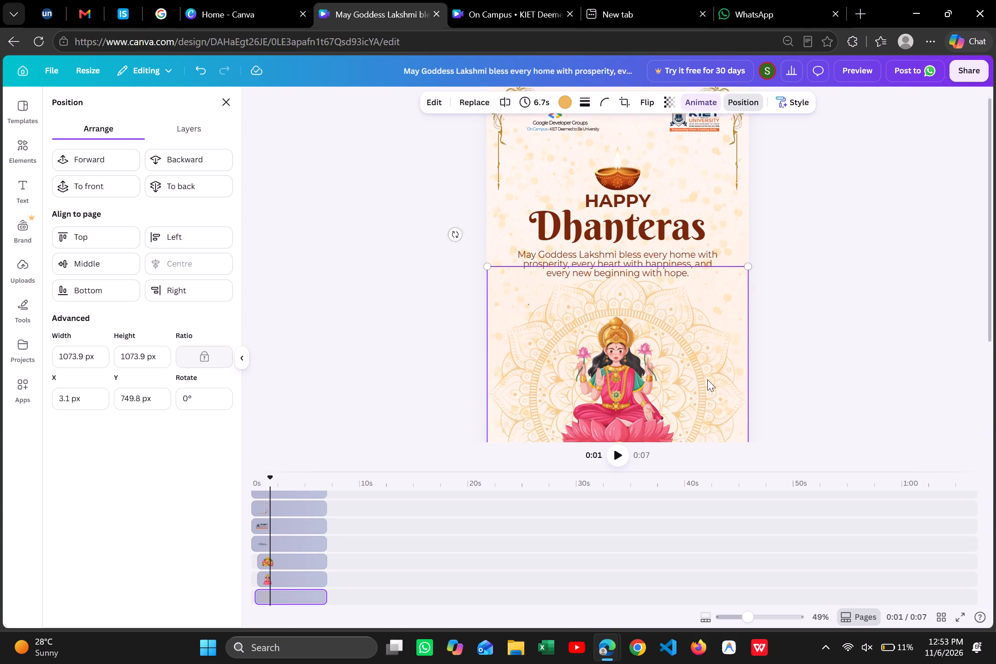
scroll(707, 379, down, 2)
click(614, 379)
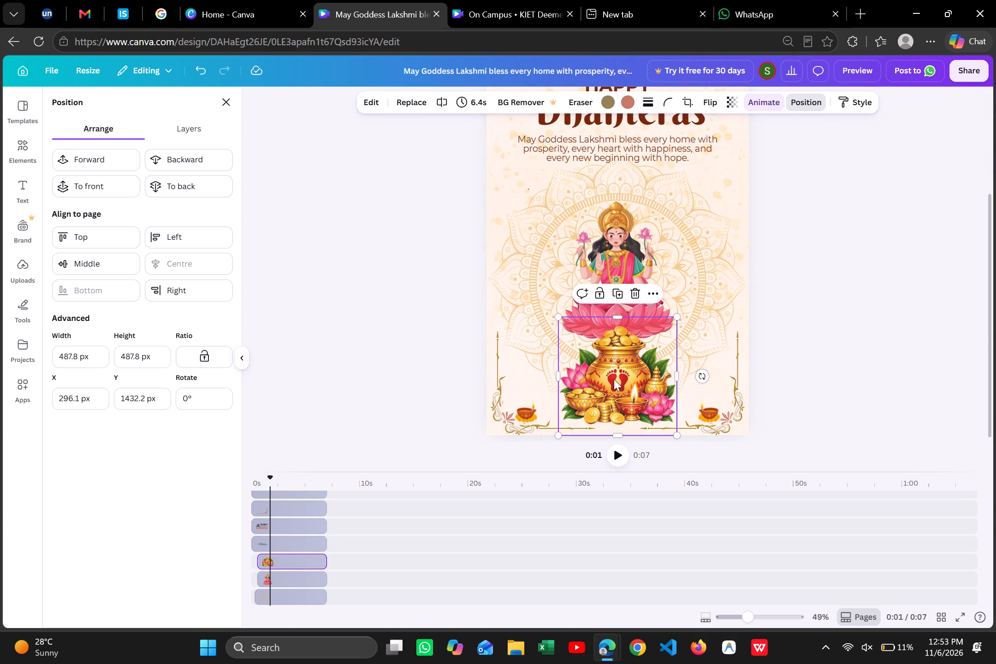
scroll(614, 379, up, 3)
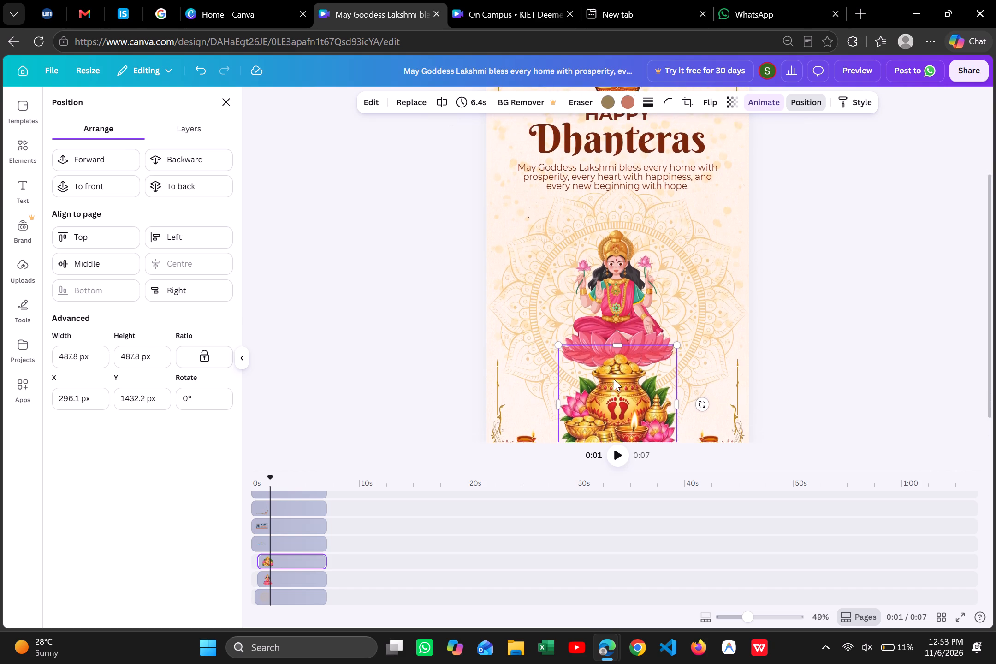
Nudge the Google Developer Groups logo slightly outward to the page margin guide, keeping it level with the KIET University logo.
scroll(614, 379, up, 3)
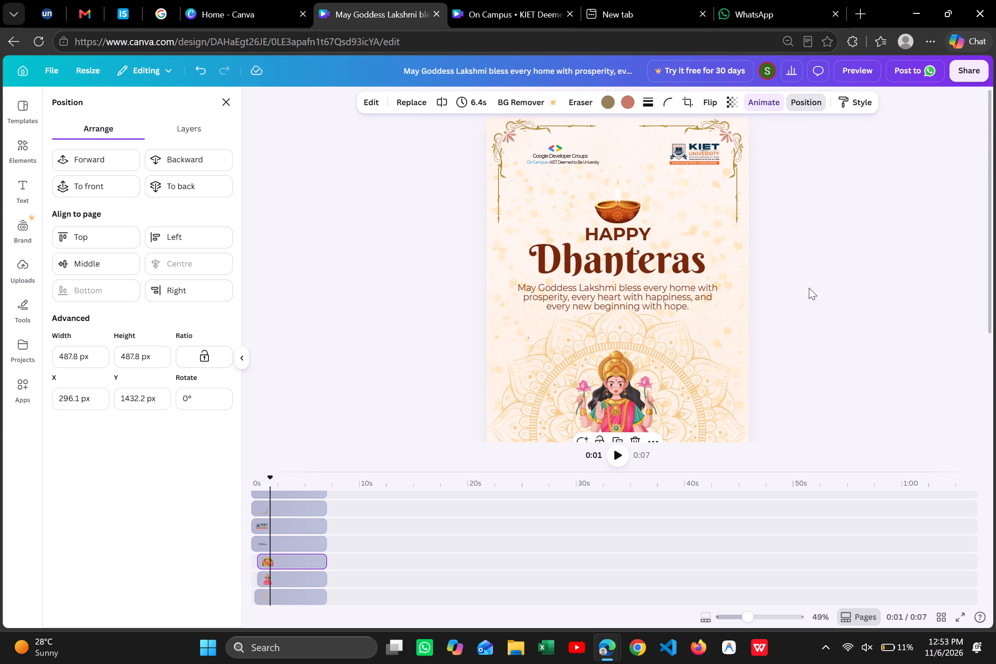
click(814, 286)
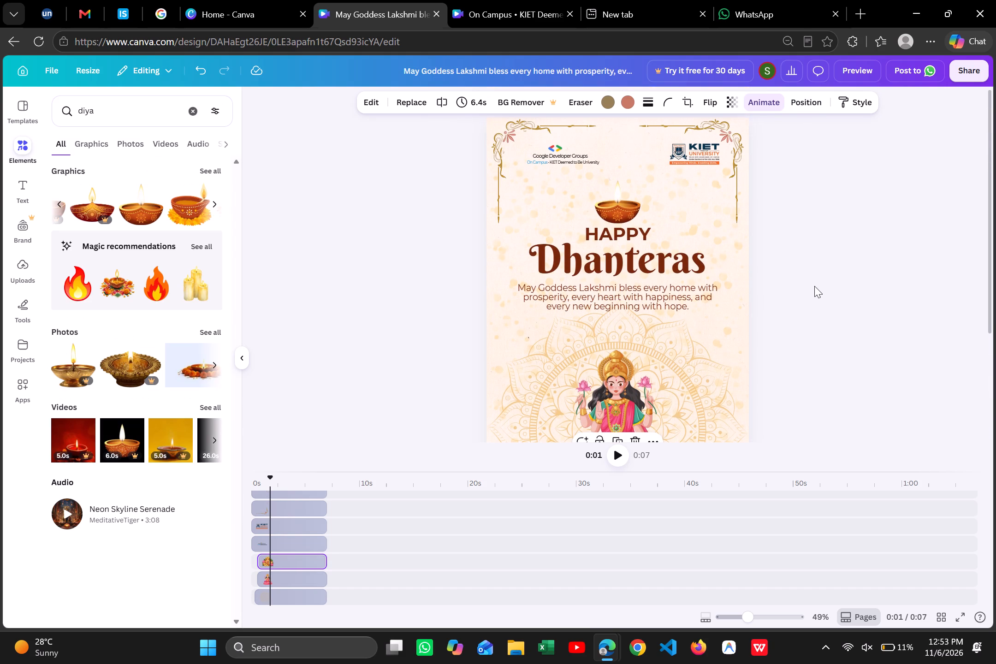
click(302, 540)
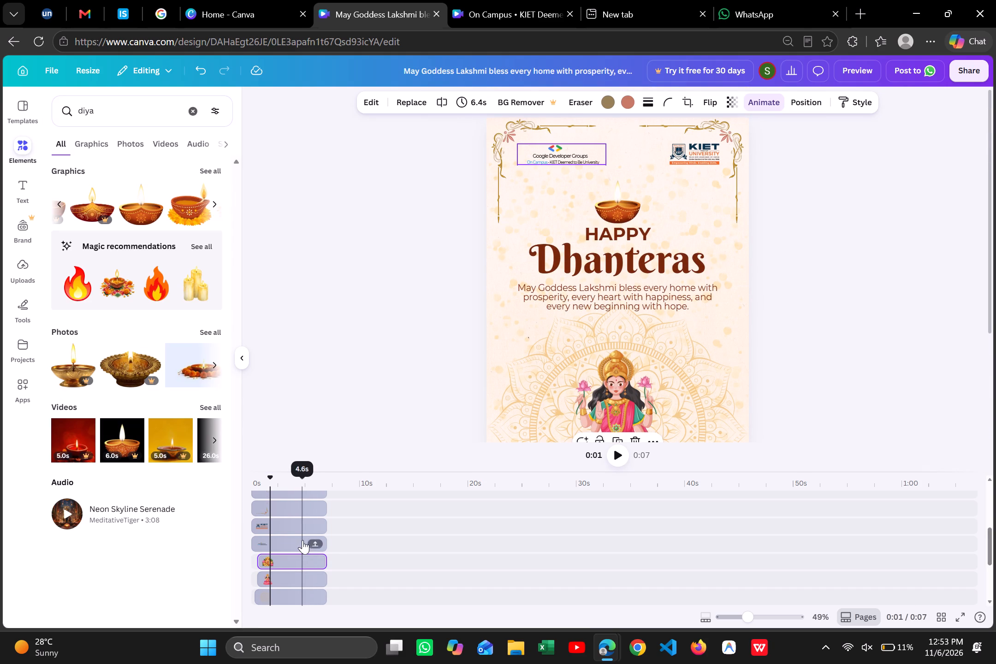
drag(552, 149, 547, 150)
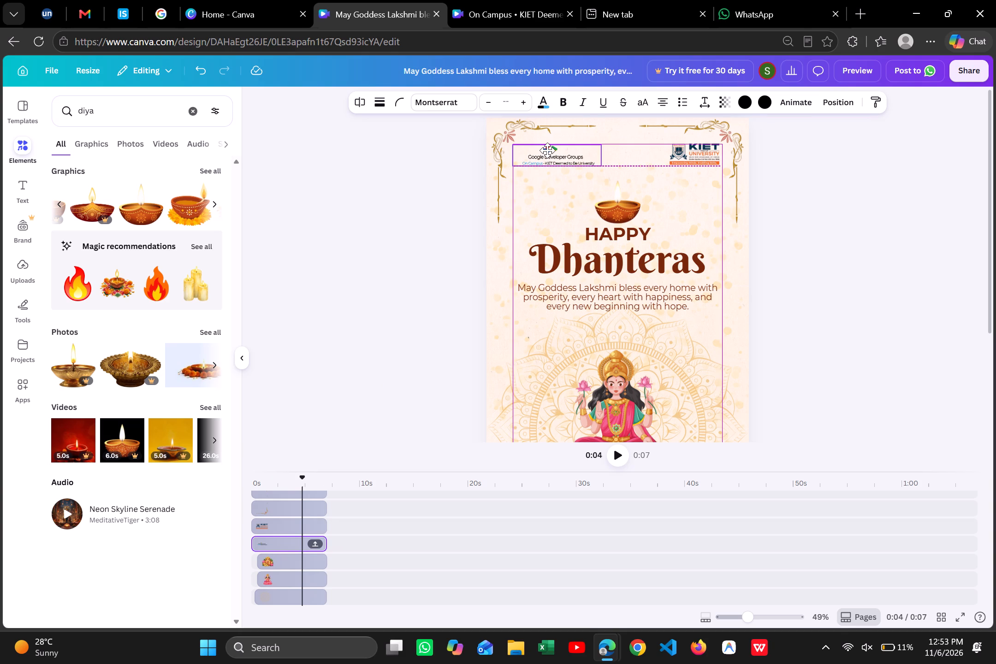
drag(547, 150, 548, 150)
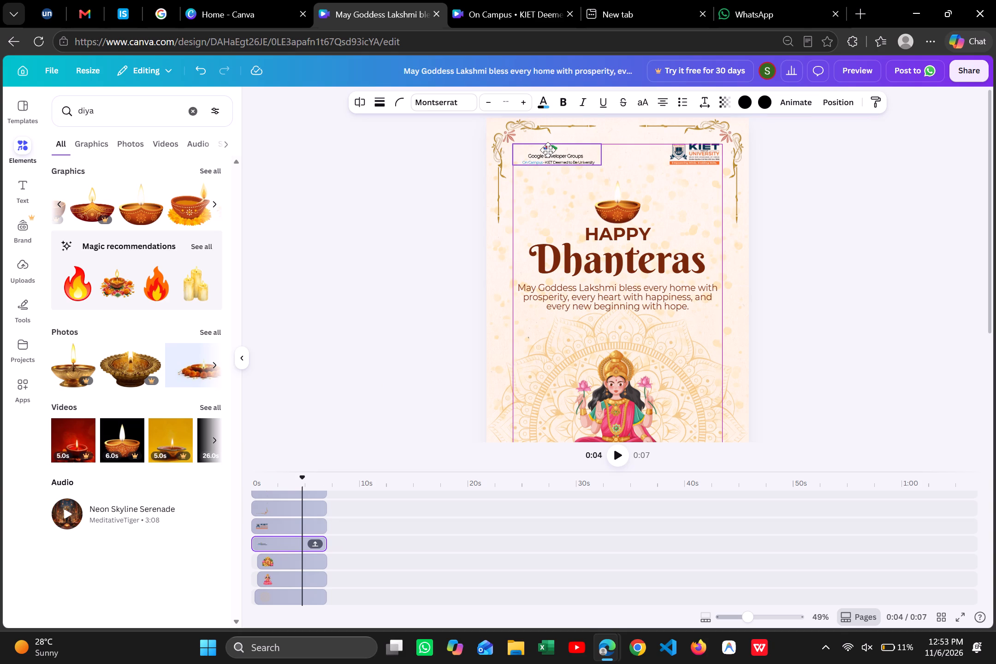
drag(548, 150, 546, 150)
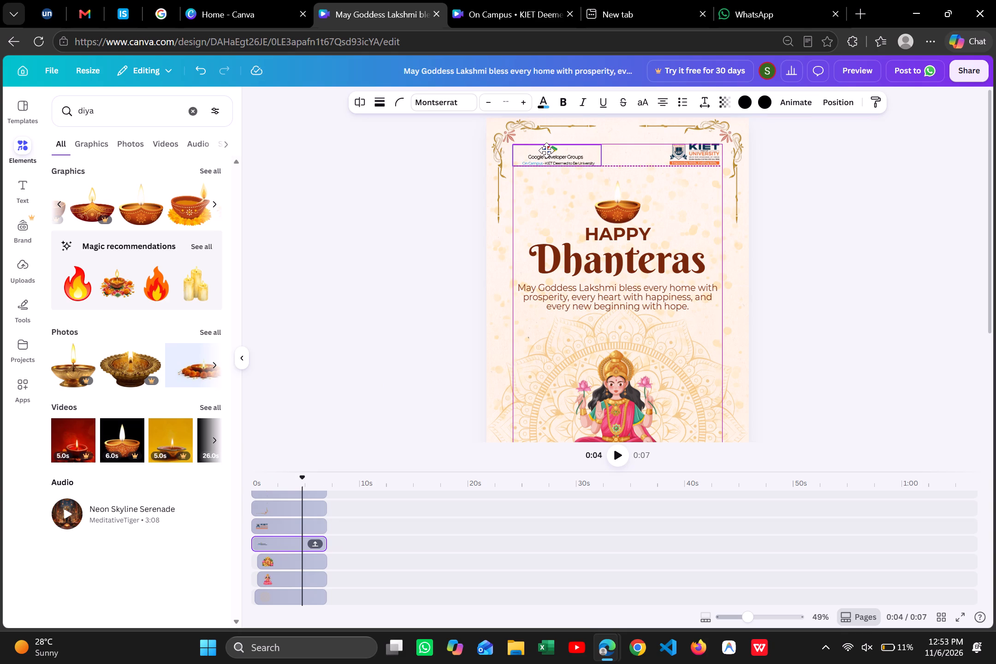
drag(546, 150, 546, 150)
click(890, 253)
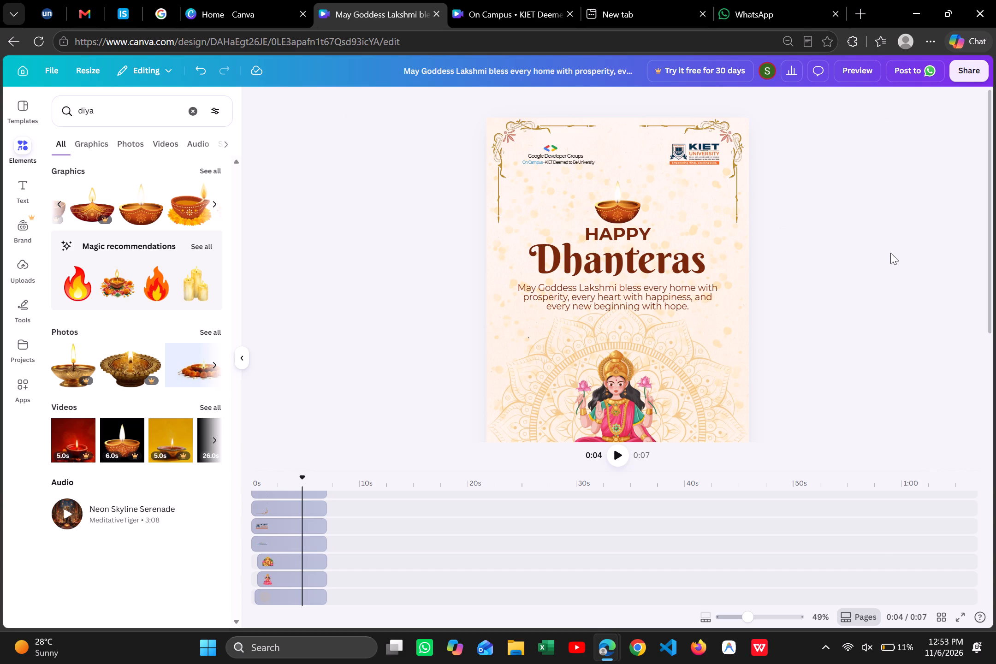
click(890, 253)
Capture a screenshot of the greeting's upper part, covering the header logos, diya, Happy Dhanteras heading and message.
scroll(890, 253, up, 2)
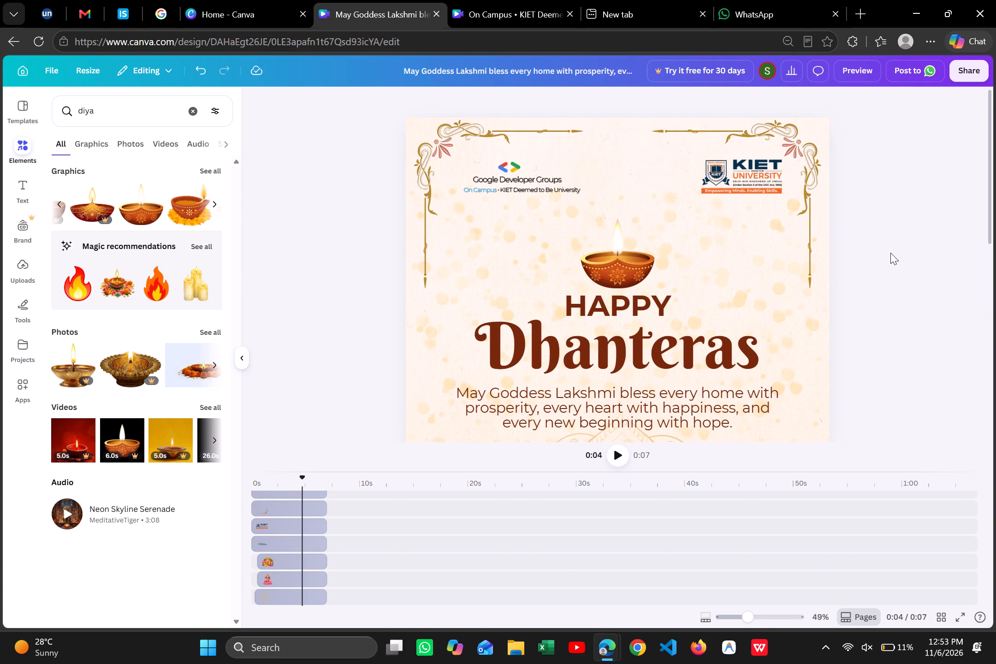
key(shift+super+s)
drag(333, 95, 780, 529)
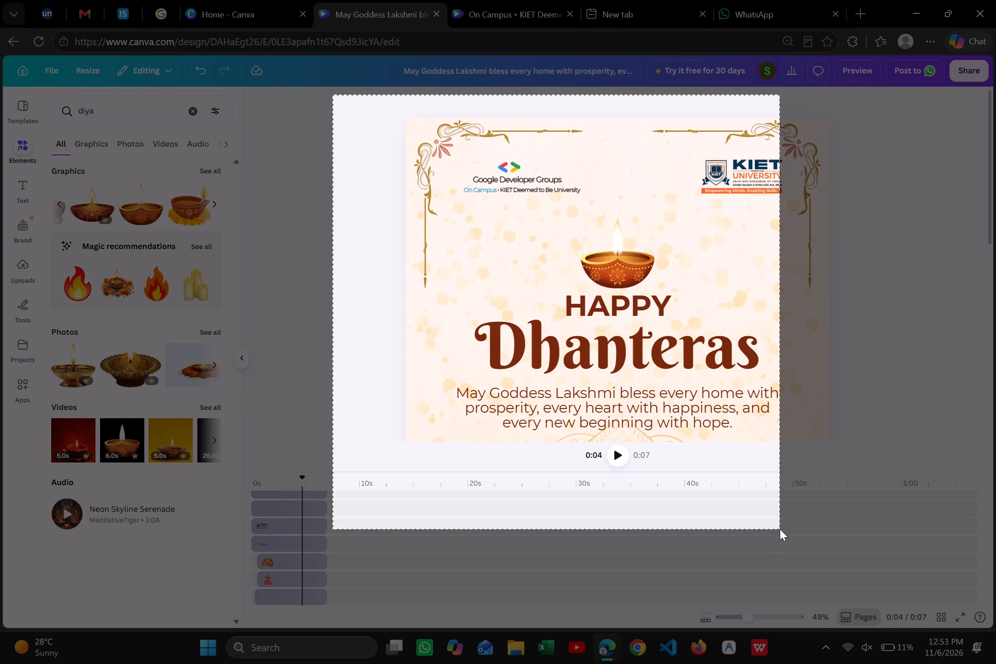
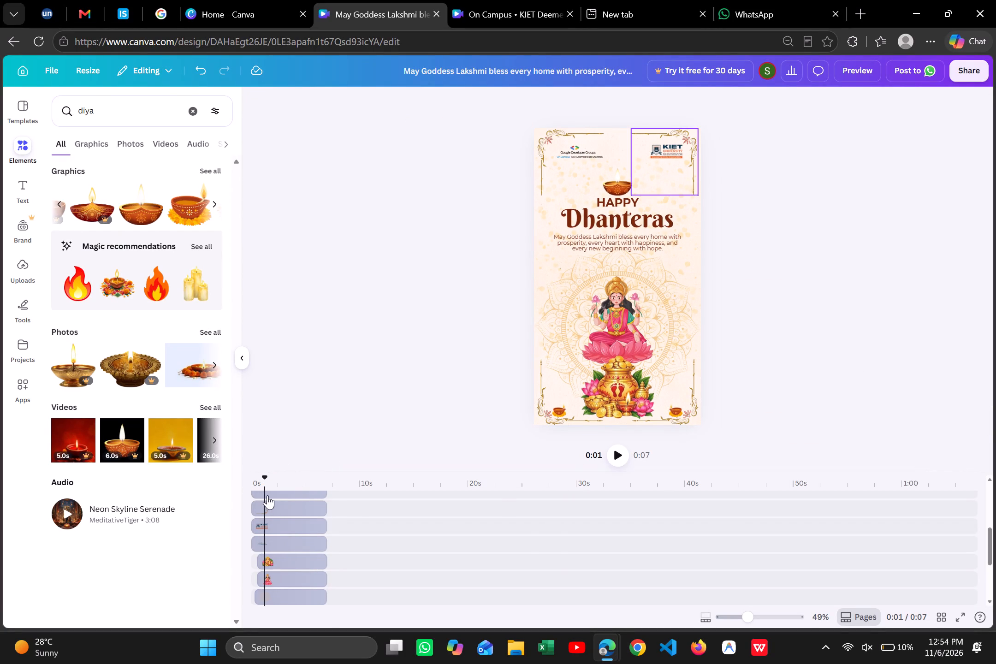
Return the playhead to 0:00 and move the lower gold-speckle background texture slightly down the page, keeping it within the page width.
drag(261, 477, 237, 481)
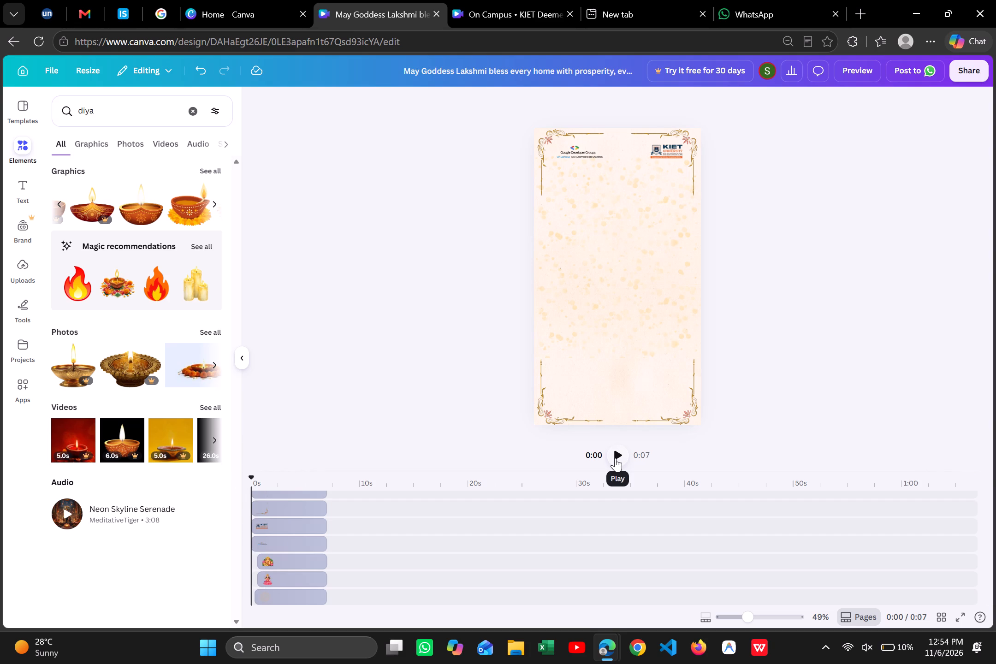
scroll(292, 585, down, 1)
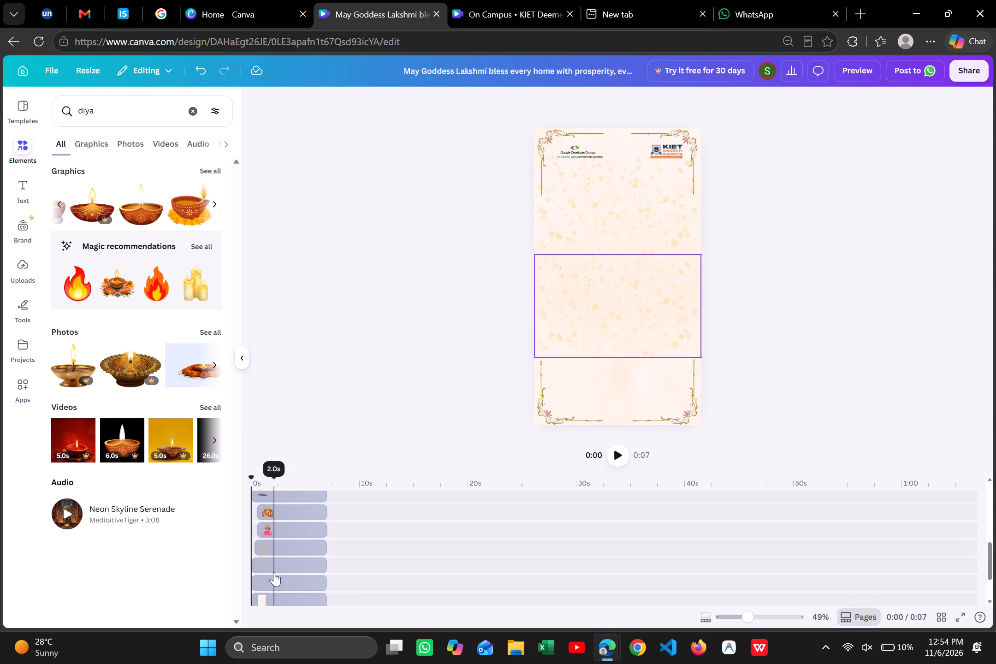
click(274, 572)
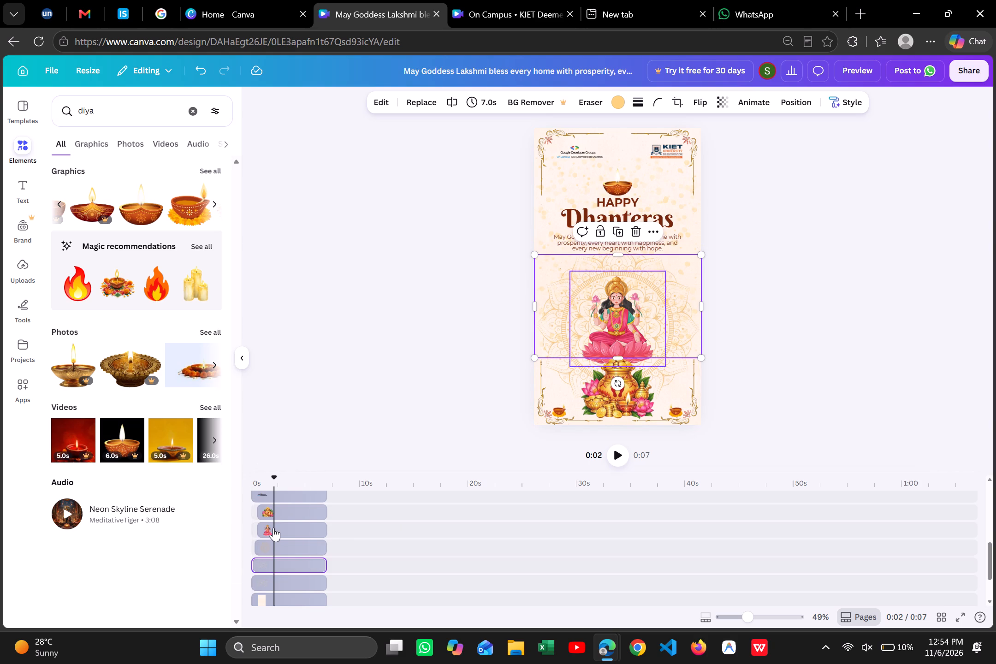
drag(275, 481, 247, 489)
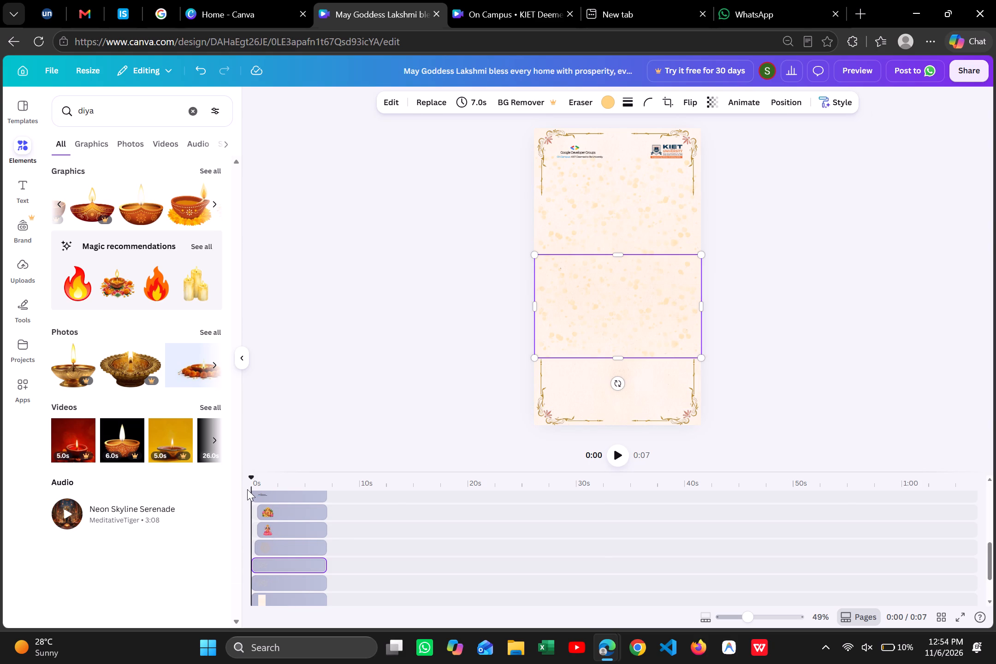
drag(620, 319, 619, 336)
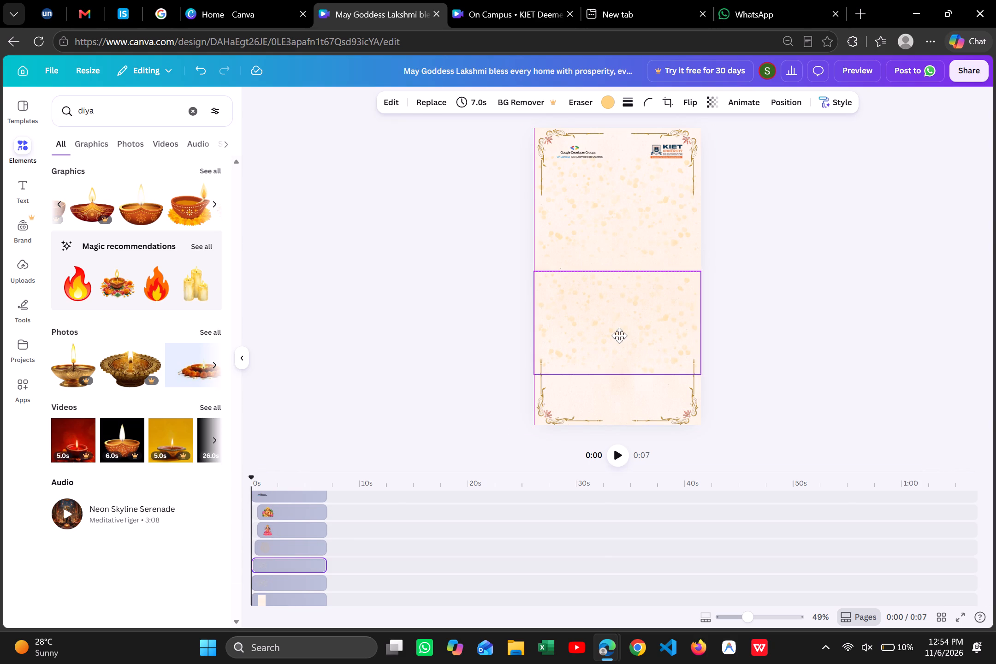
drag(619, 336, 619, 337)
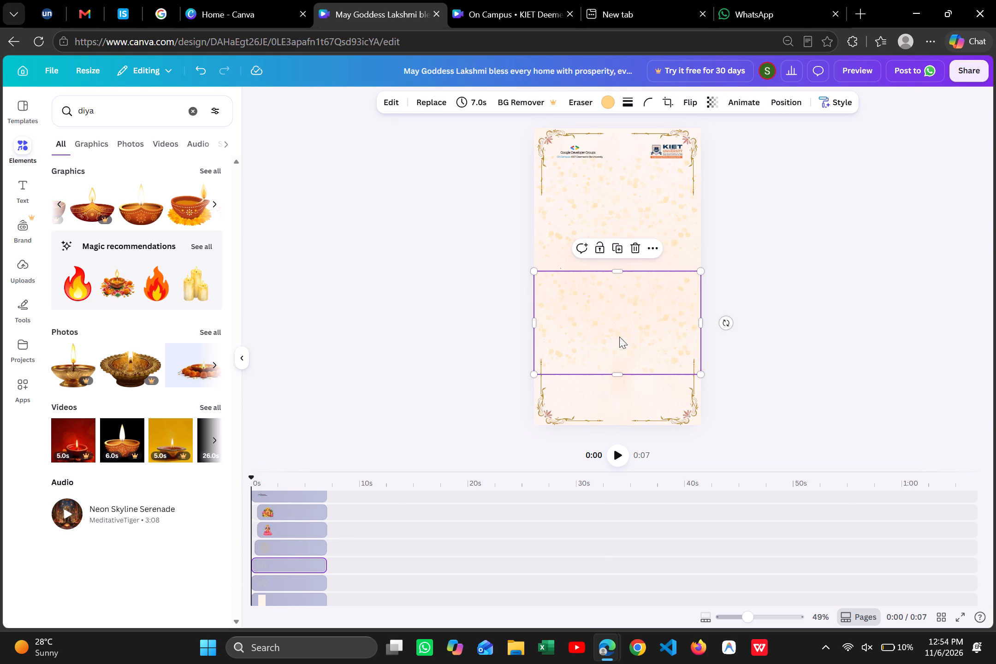
With the playhead at 0:00, stretch the bottom edge of the upper gold-speckle texture down to the lower texture's top edge.
click(258, 547)
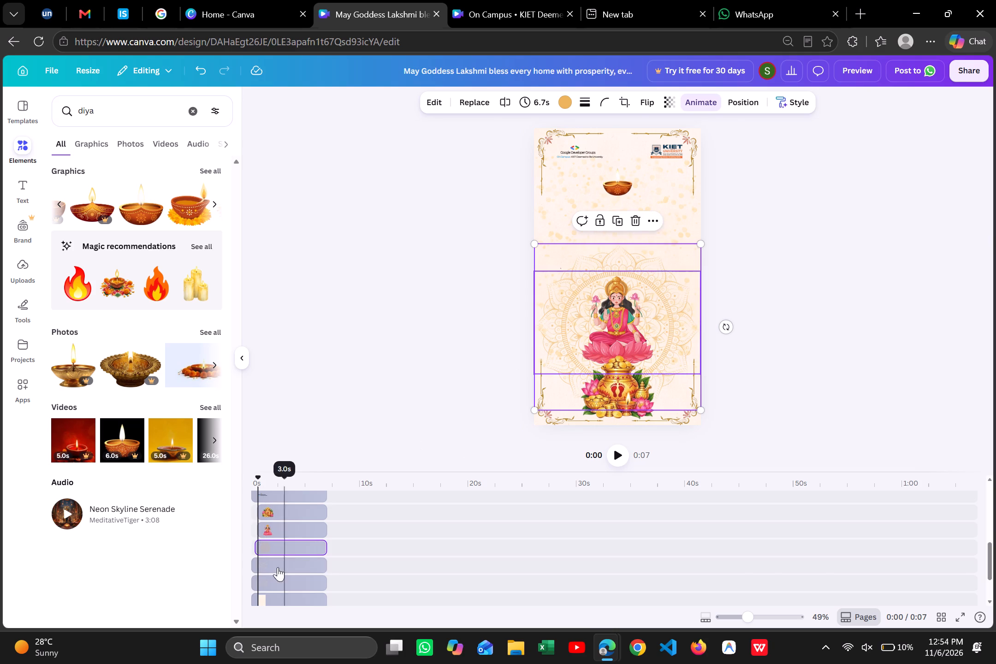
drag(257, 480, 229, 493)
click(655, 249)
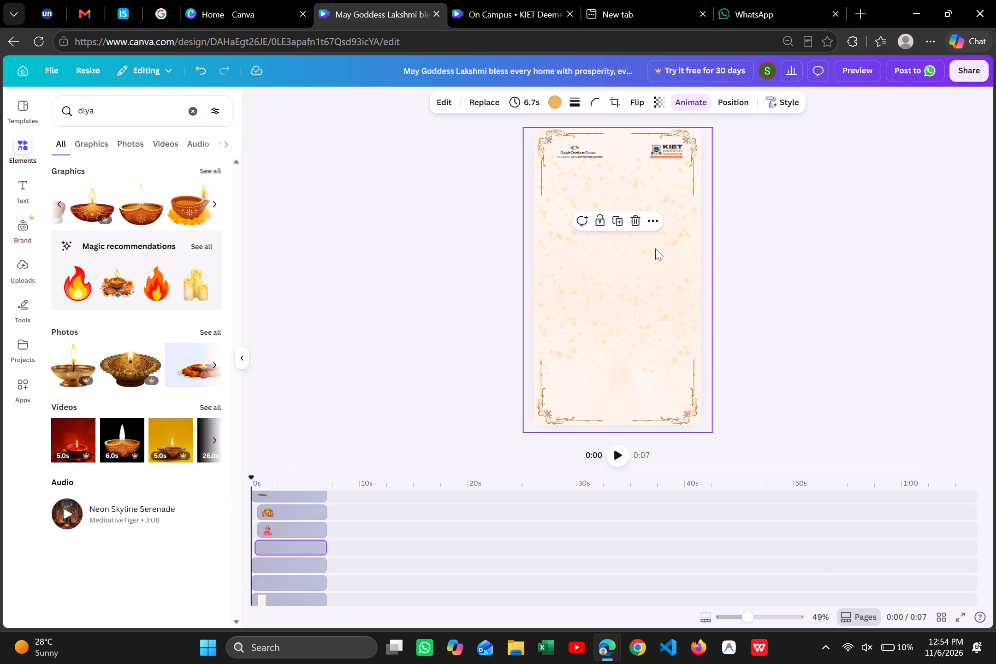
drag(623, 257, 625, 267)
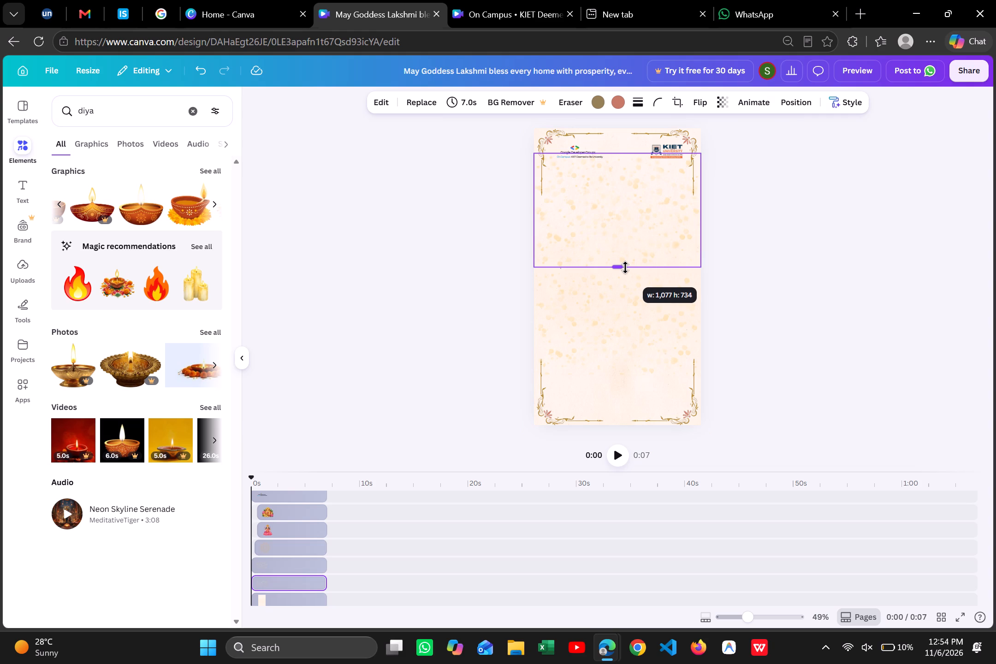
drag(625, 267, 628, 271)
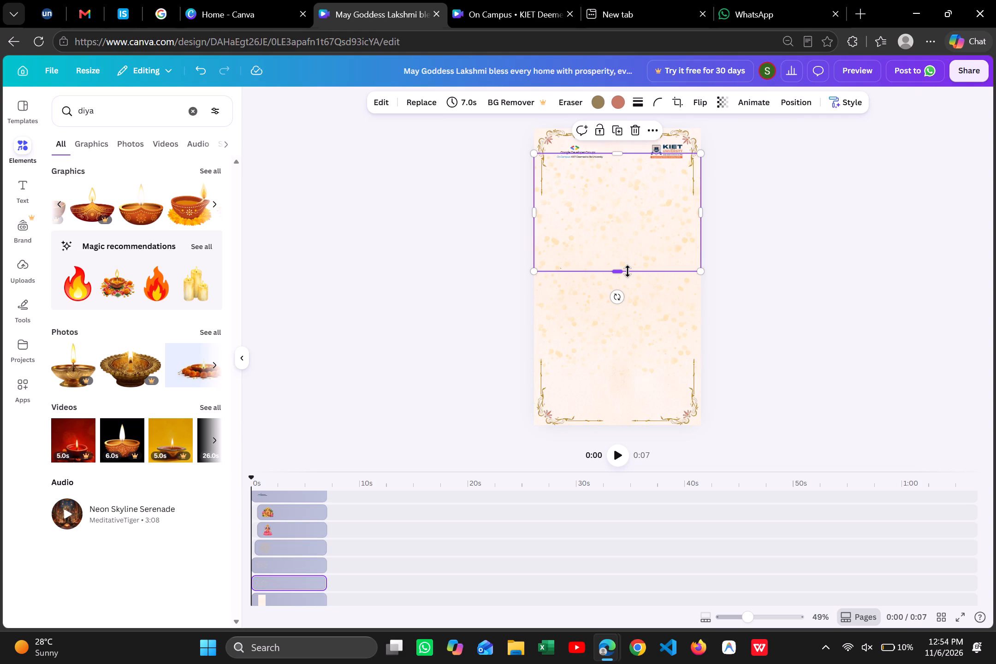
Move the lower gold-speckle texture further down, and extend its top edge back up to meet the upper texture.
click(649, 352)
drag(649, 352, 649, 368)
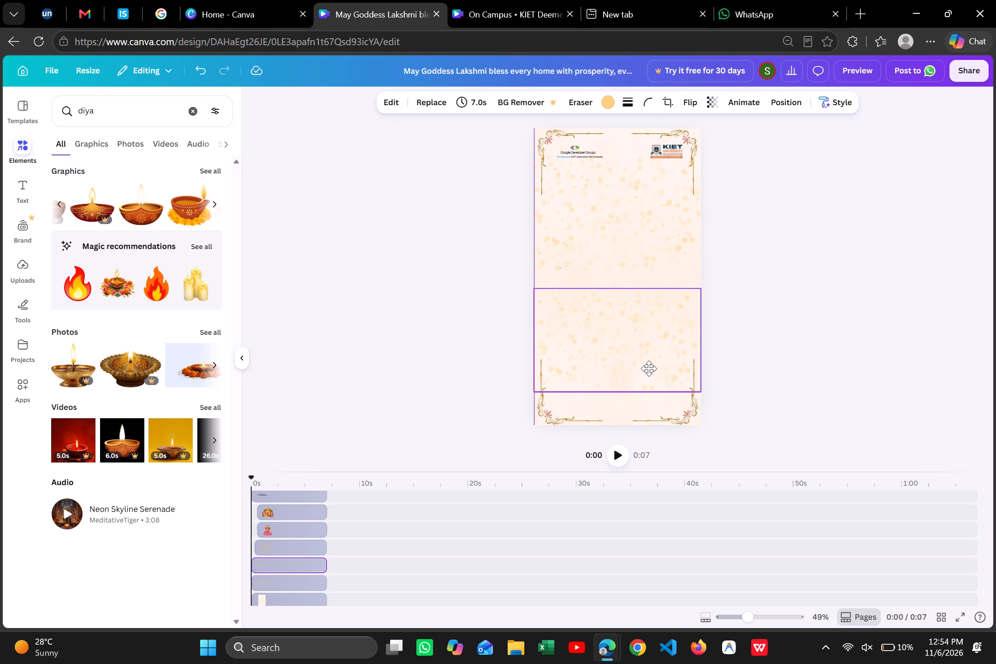
drag(649, 368, 649, 374)
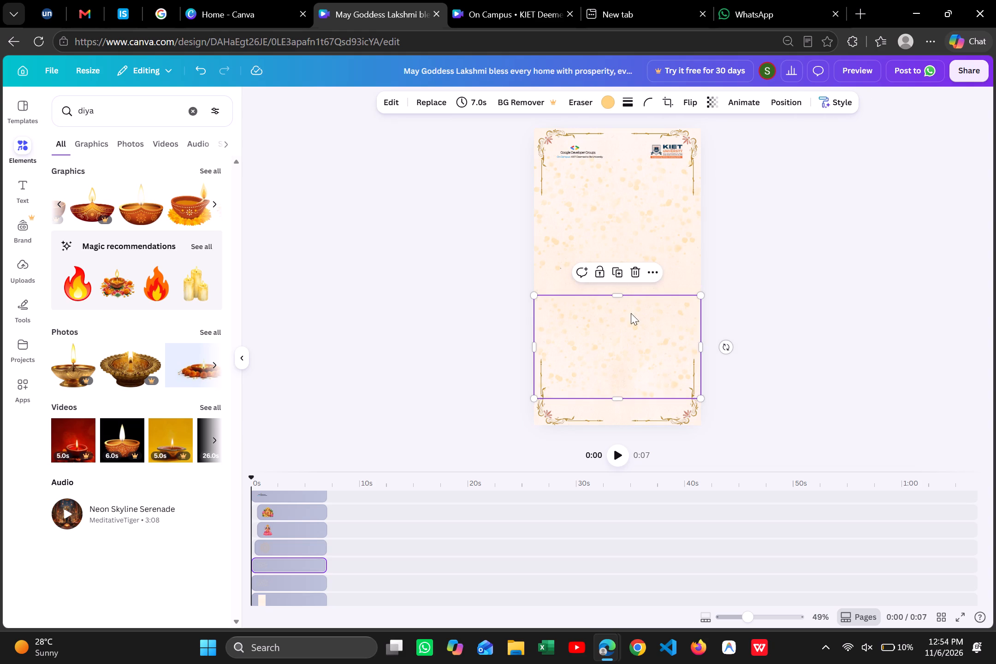
drag(618, 297, 620, 271)
click(793, 342)
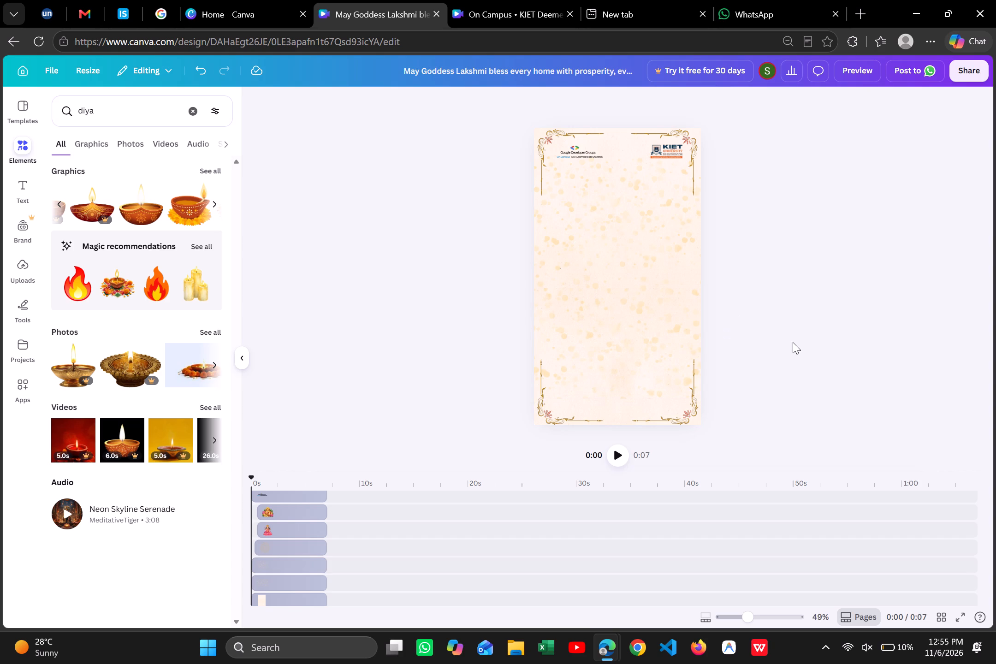
Play the greeting animation from 0:00 to preview the elements appearing over the extended gold-speckle background.
click(613, 451)
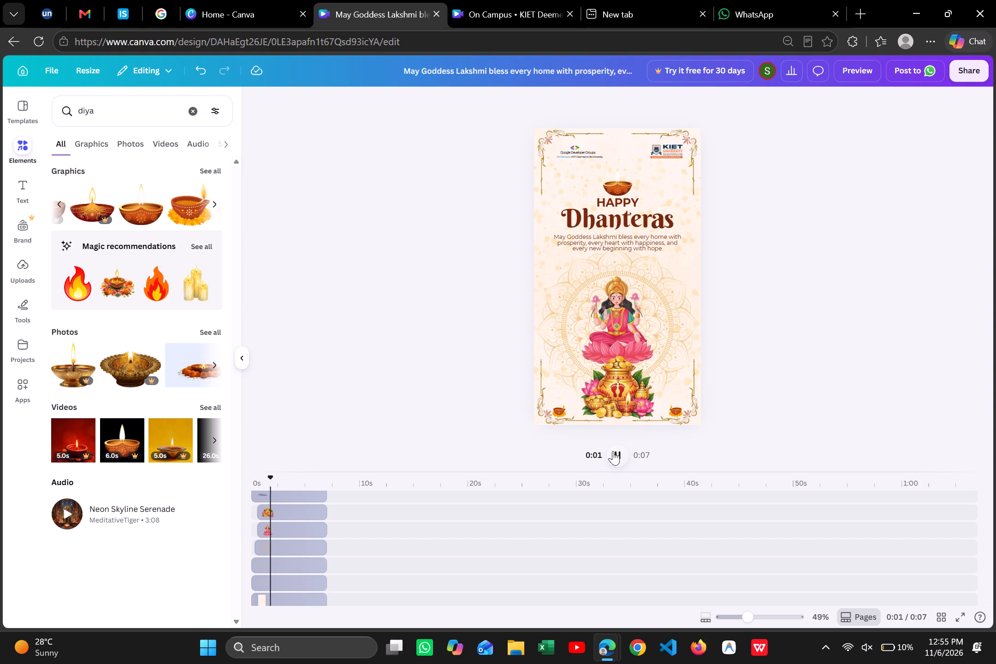
click(909, 66)
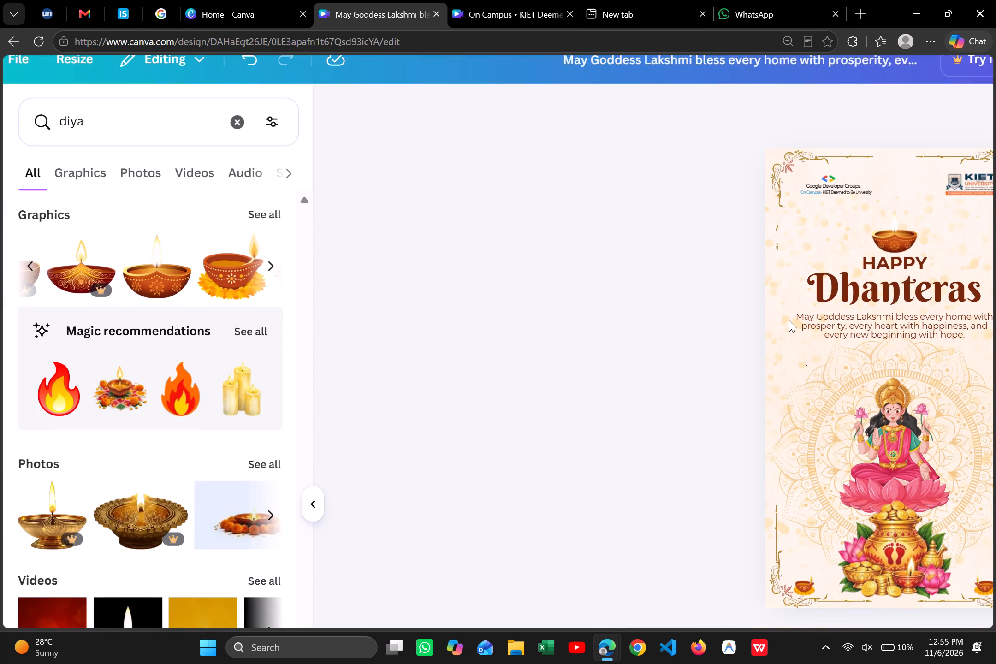
Examine the greeting close up, checking the gold-speckle background, border, message and mandala from the header down to the bottom corner diya.
scroll(789, 320, down, 1)
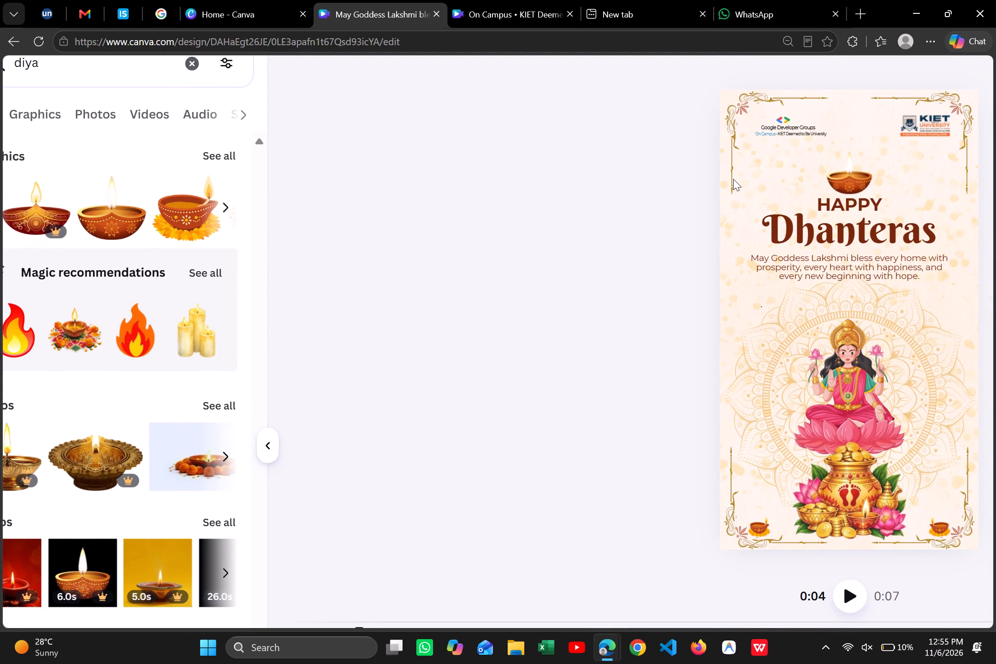
scroll(733, 178, up, 3)
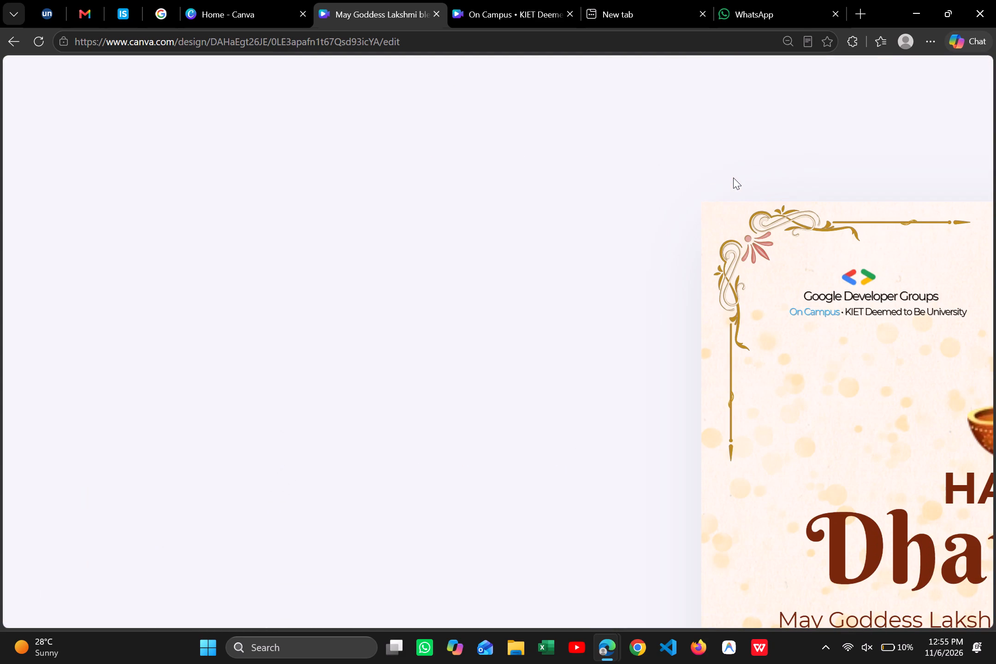
scroll(733, 178, down, 8)
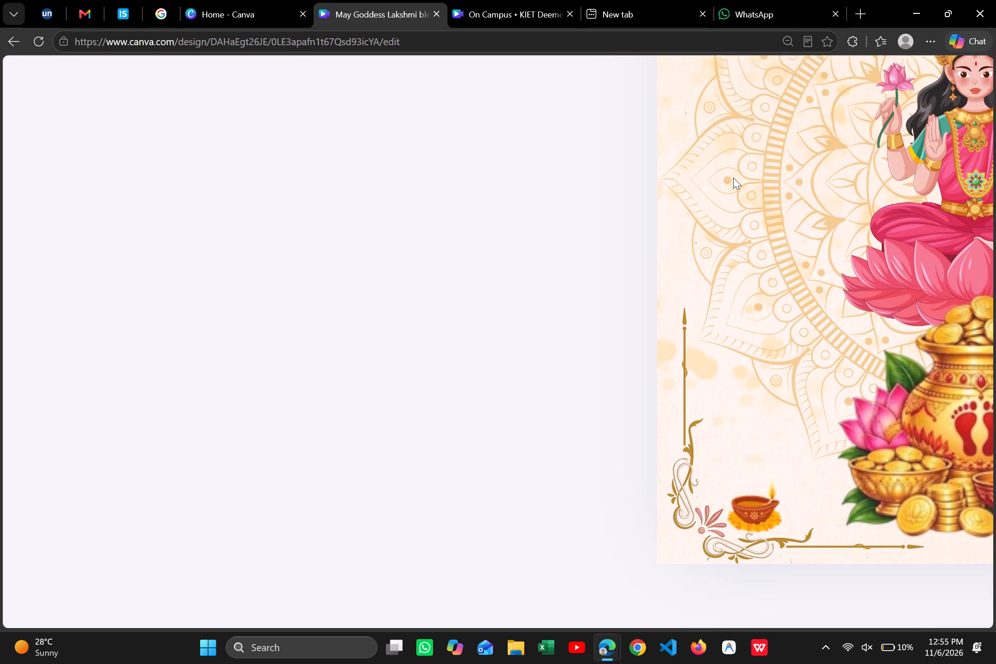
scroll(733, 178, down, 2)
scroll(733, 178, up, 7)
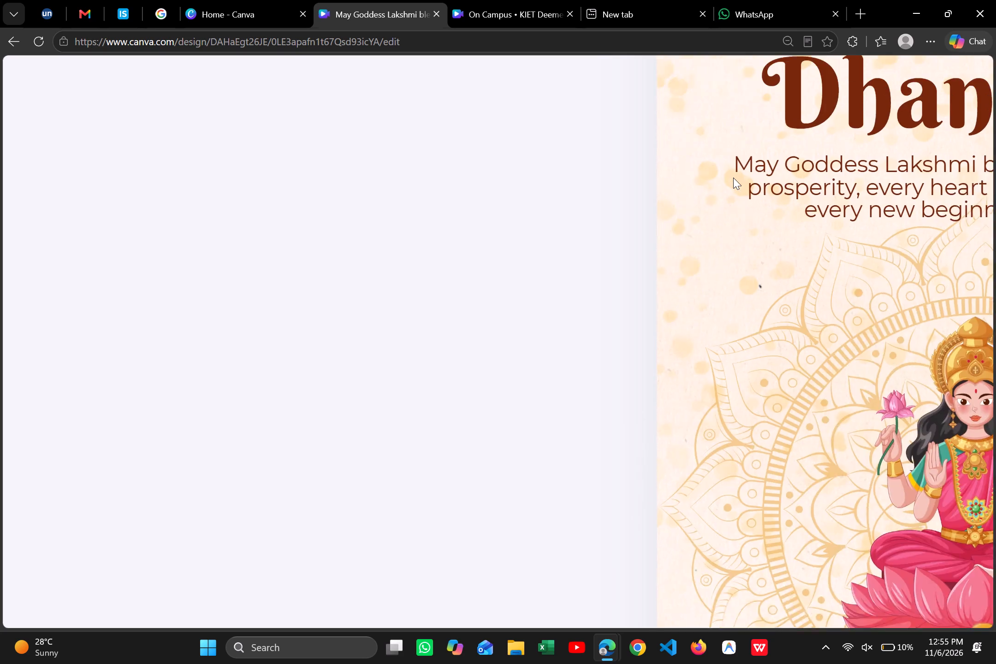
scroll(733, 178, left, 1)
scroll(733, 178, down, 1)
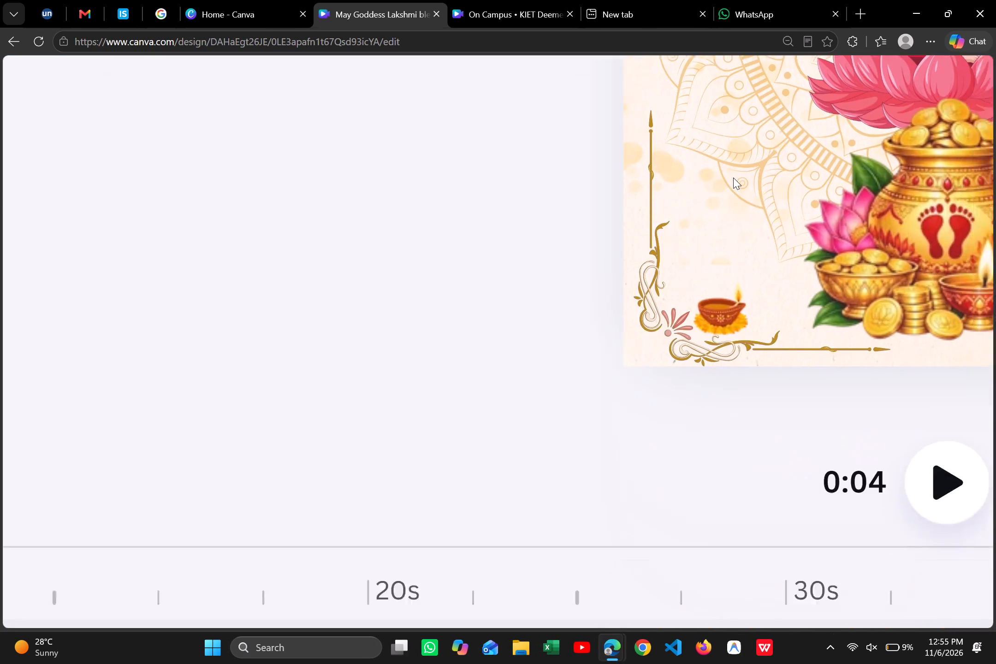
Return to the whole greeting view and close the WhatsApp sharing panel.
scroll(733, 178, down, 1)
scroll(733, 178, up, 1)
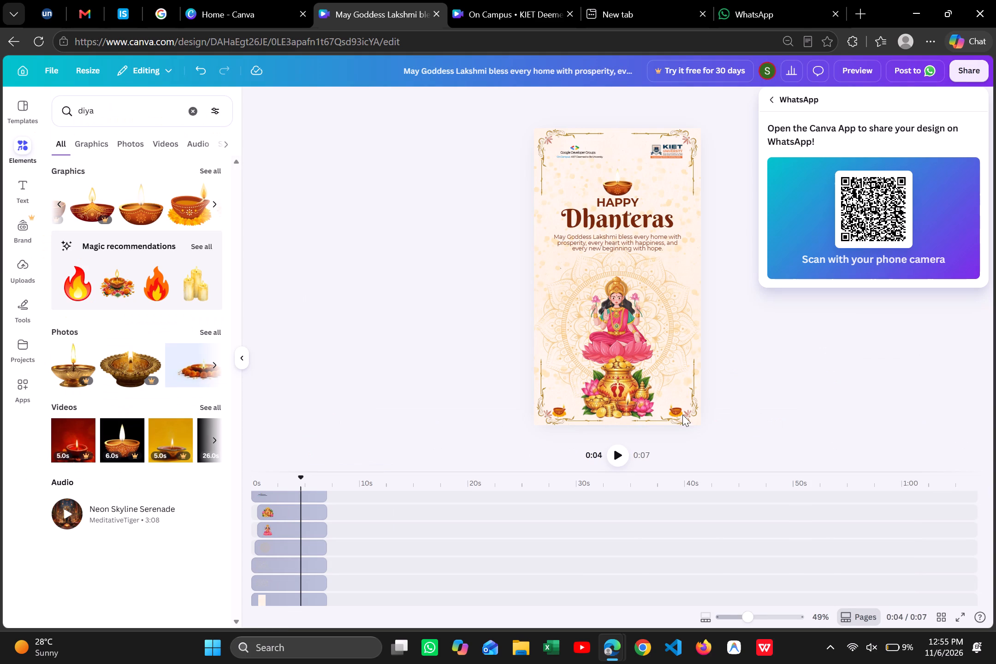
click(801, 484)
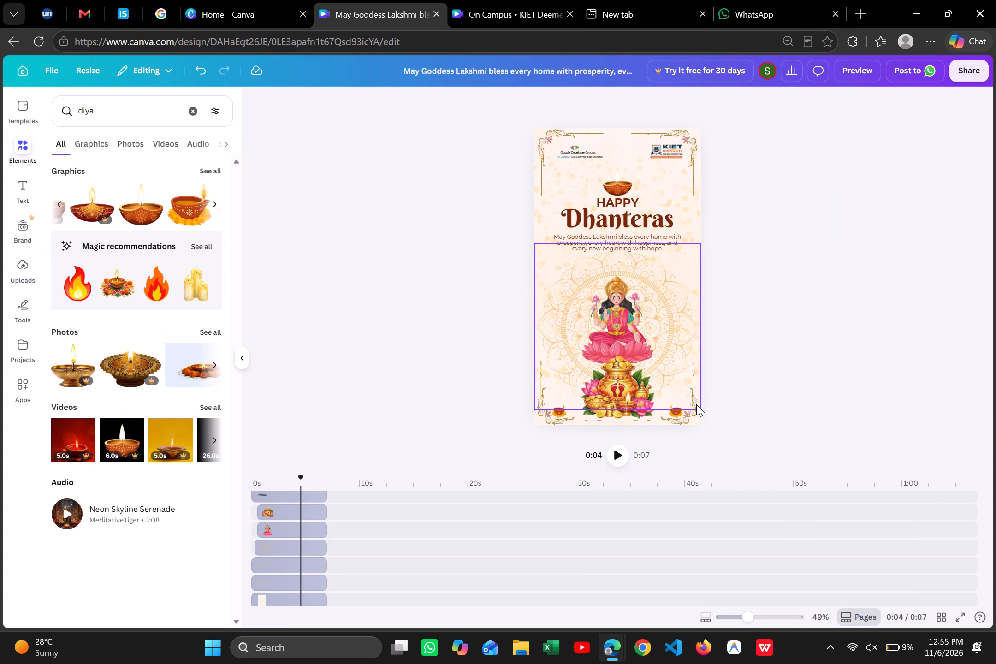
Check the placement of the page's bottom-right corner ornament and the small diyas in the lower corners.
click(696, 404)
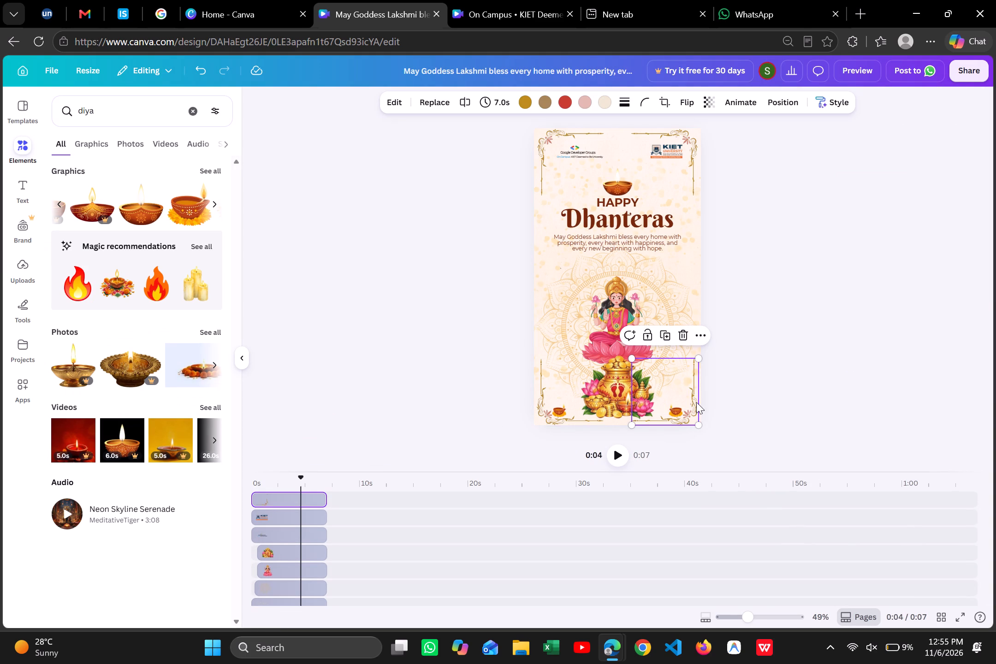
click(733, 378)
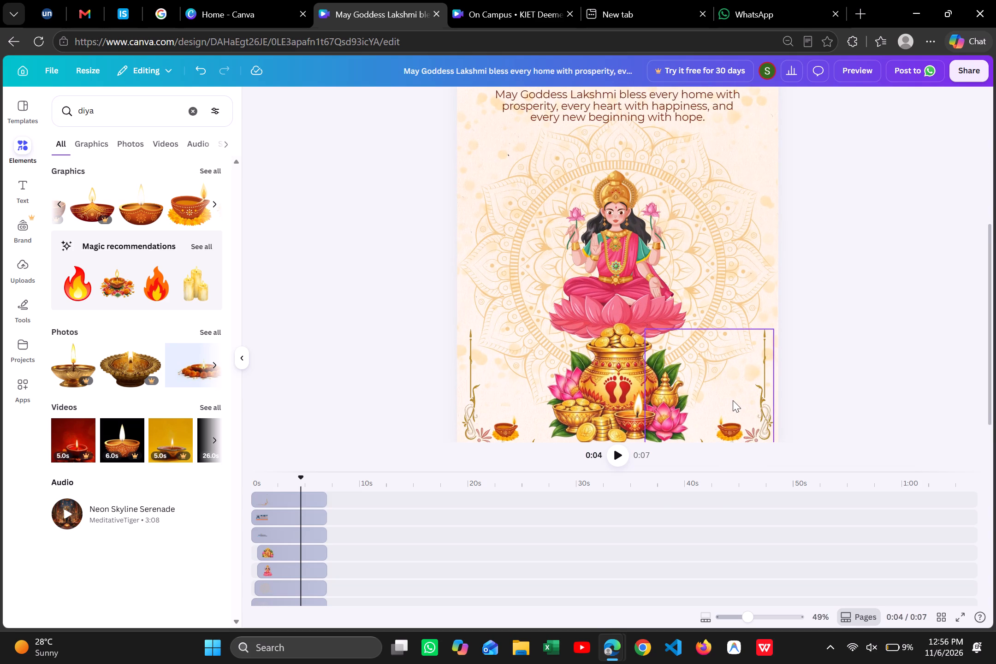
scroll(733, 400, down, 1)
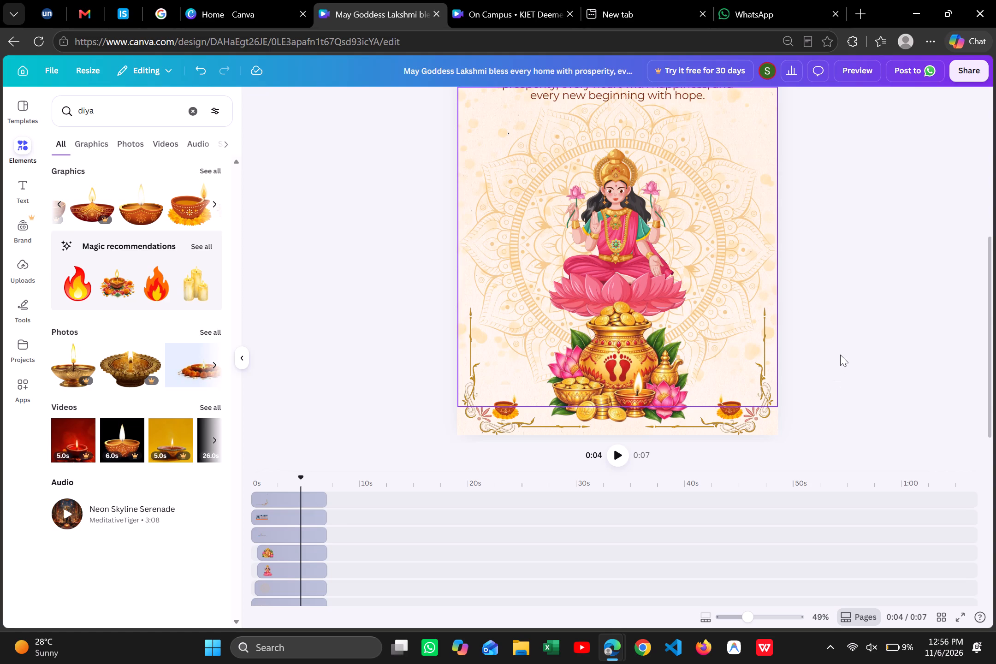
scroll(840, 355, down, 3)
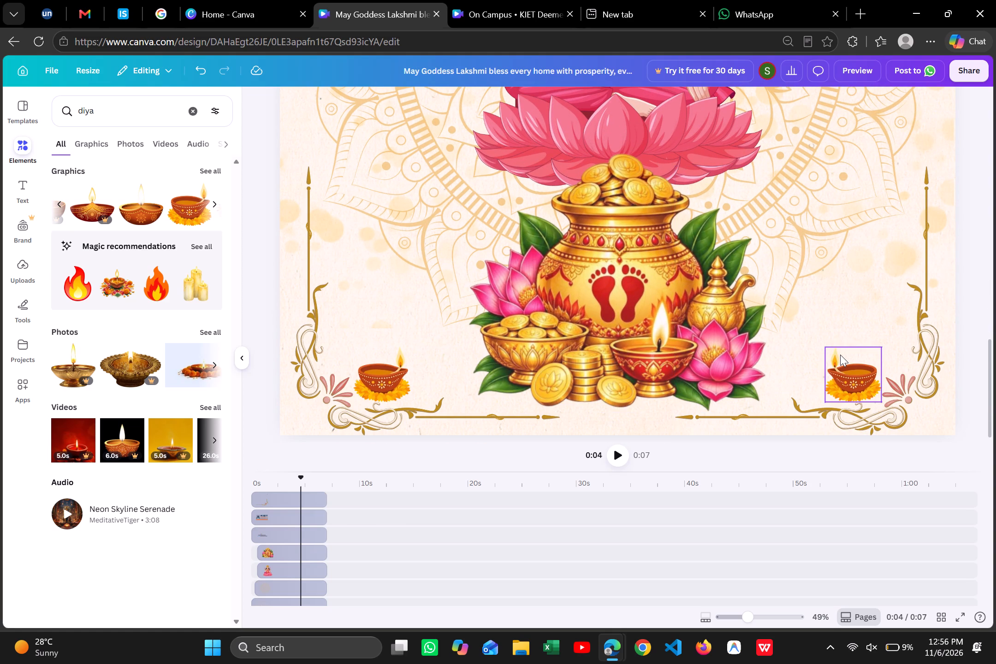
Nudge the page's top-right corner ornament up so that it sits against the page's top edge.
scroll(840, 355, up, 13)
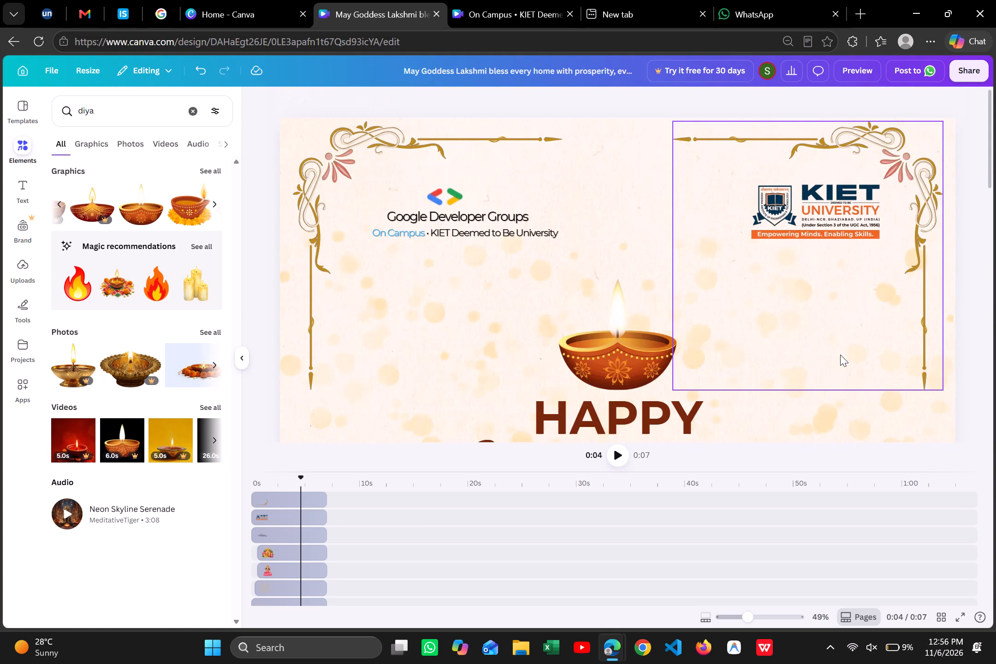
click(903, 169)
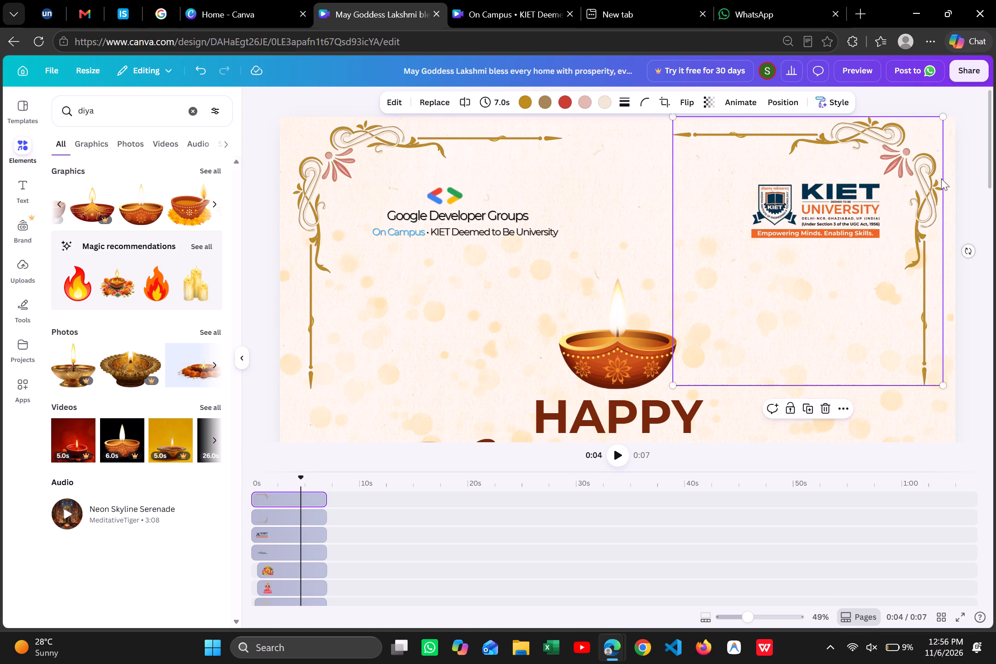
click(977, 194)
Nudge the page's top-left corner ornament up to the page's top edge, level with the top-right ornament.
scroll(977, 194, down, 6)
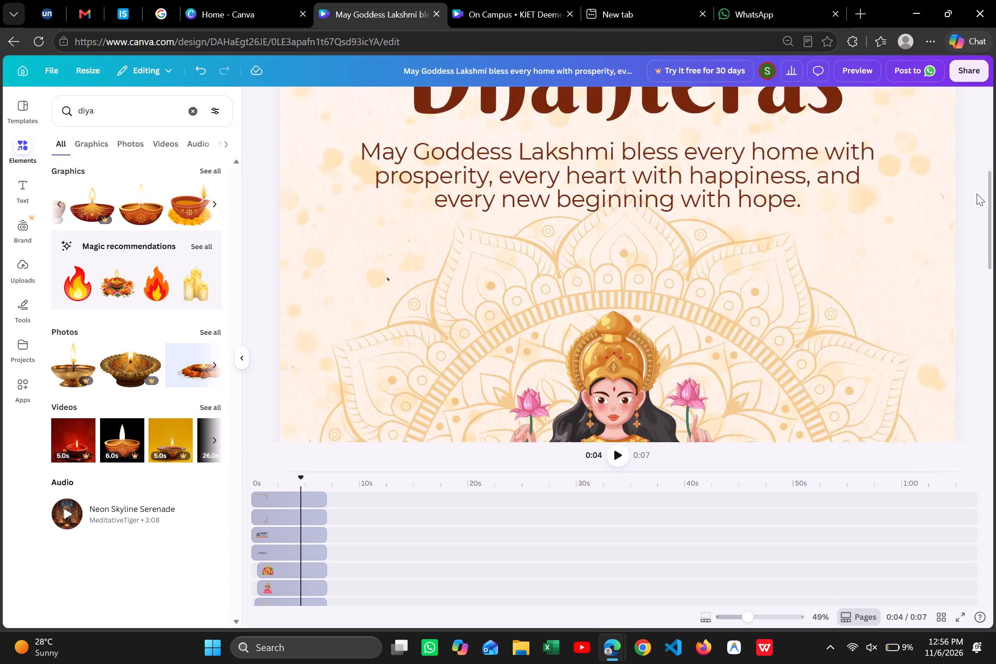
scroll(977, 194, down, 6)
scroll(977, 194, up, 9)
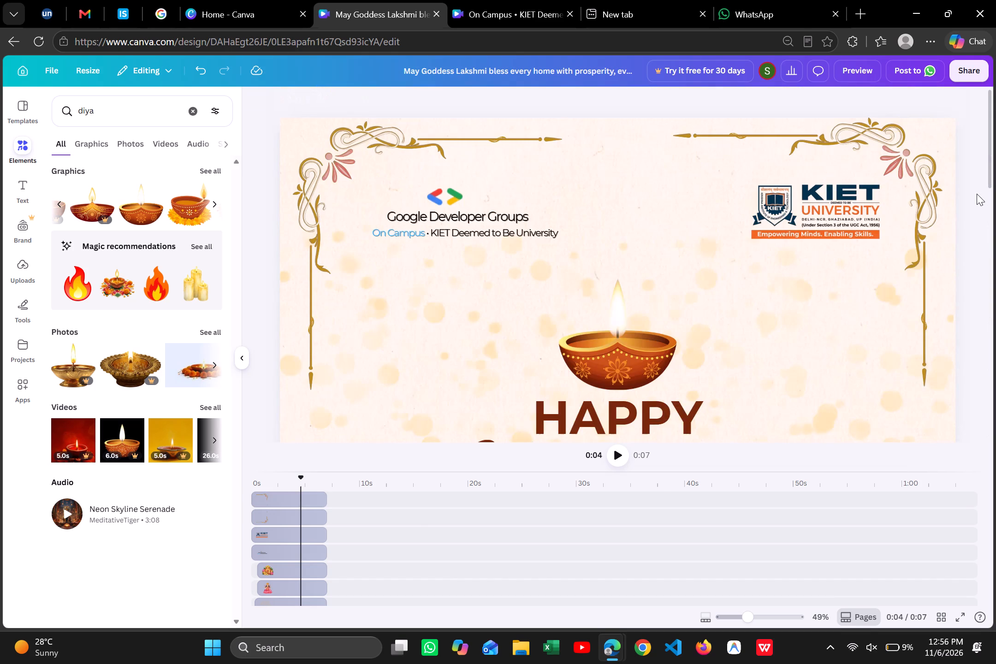
click(378, 166)
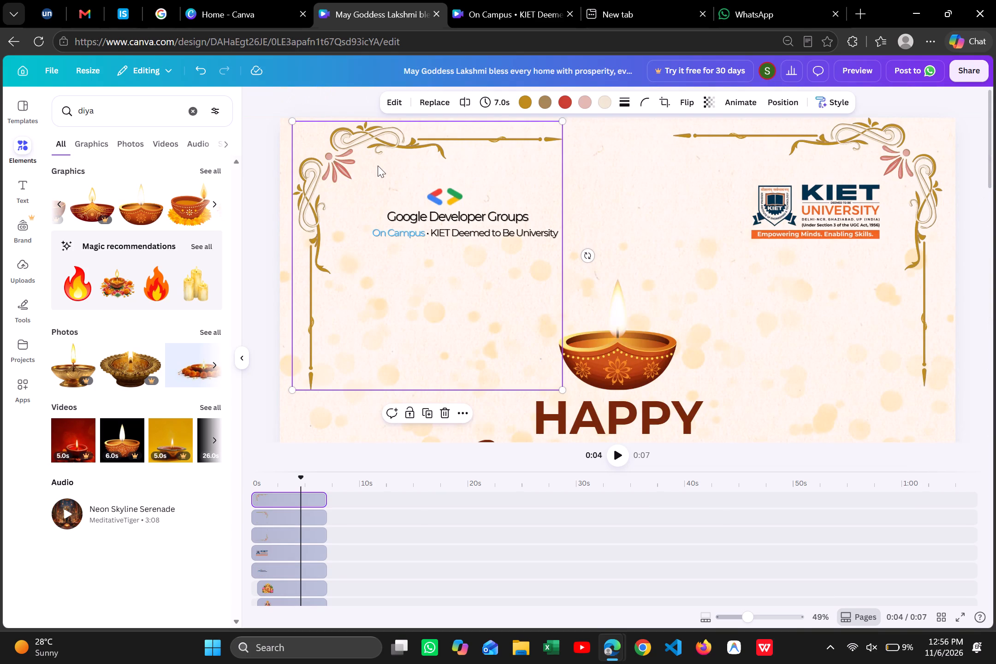
drag(378, 166, 379, 160)
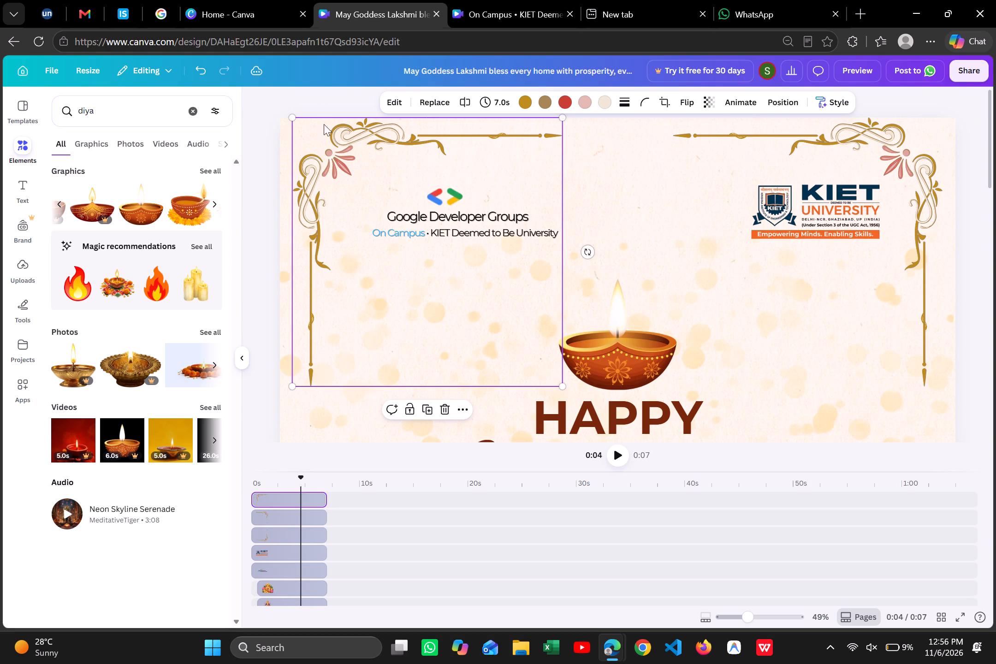
click(314, 98)
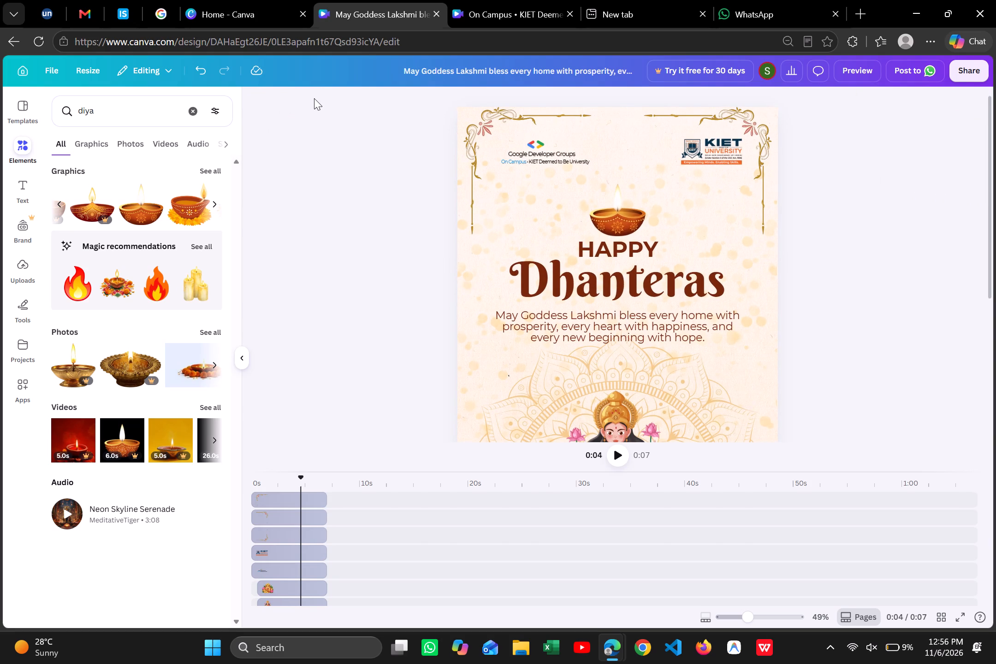
Review the whole greeting and check the bottom-right corner ornament against the page alignment guides.
scroll(314, 98, down, 7)
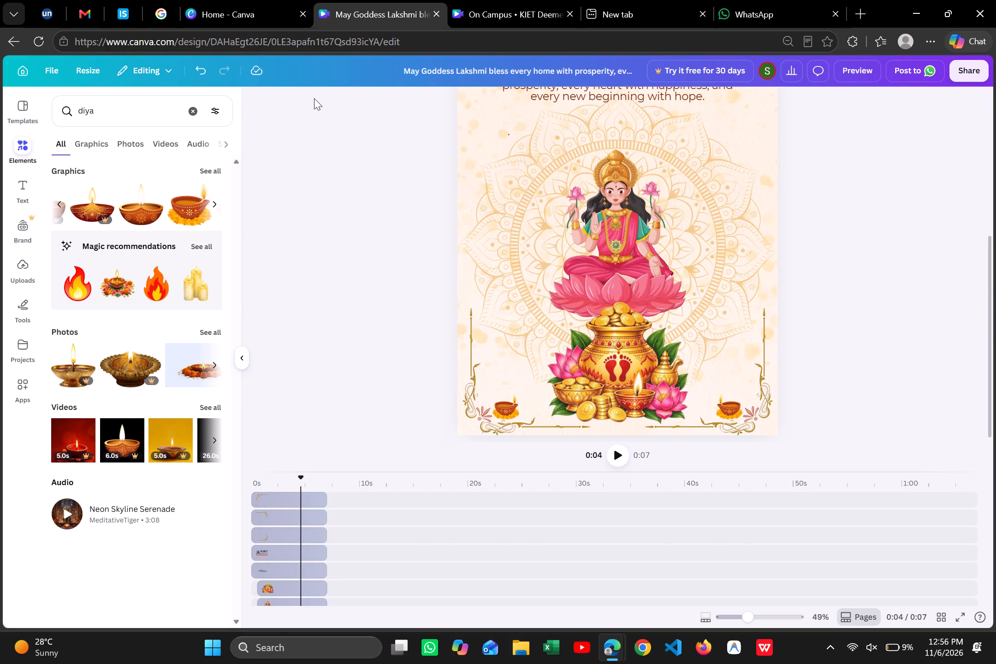
scroll(314, 98, up, 1)
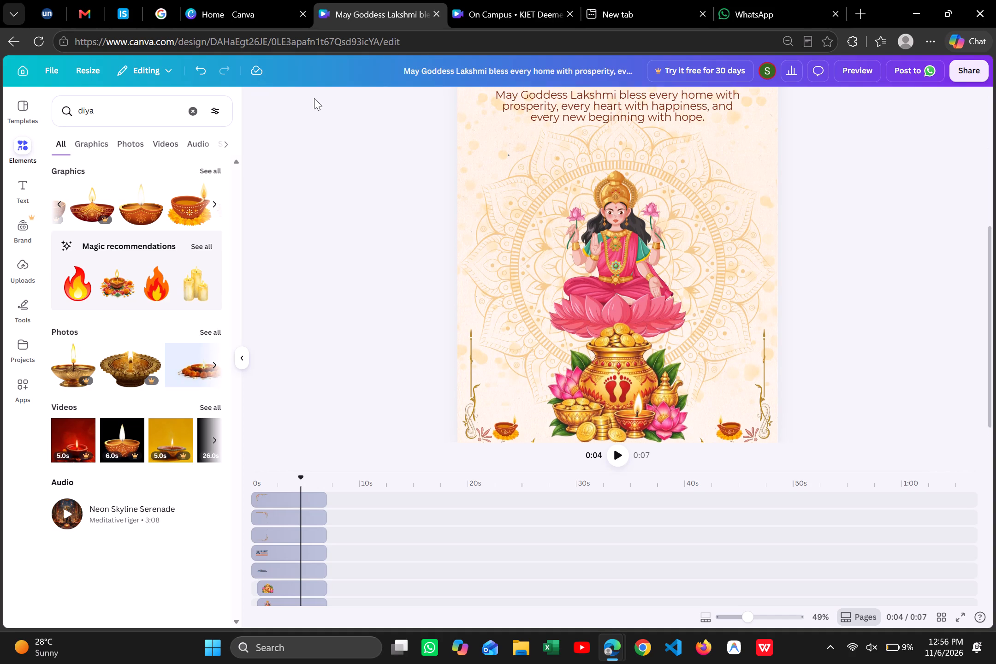
scroll(314, 98, up, 1)
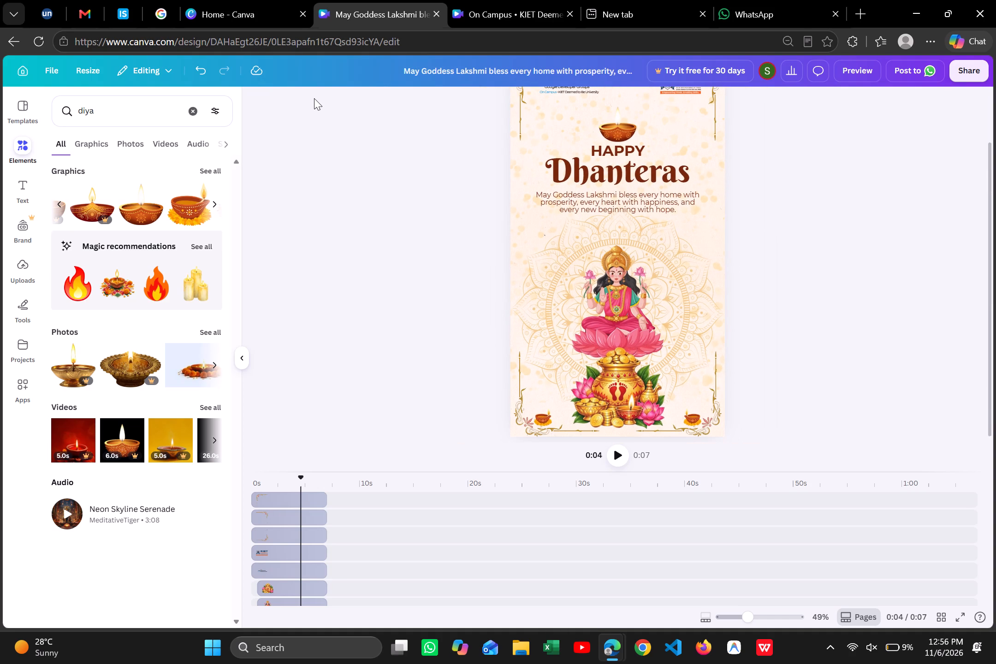
click(707, 398)
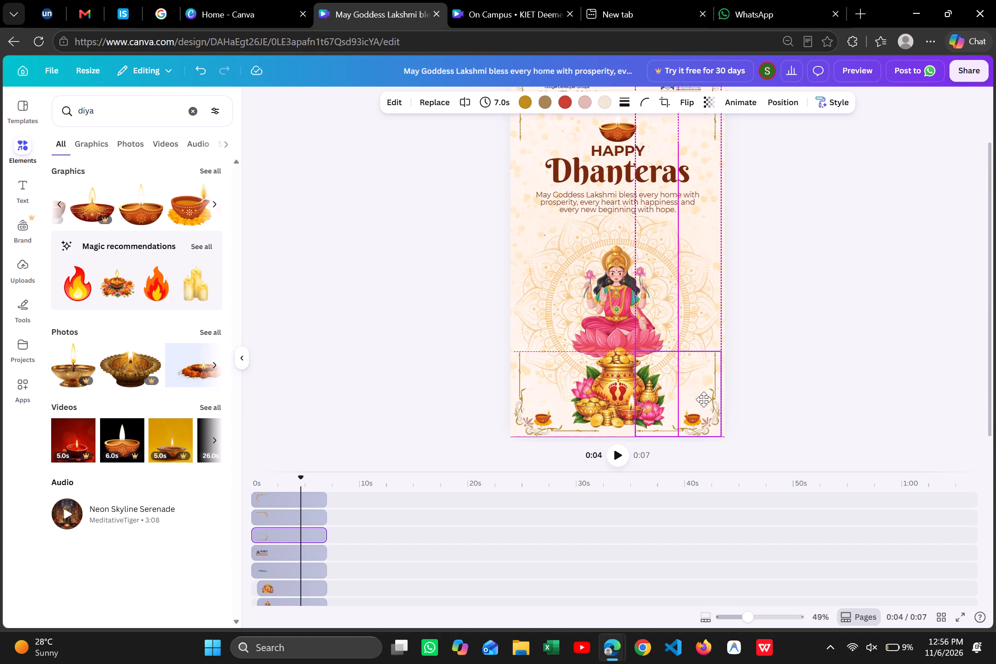
click(798, 403)
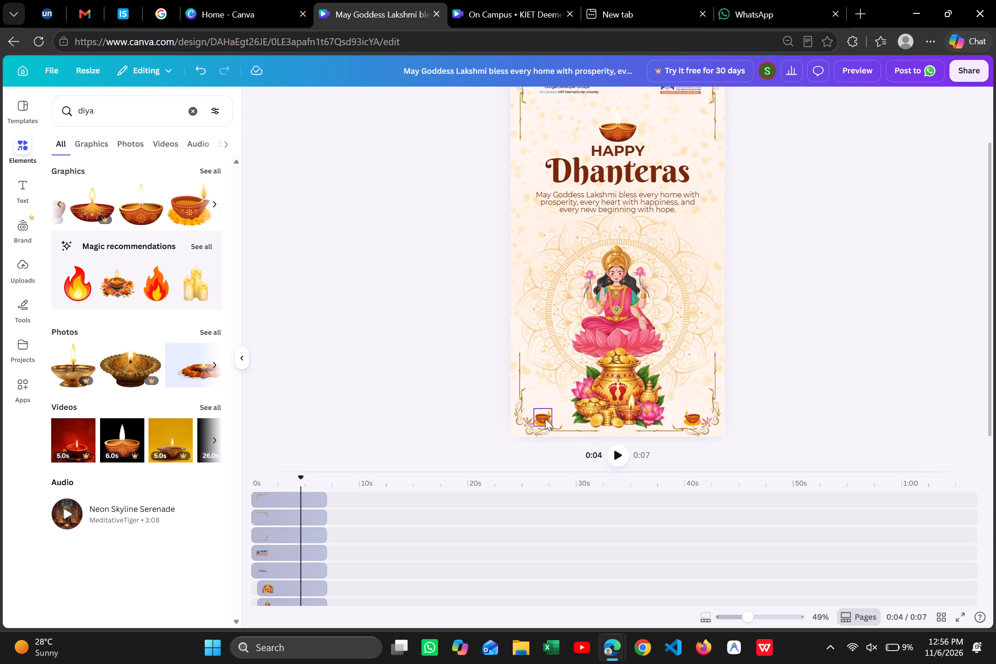
Align the page's bottom-left corner ornament with the page's left and bottom edges.
click(559, 425)
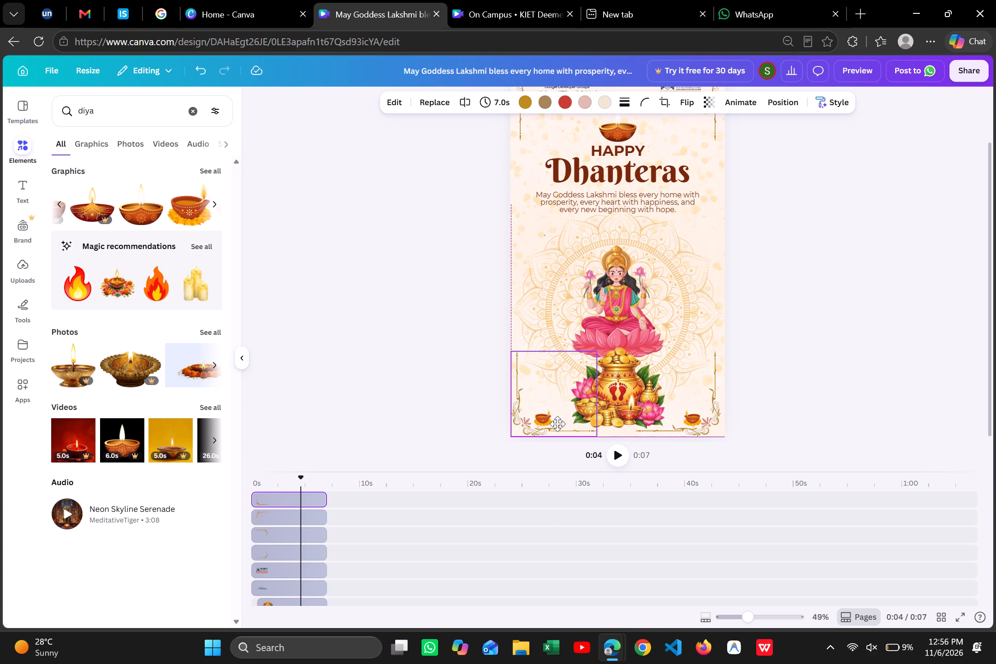
click(819, 382)
Check the greeting's lower corners and centre artwork up close, and start posting the design to WhatsApp.
scroll(819, 382, down, 2)
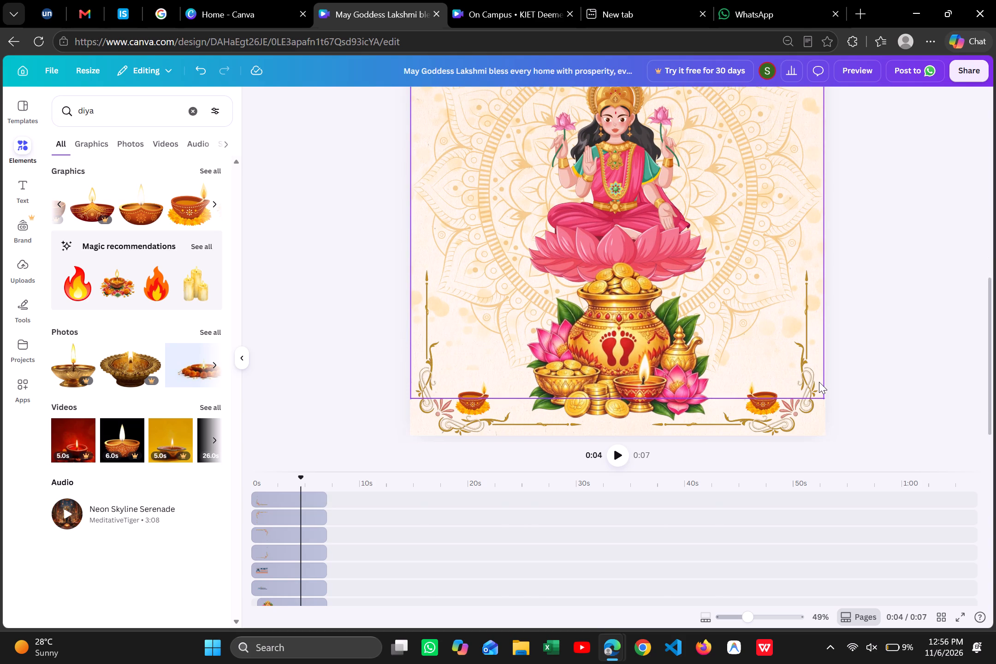
scroll(819, 382, down, 1)
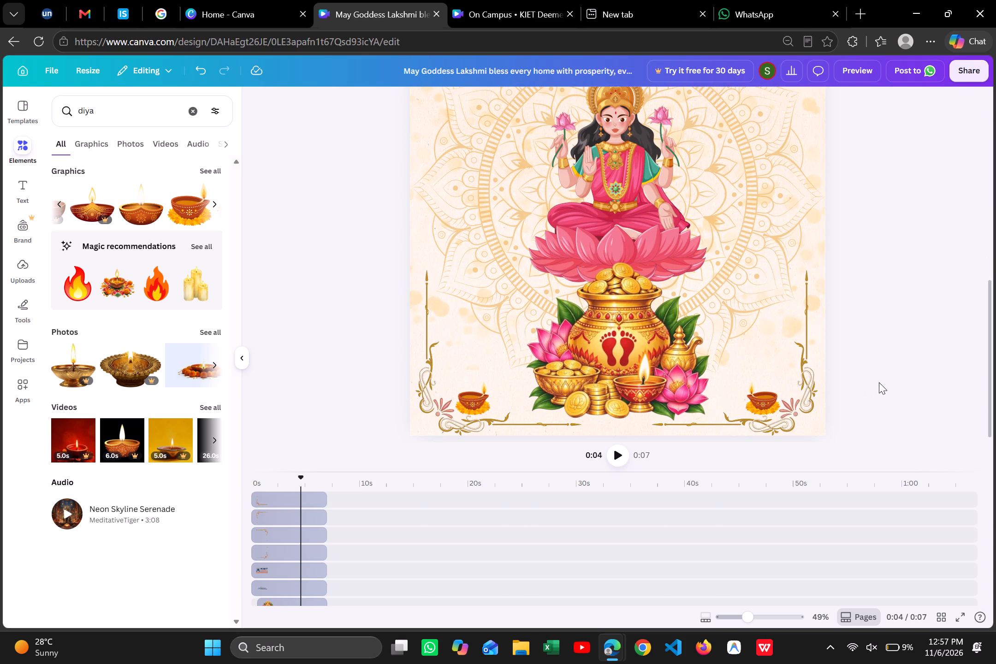
scroll(879, 382, up, 4)
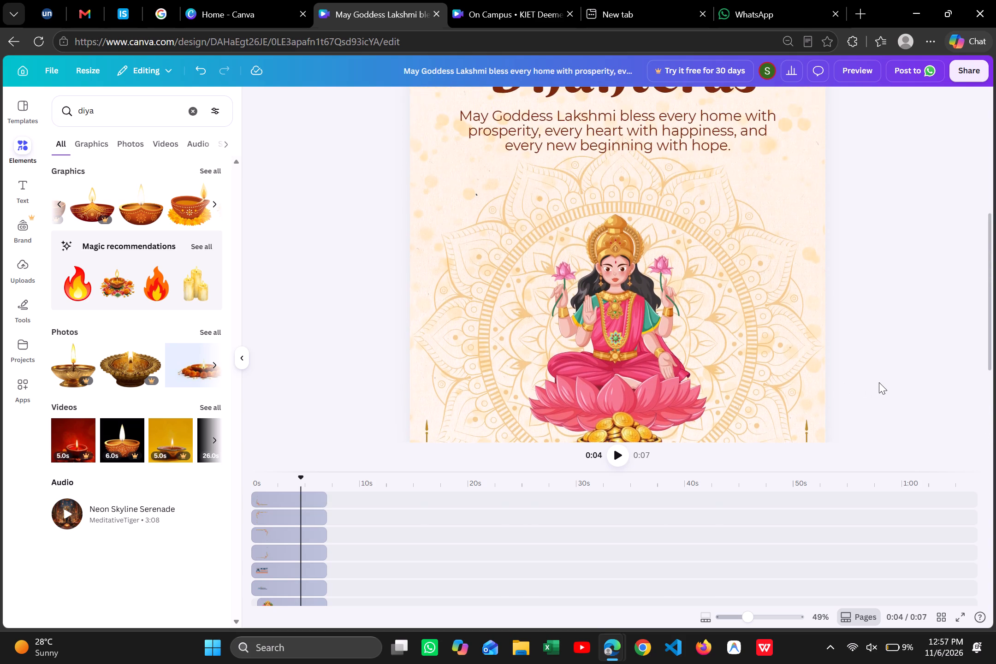
click(892, 73)
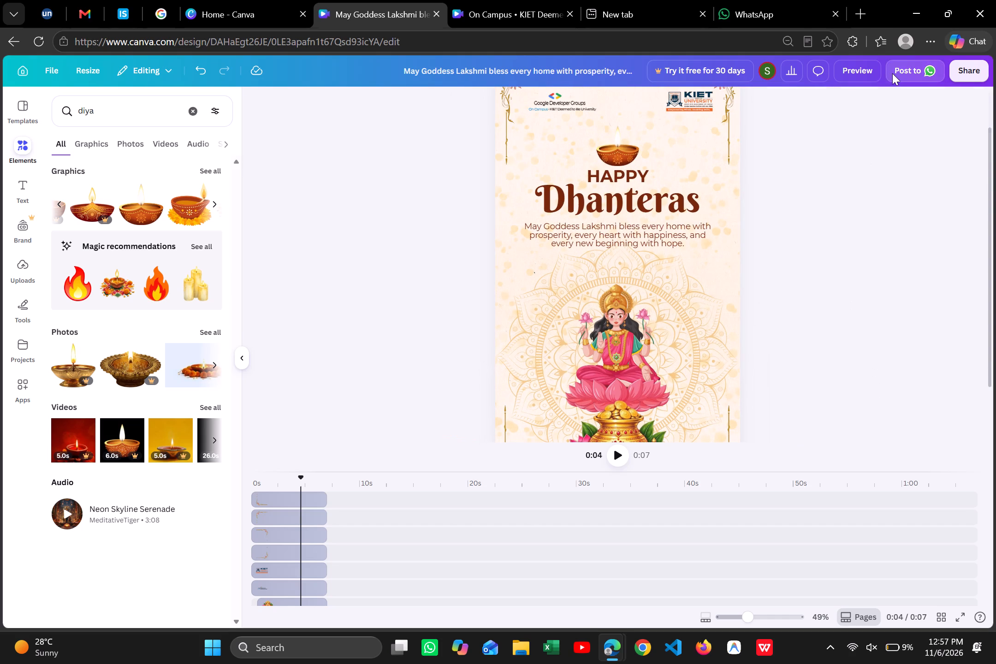
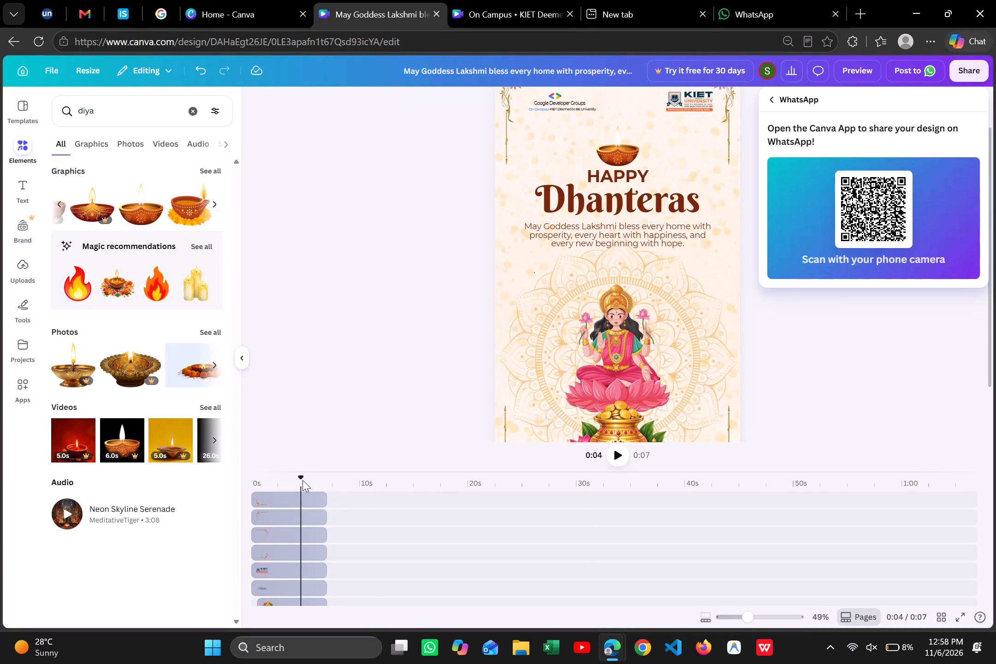
Play the animated Dhanteras greeting from the start of the timeline to review its animation.
drag(298, 478, 234, 493)
drag(302, 480, 229, 496)
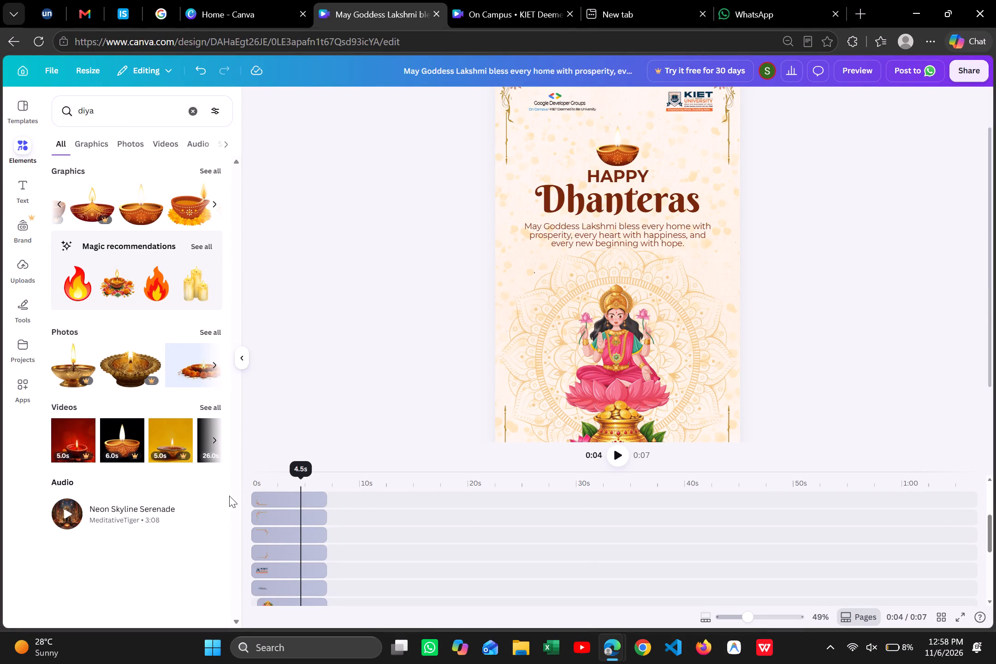
drag(229, 496, 228, 496)
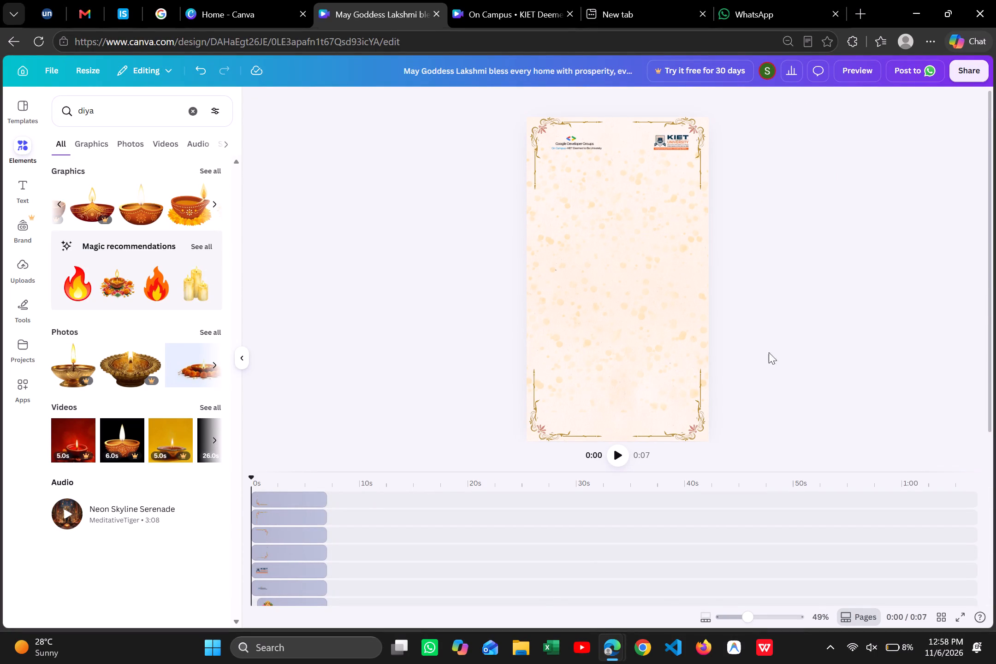
click(619, 460)
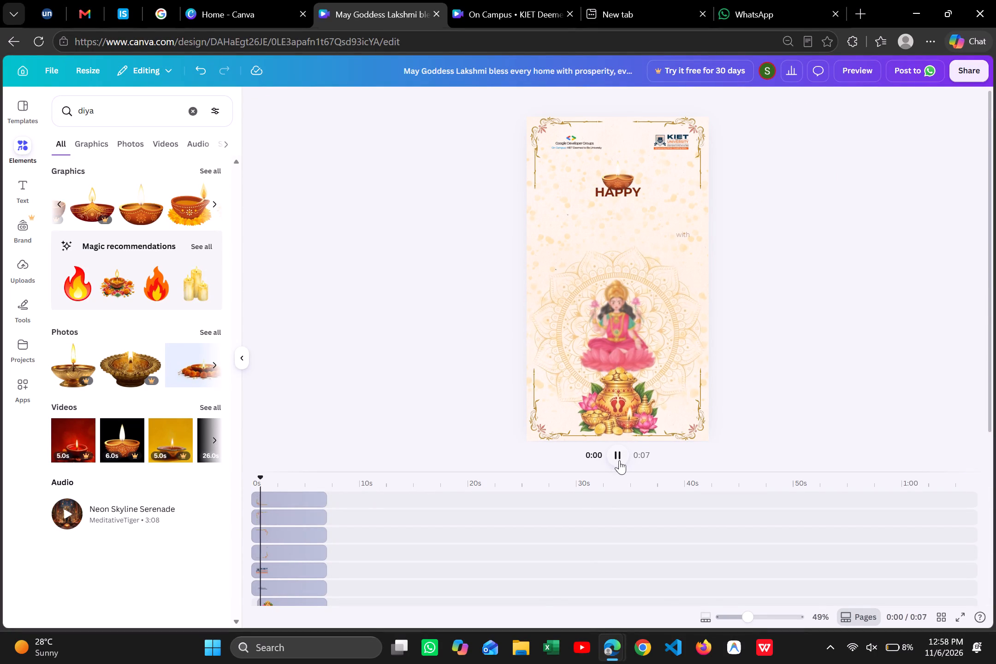
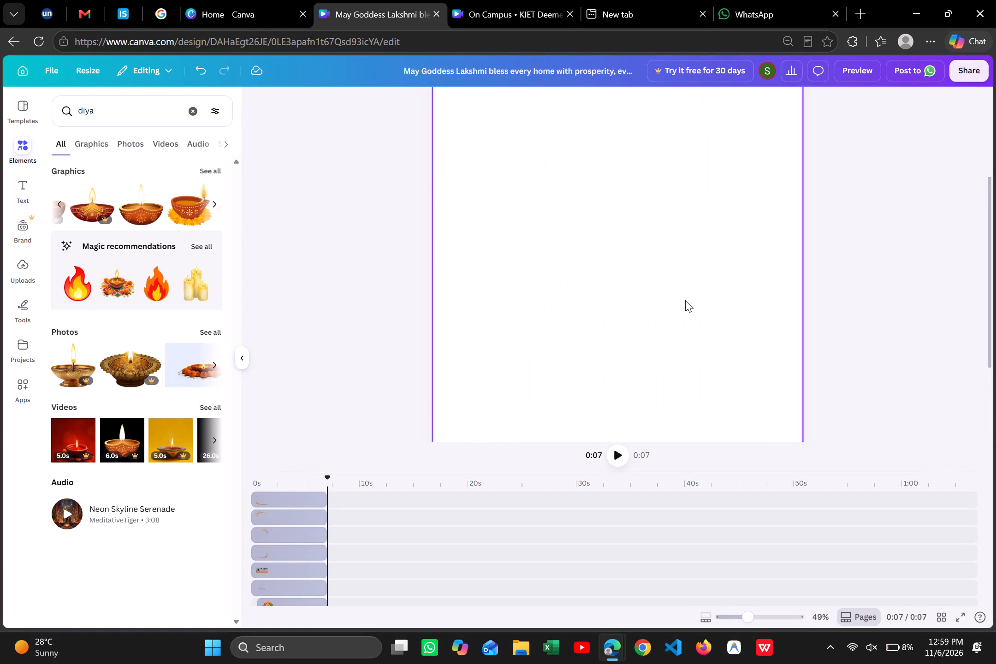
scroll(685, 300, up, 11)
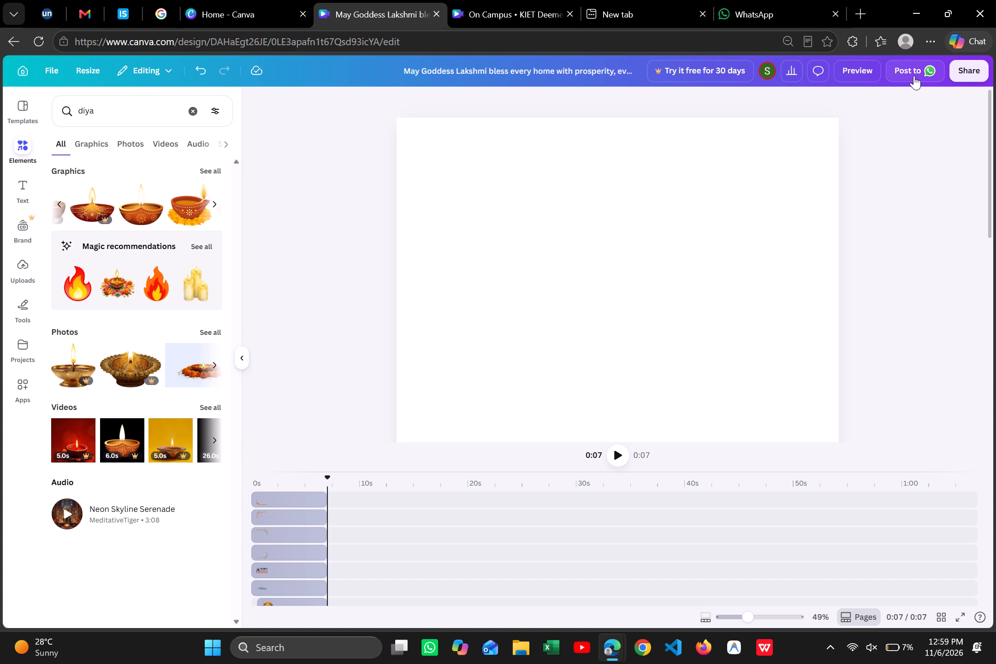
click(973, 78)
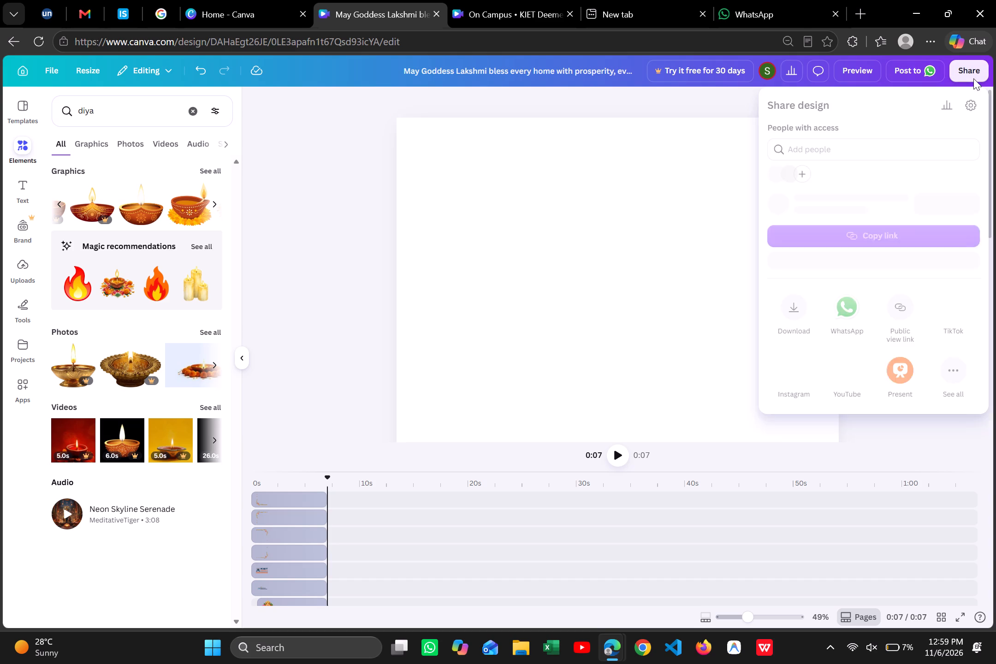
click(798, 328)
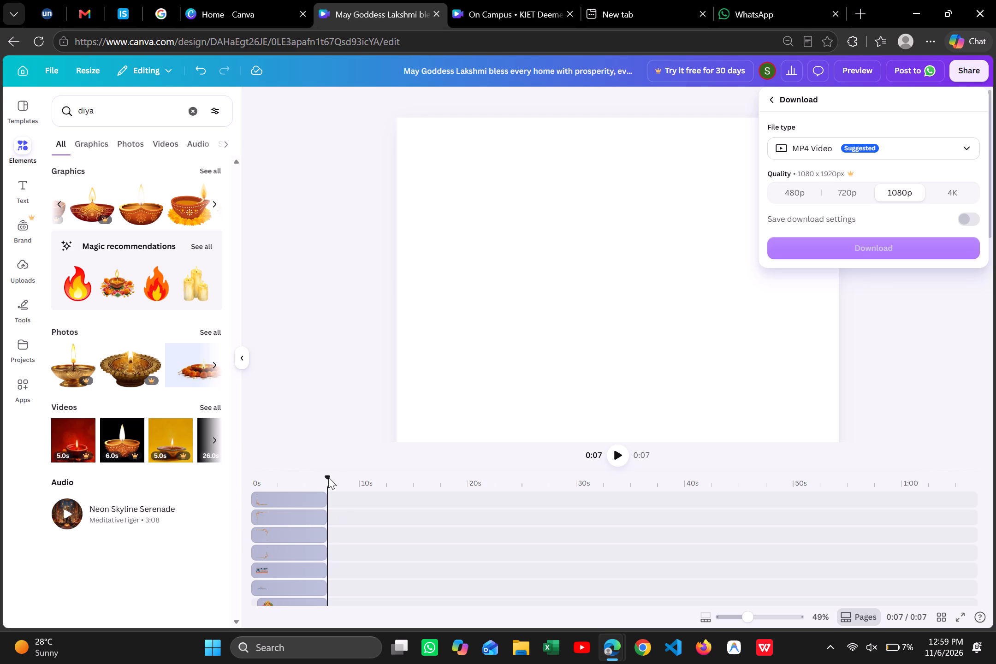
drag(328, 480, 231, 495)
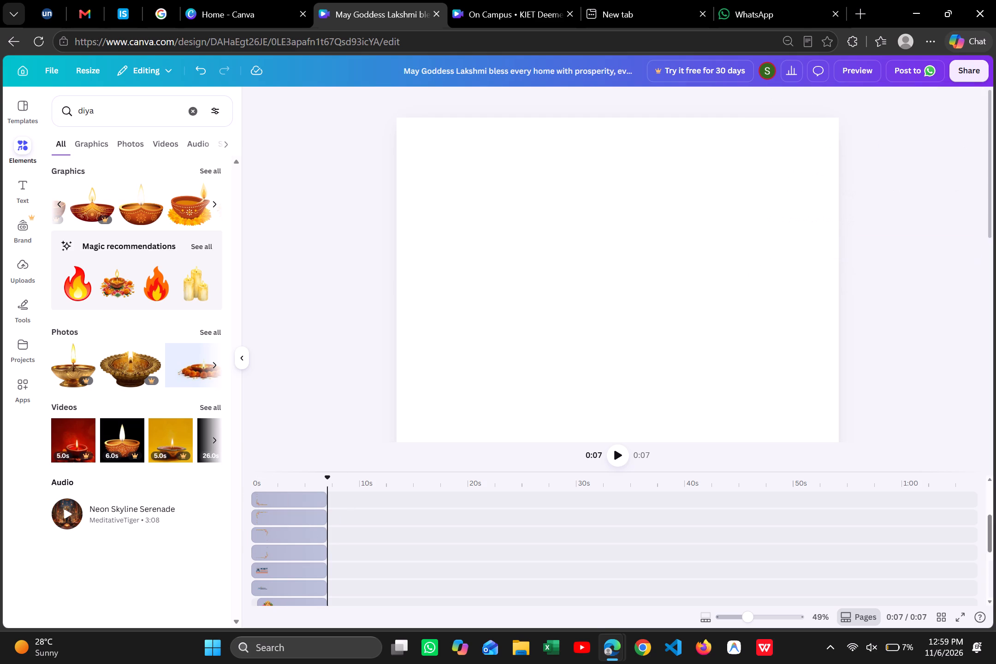
Play the greeting from its start, pause it, and look through the element layers' timing on the timeline.
scroll(939, 263, down, 4)
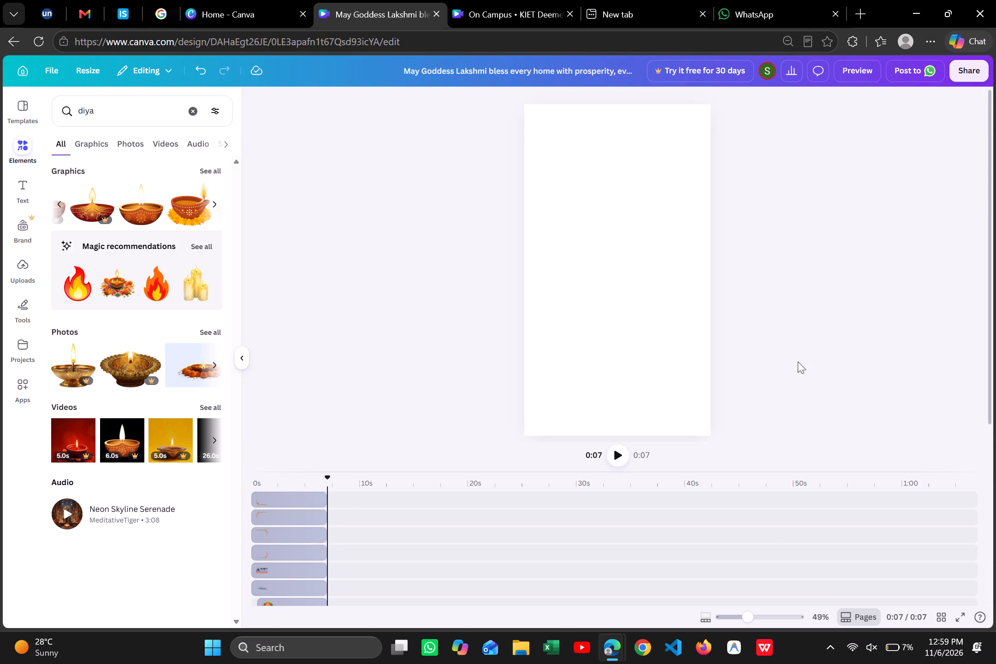
click(323, 495)
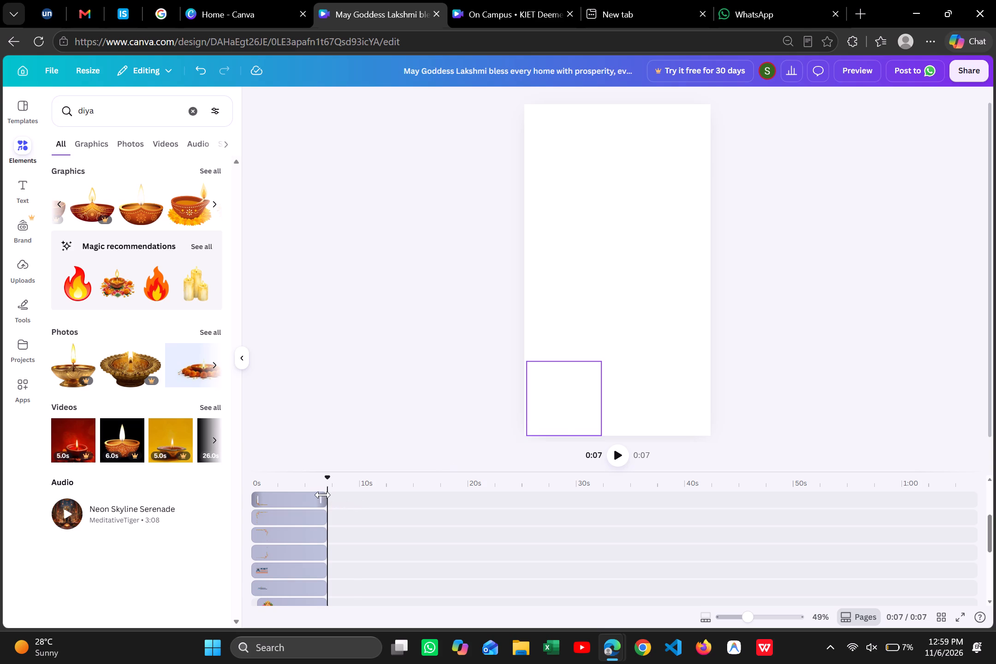
drag(327, 483, 219, 491)
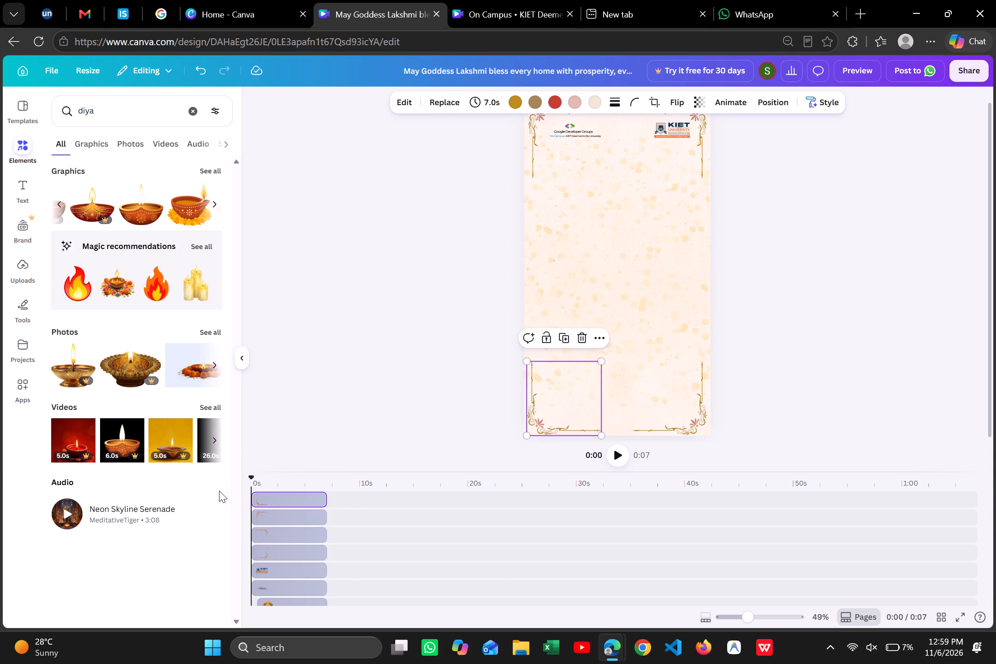
click(613, 458)
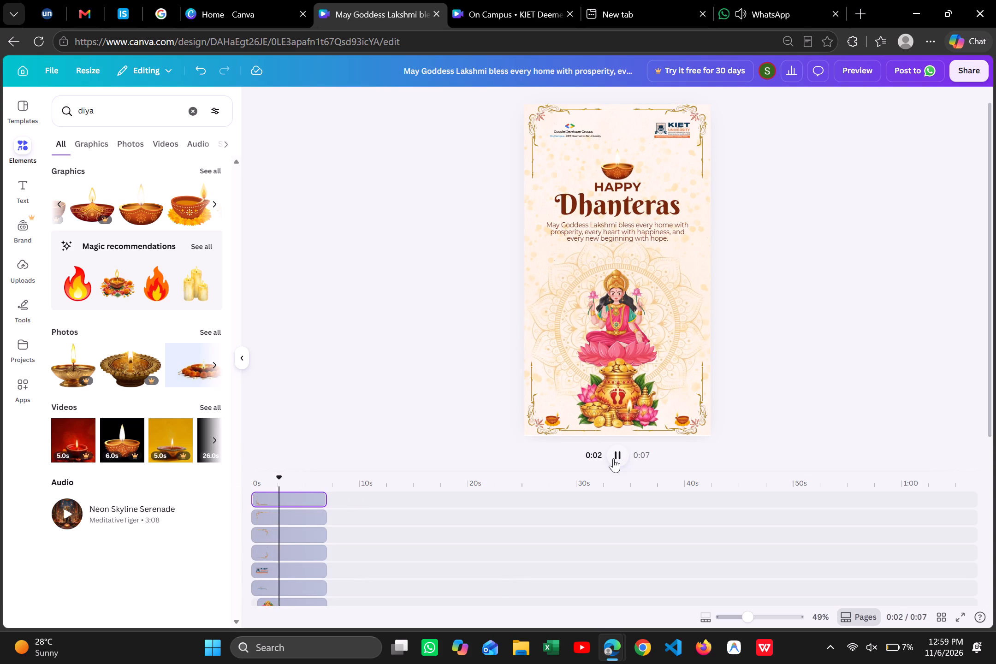
click(613, 458)
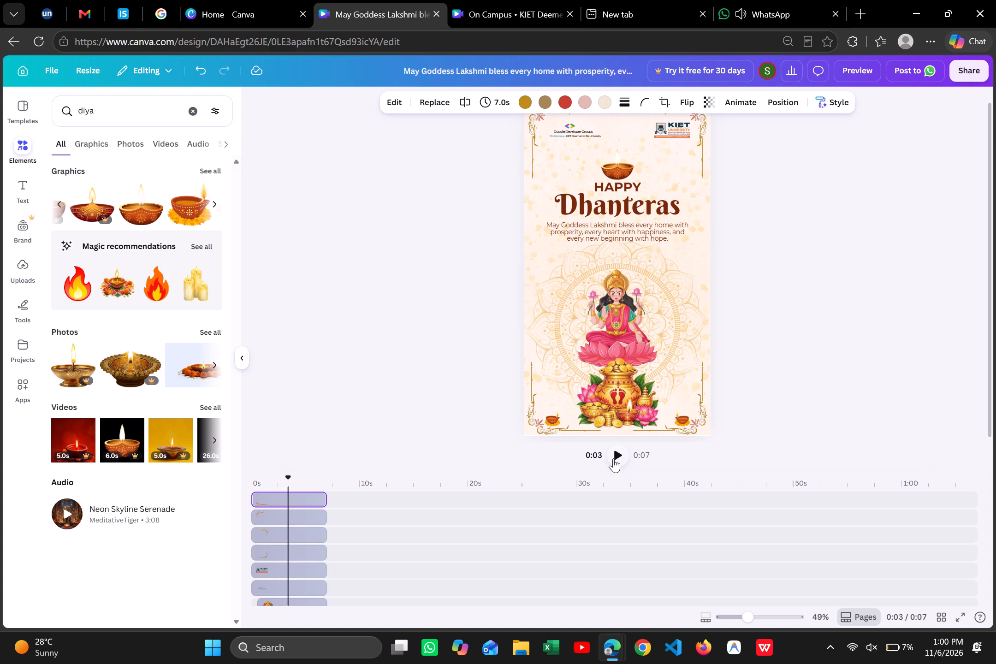
scroll(423, 562, down, 1)
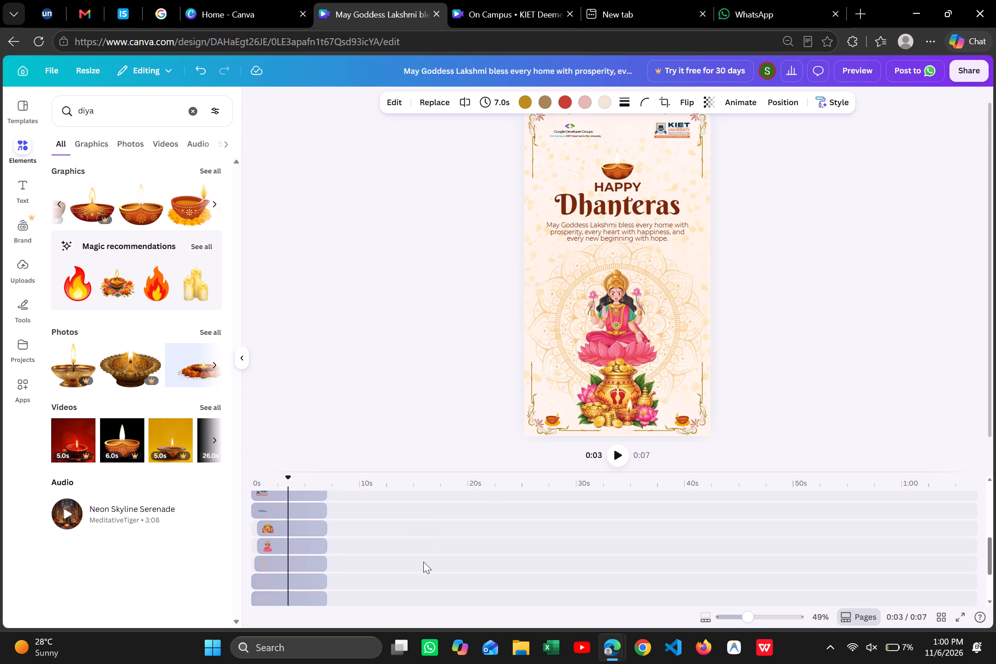
scroll(423, 562, down, 1)
scroll(423, 562, up, 2)
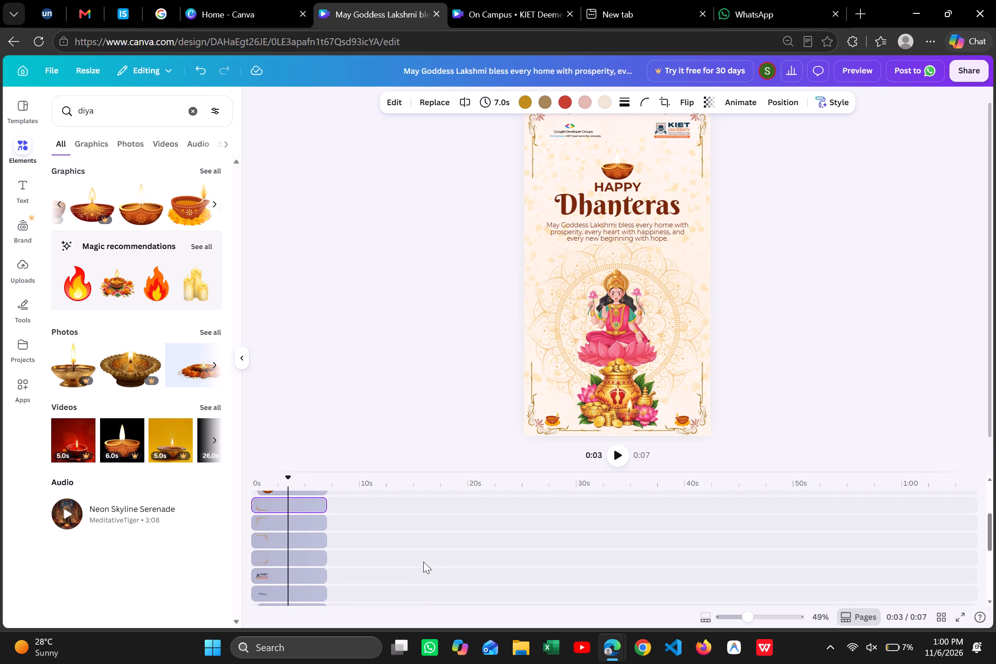
scroll(423, 562, up, 2)
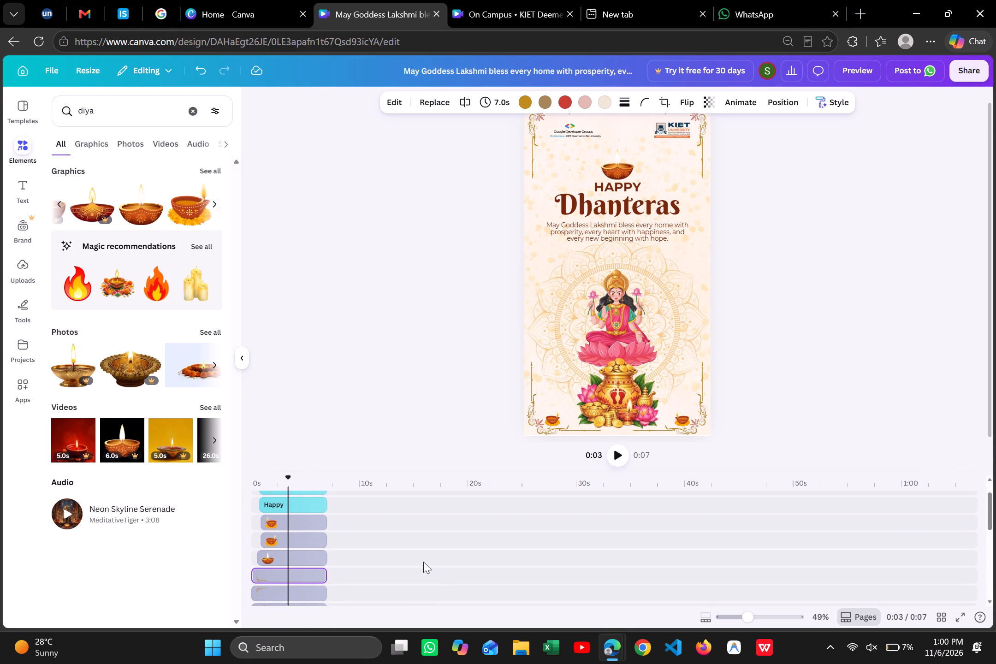
Replay the greeting from its start, pausing along the way to check the entrance animations of the text, diyas and goddess artwork.
drag(289, 478, 237, 480)
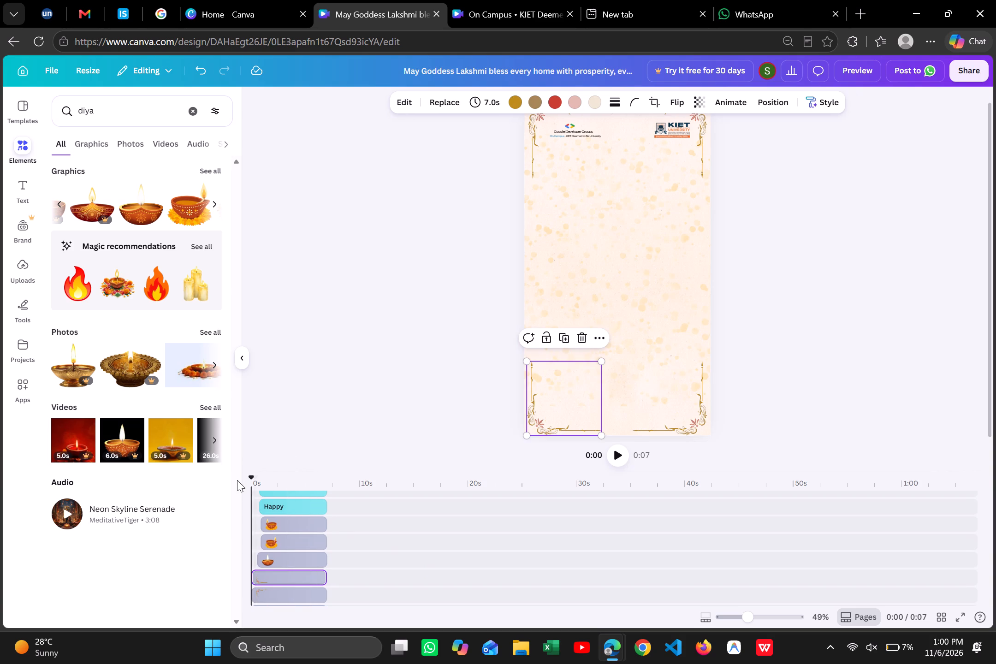
click(619, 462)
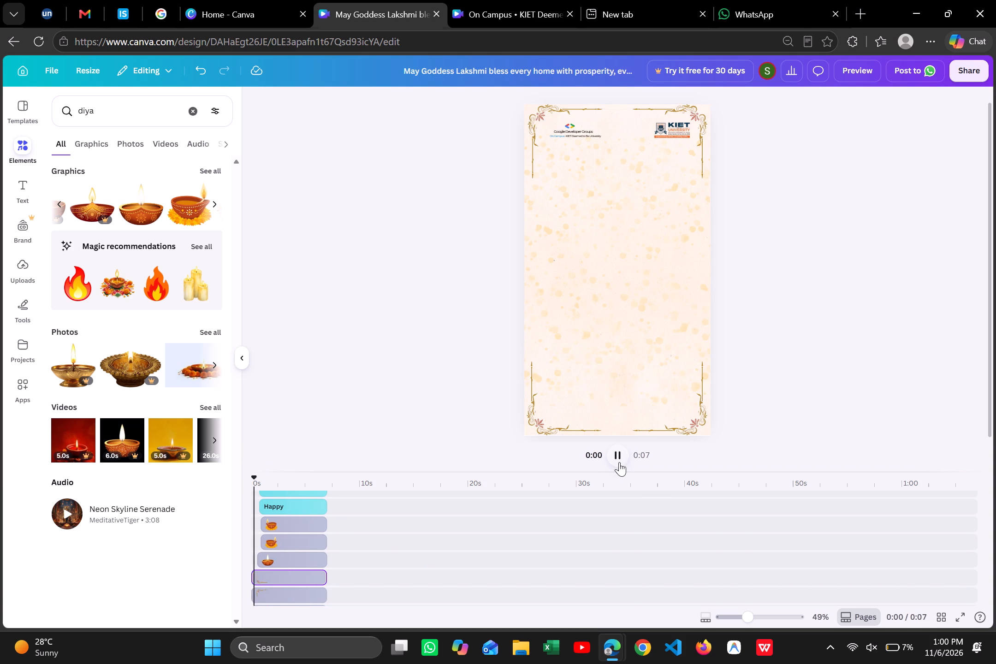
click(619, 462)
click(619, 462)
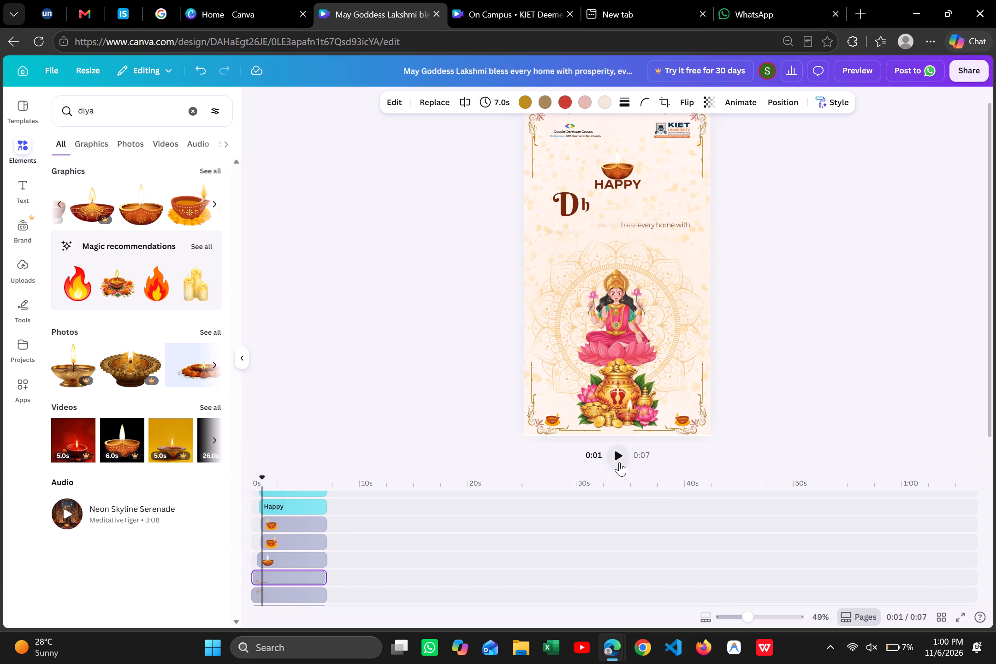
click(619, 462)
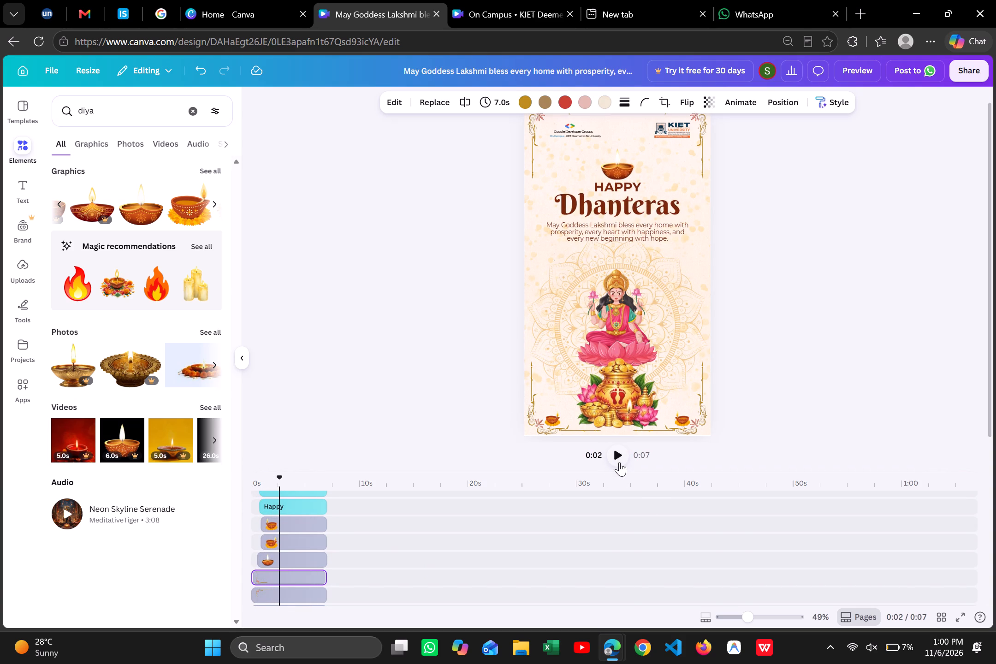
click(619, 462)
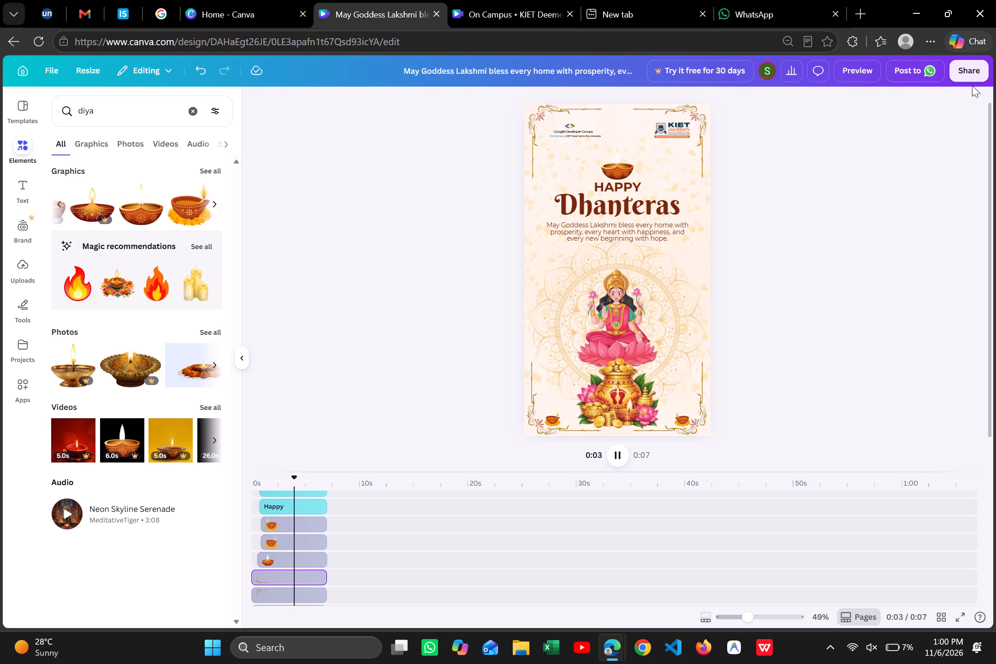
click(617, 453)
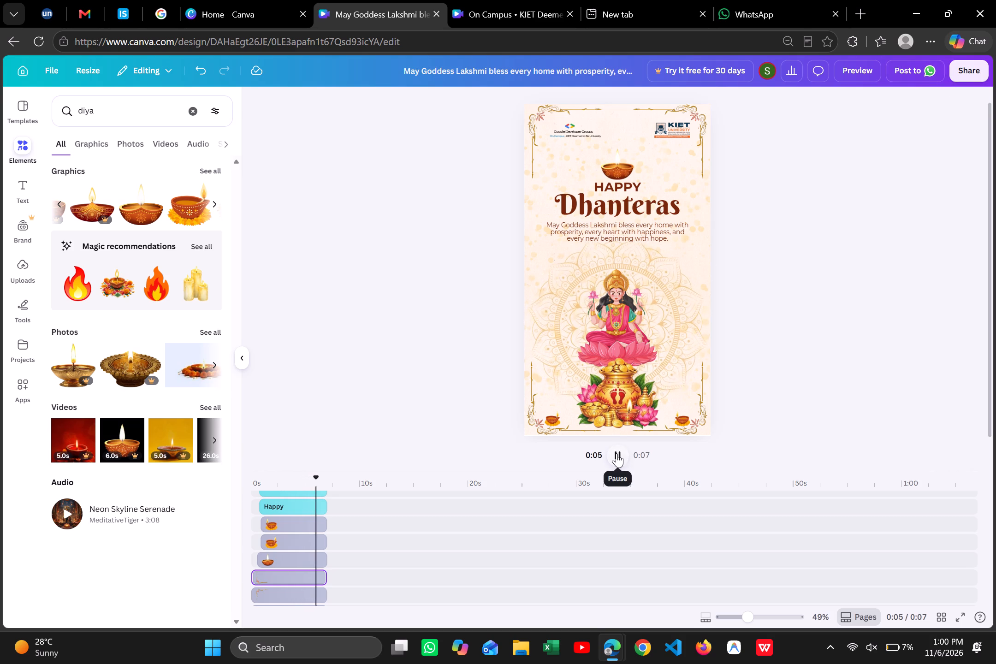
Download the Dhanteras greeting as an MP4 video at 1080p quality.
click(979, 60)
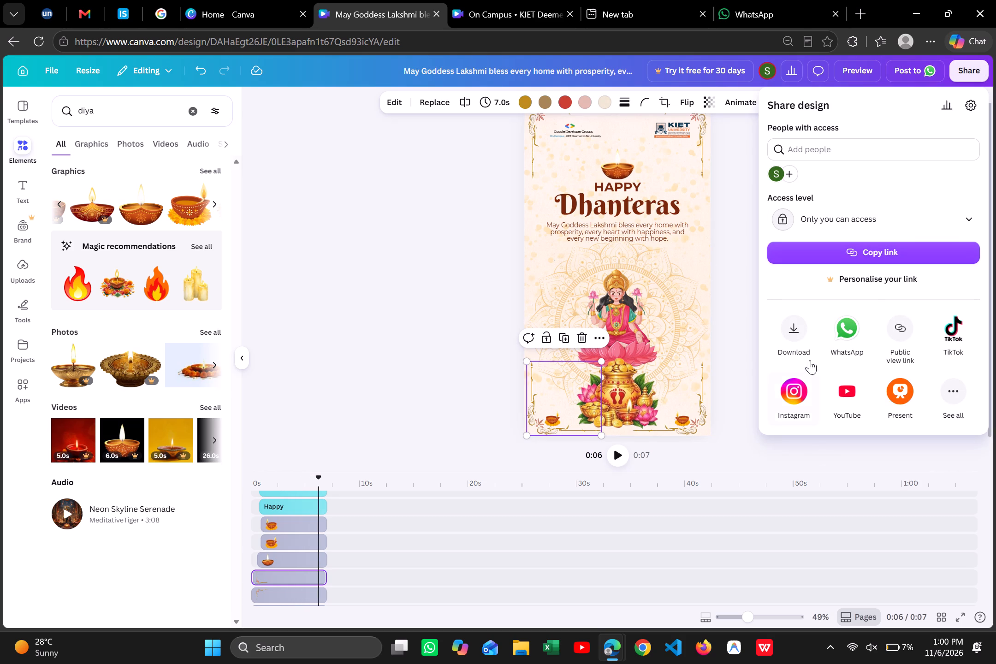
click(792, 332)
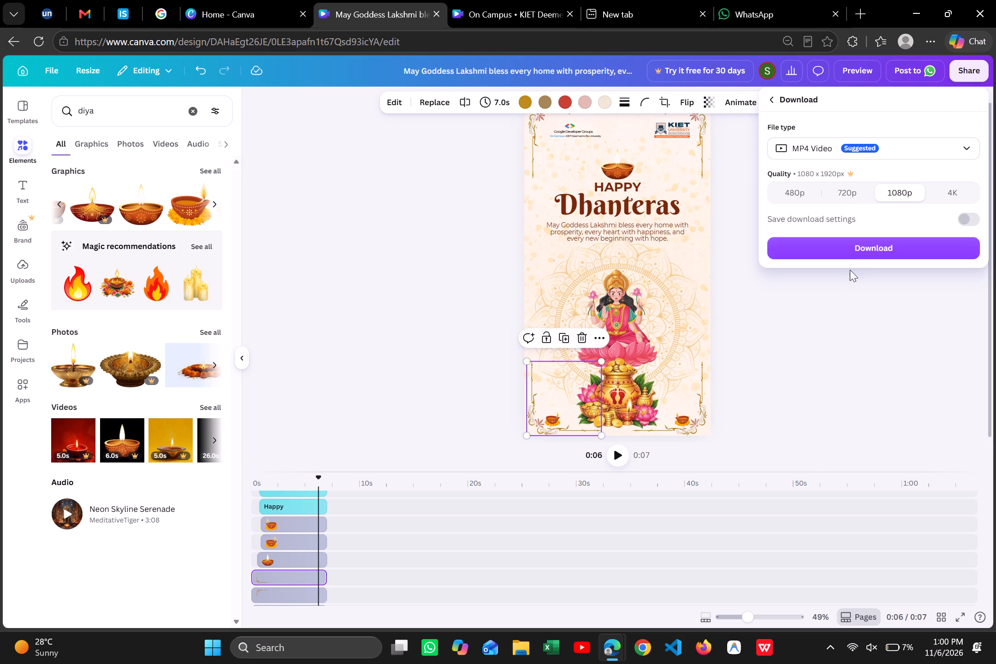
click(864, 249)
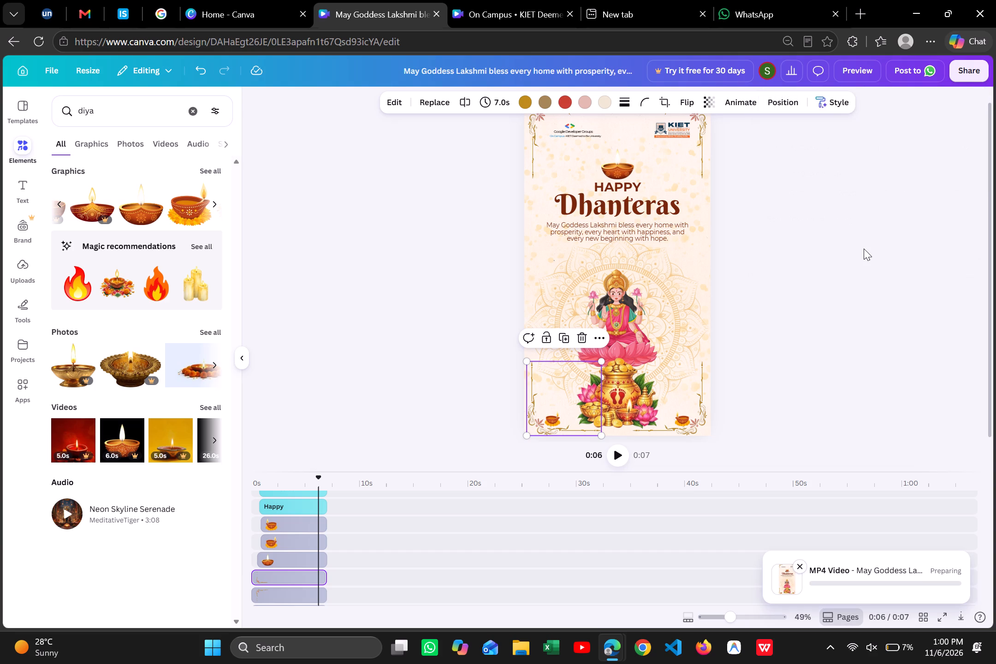
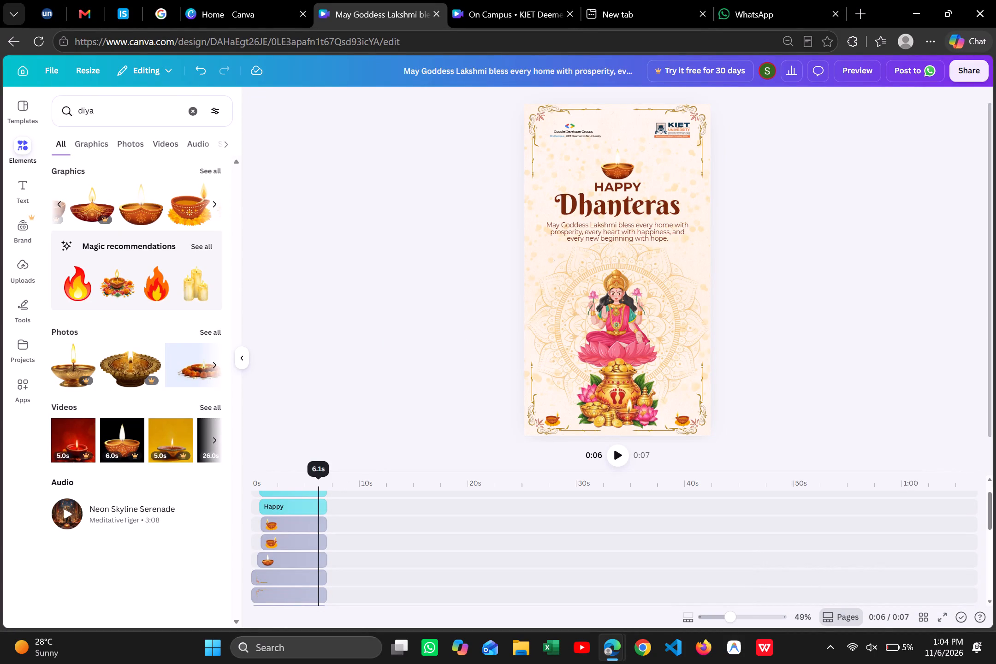
Return the playhead to the start of the Dhanteras greeting's timeline.
drag(249, 491, 240, 491)
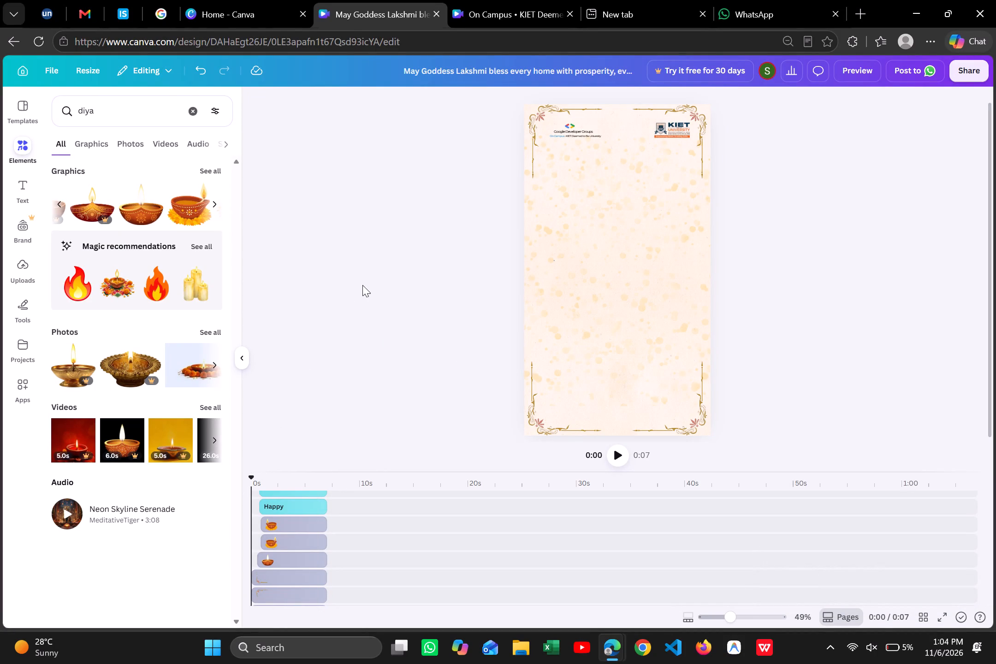
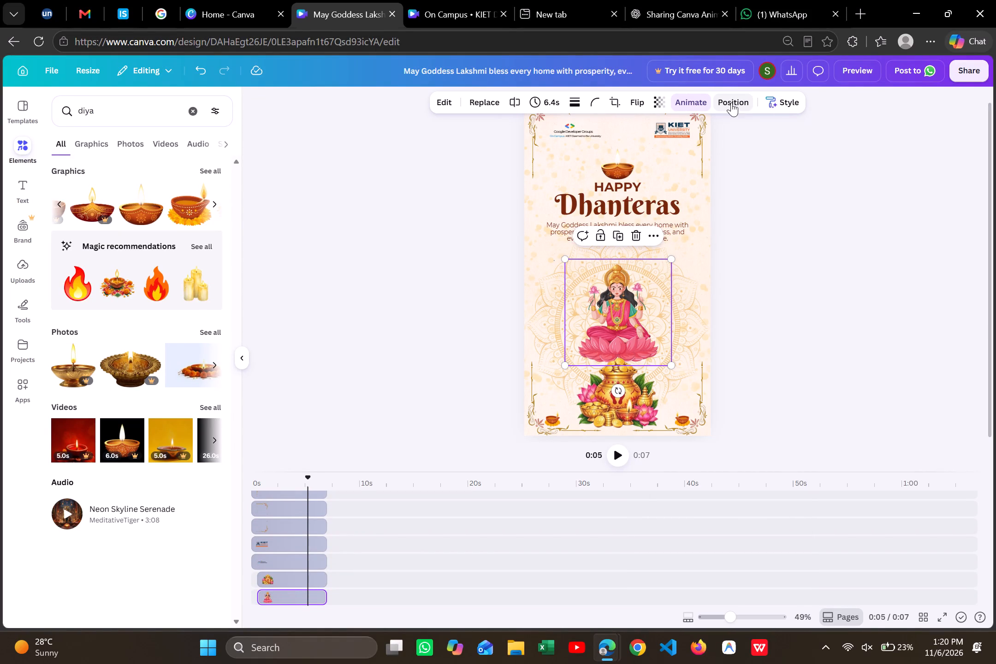
Nudge the Lakshmi illustration up slightly to about Y 888 px and align it to the page's horizontal centre.
click(731, 102)
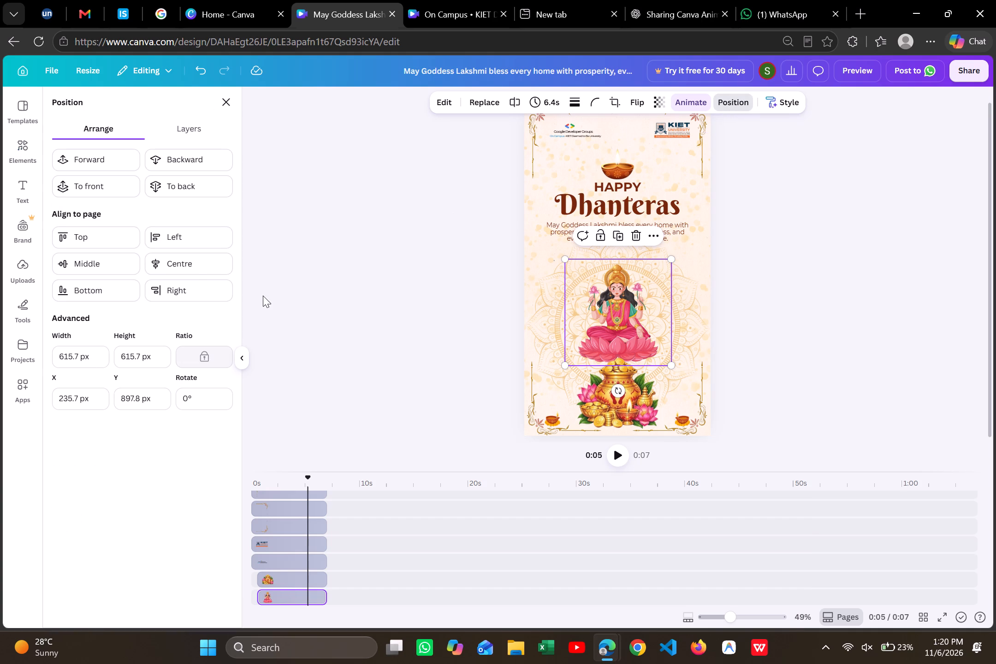
click(189, 263)
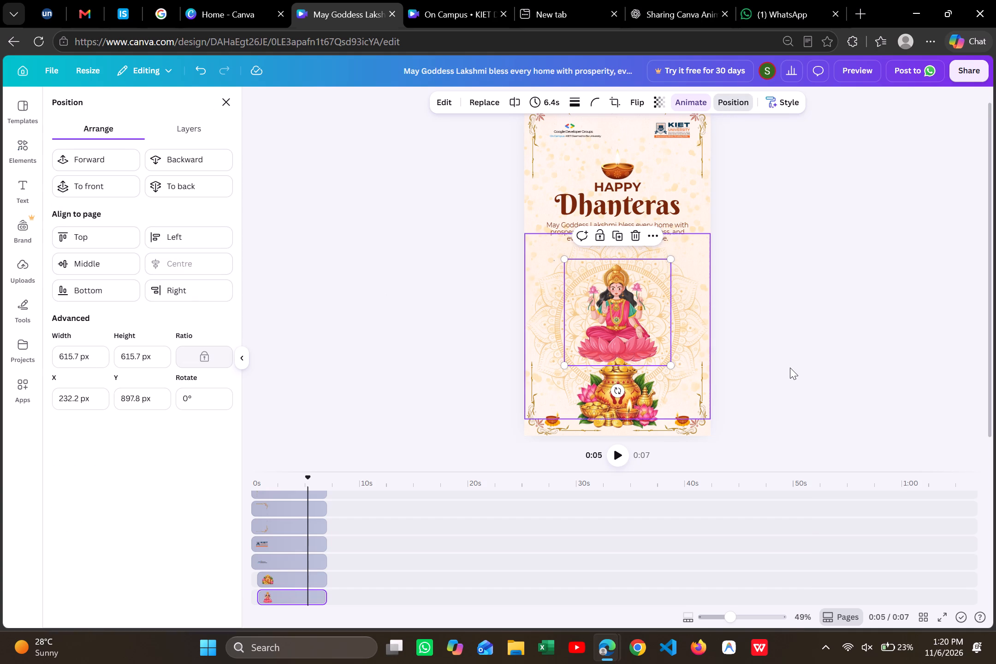
drag(639, 284, 640, 277)
click(640, 277)
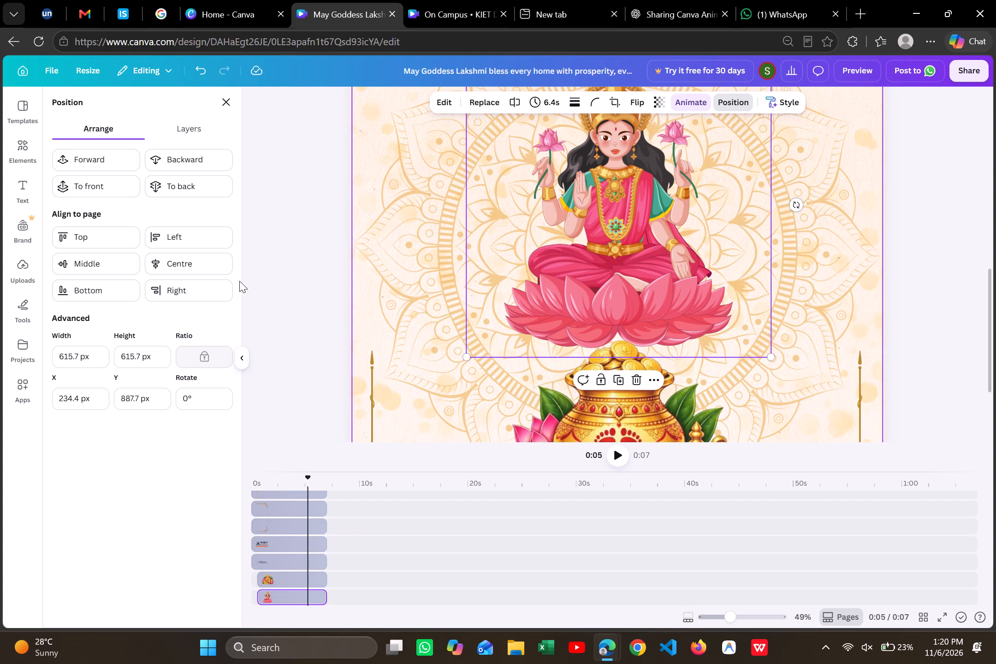
click(208, 262)
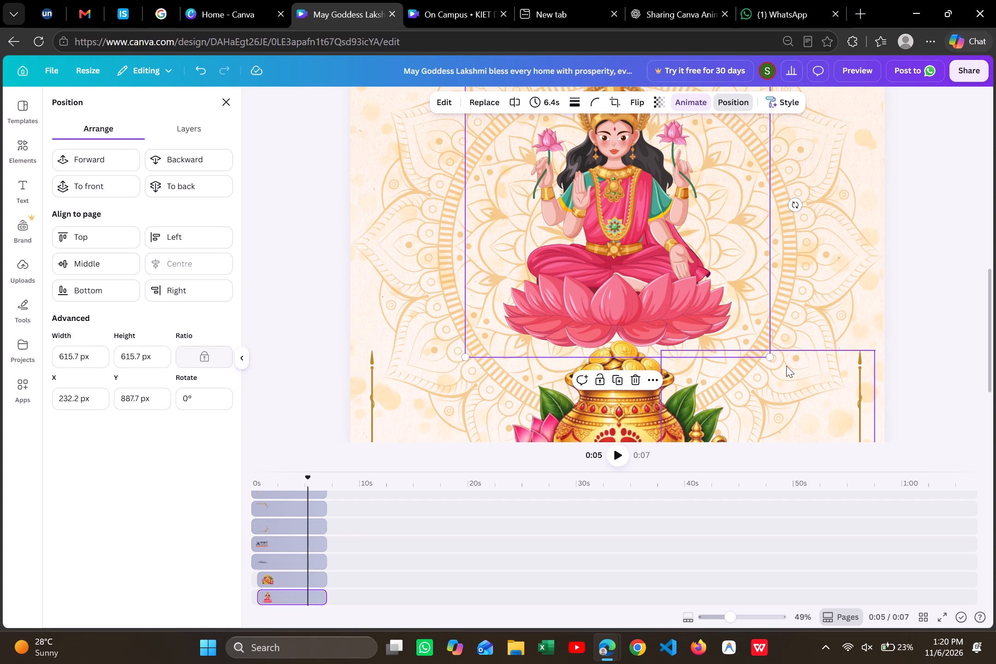
click(991, 308)
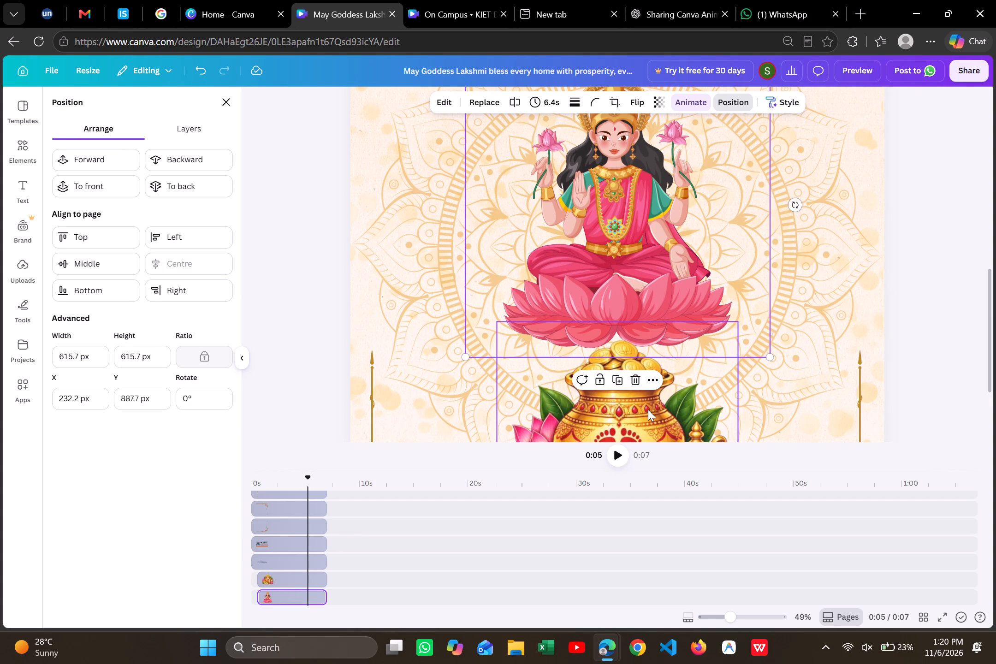
click(647, 409)
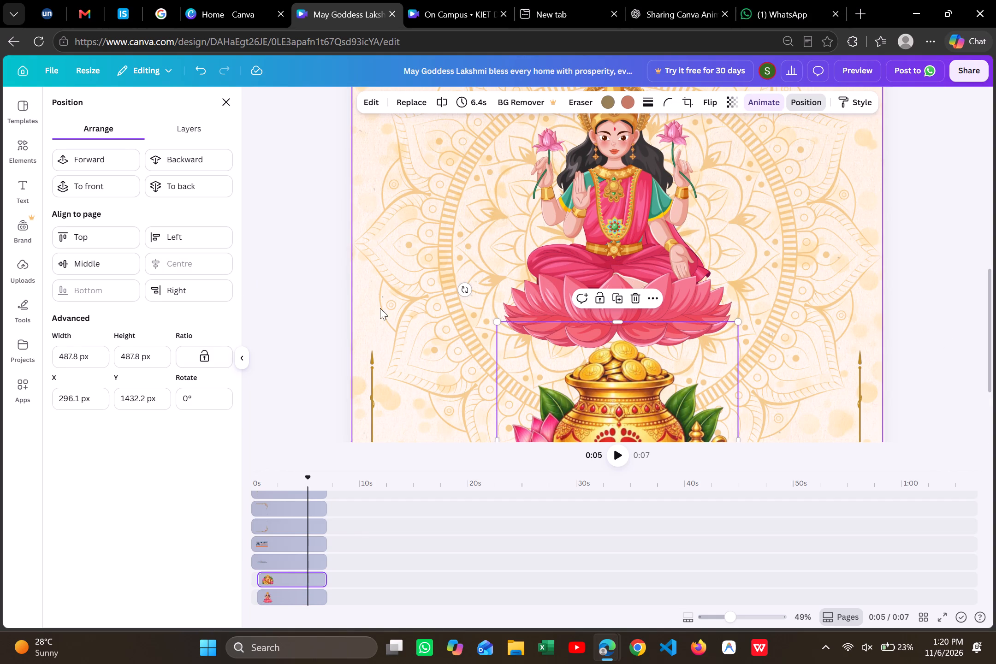
click(320, 306)
click(320, 306)
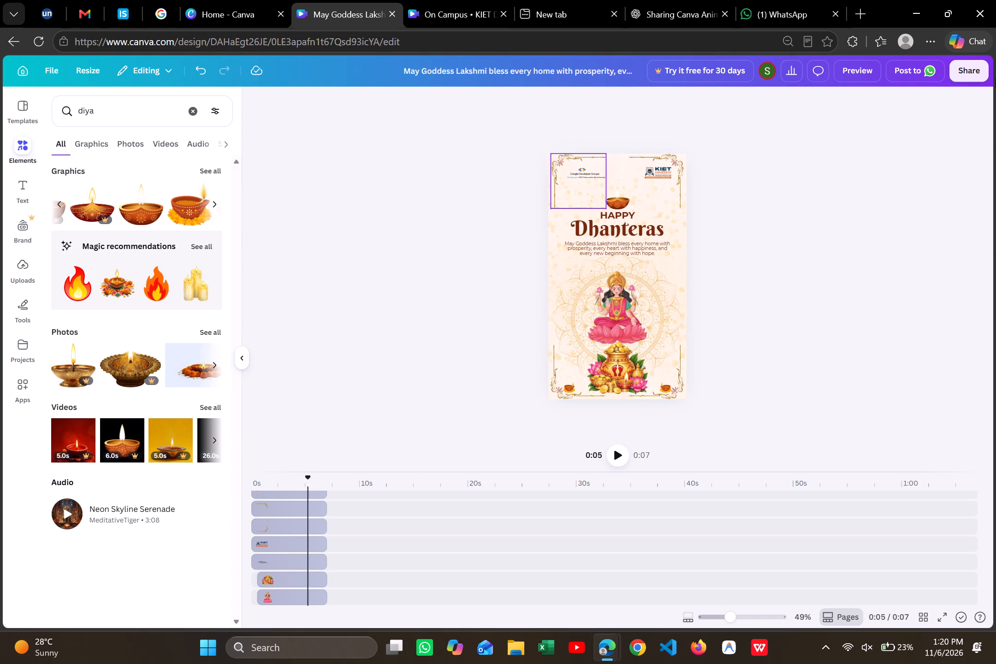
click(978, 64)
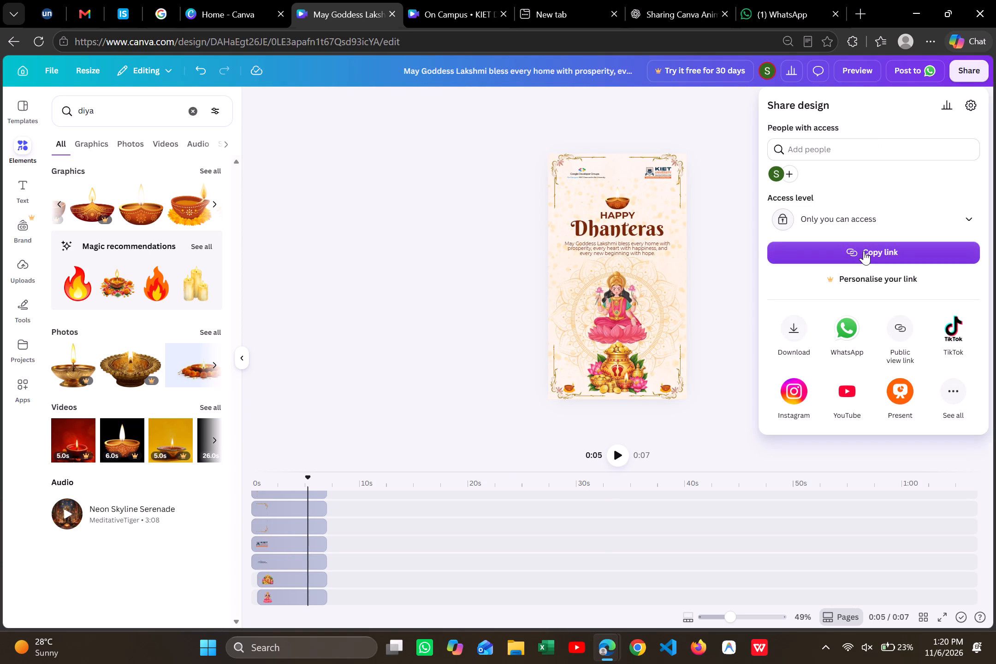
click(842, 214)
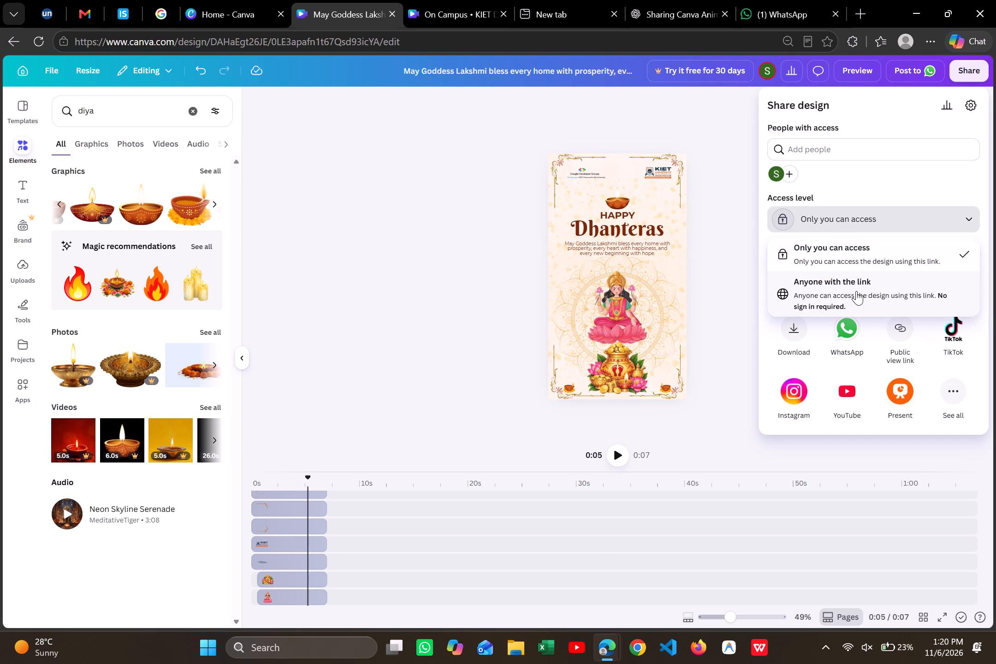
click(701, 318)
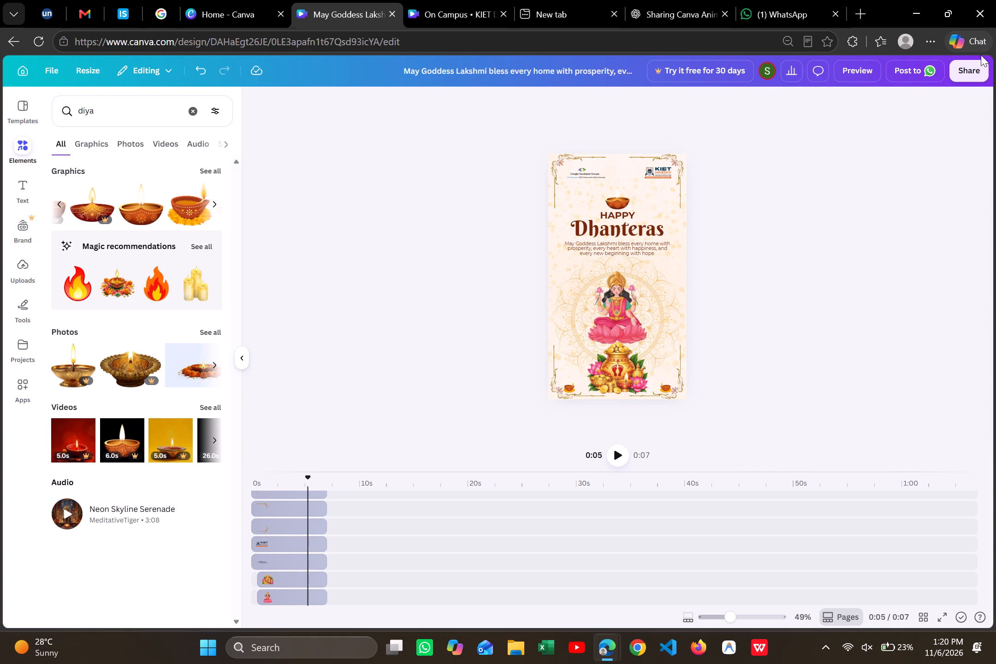
Download the updated Dhanteras design as an MP4 video.
click(968, 71)
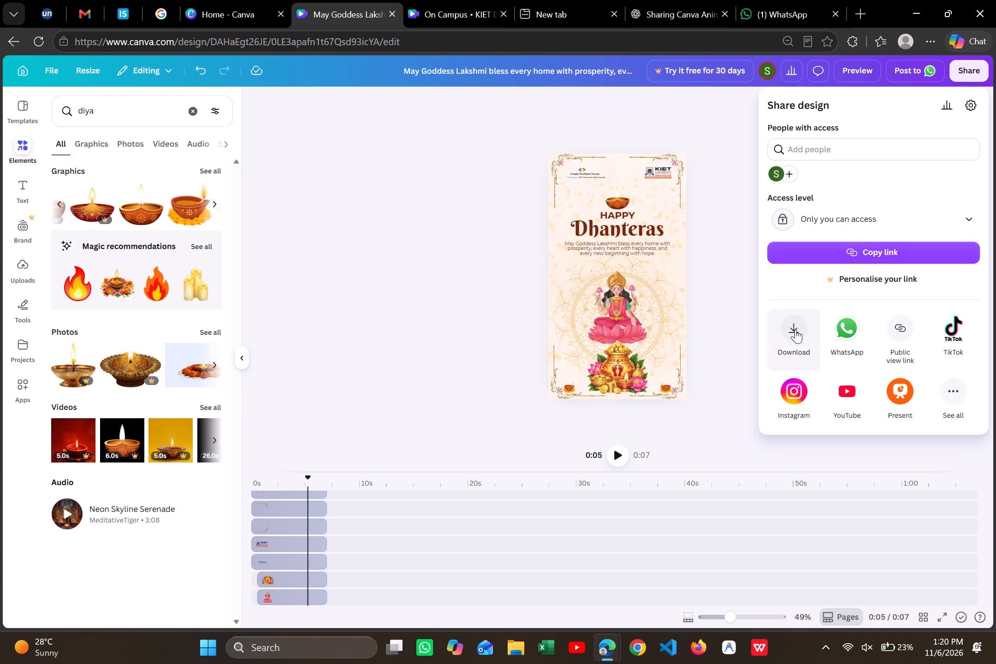
click(795, 329)
click(846, 249)
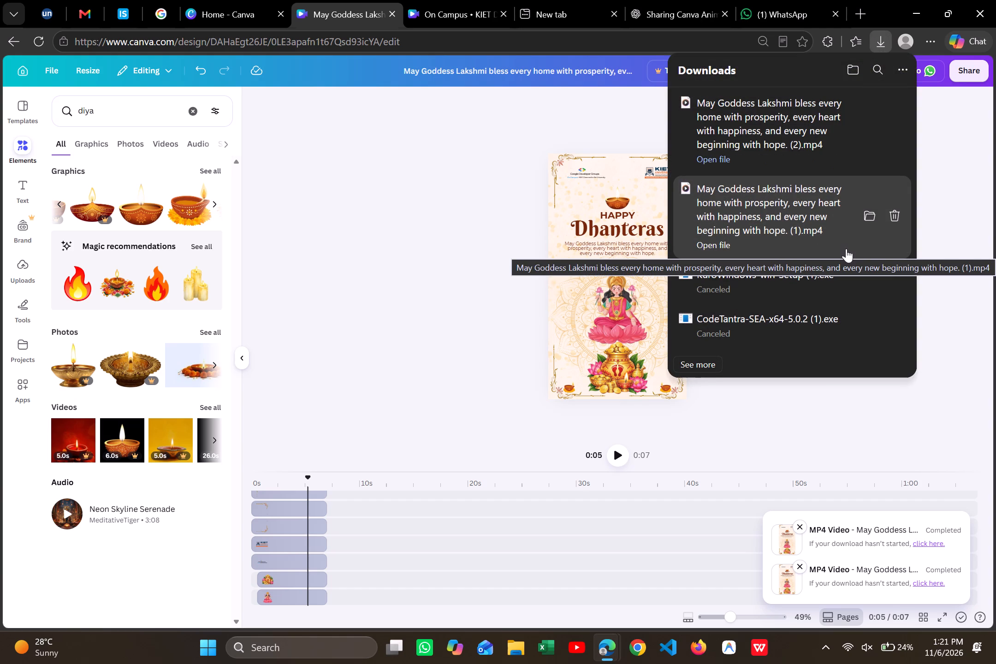
Show the newest downloaded MP4 in its Downloads folder and rename the file as Dhanteras.
click(865, 134)
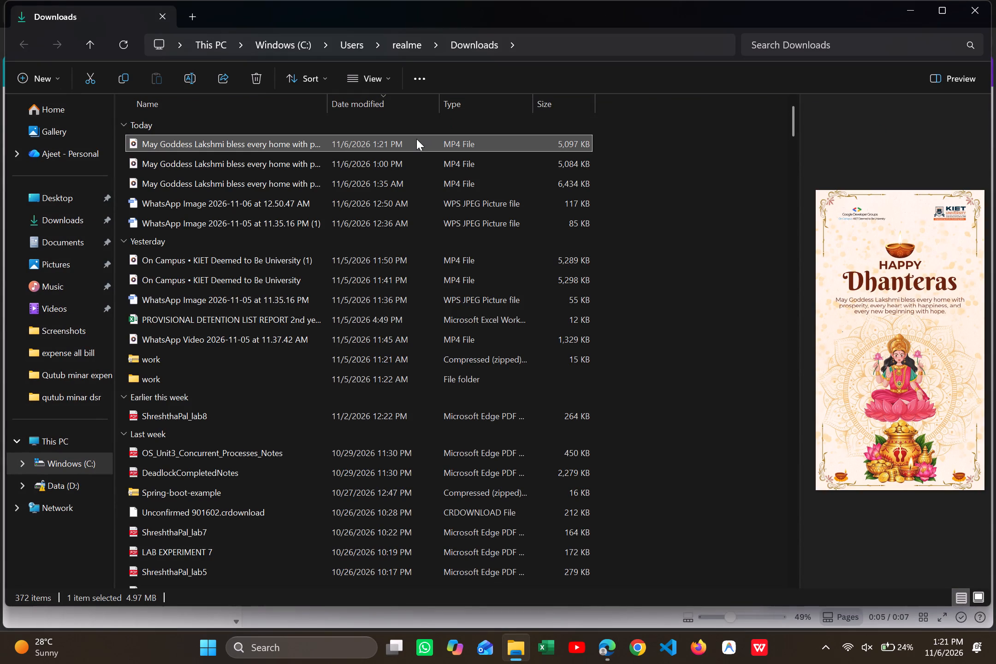
click(195, 75)
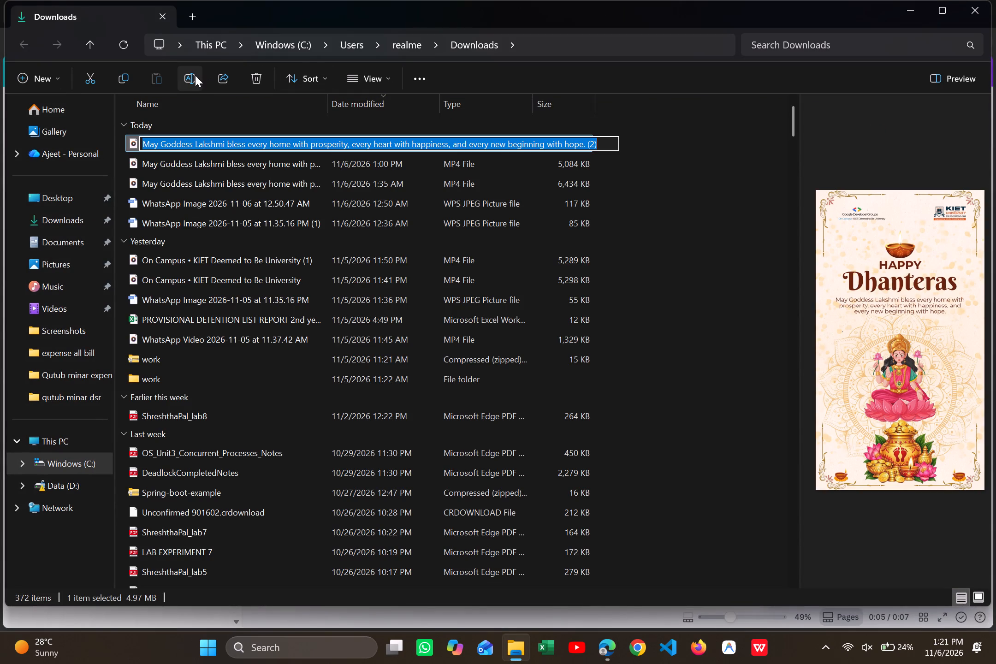
key(BackSpace)
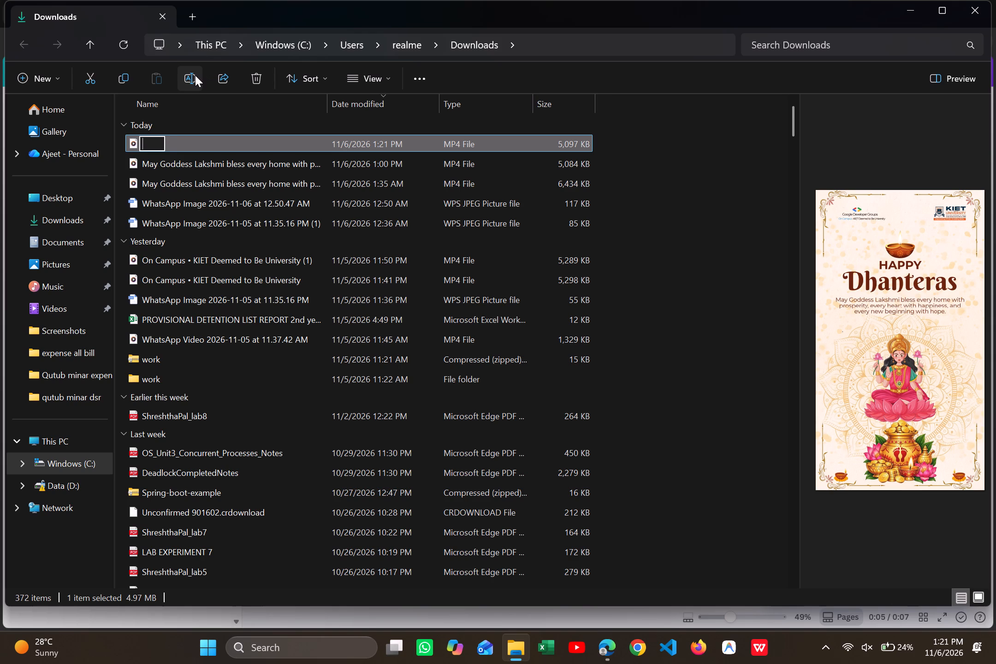
text(hanteras)
key(Return)
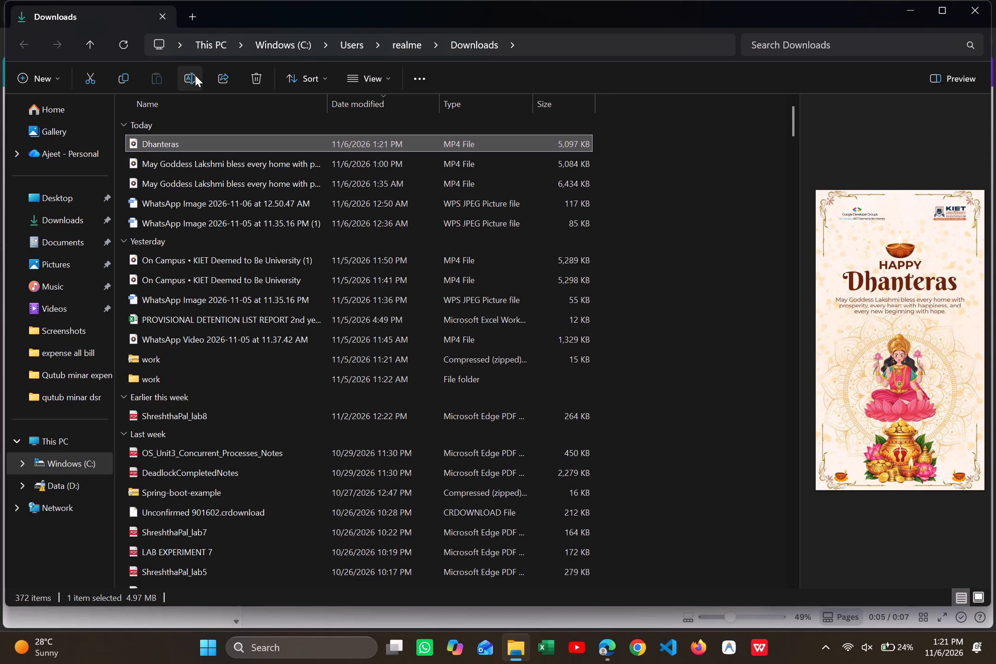